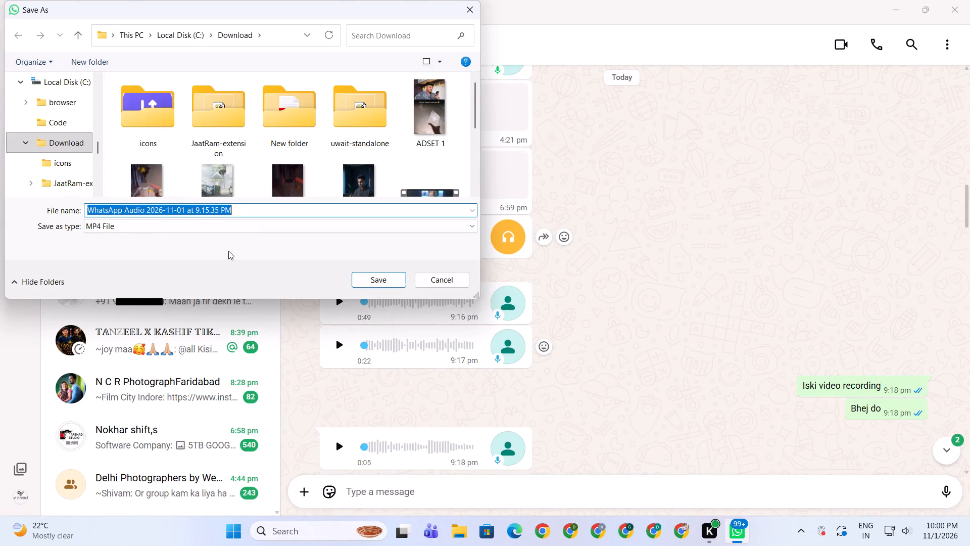
Name the WhatsApp audio file "learn with vishal" in the Download folder, with MP4 File as its type.
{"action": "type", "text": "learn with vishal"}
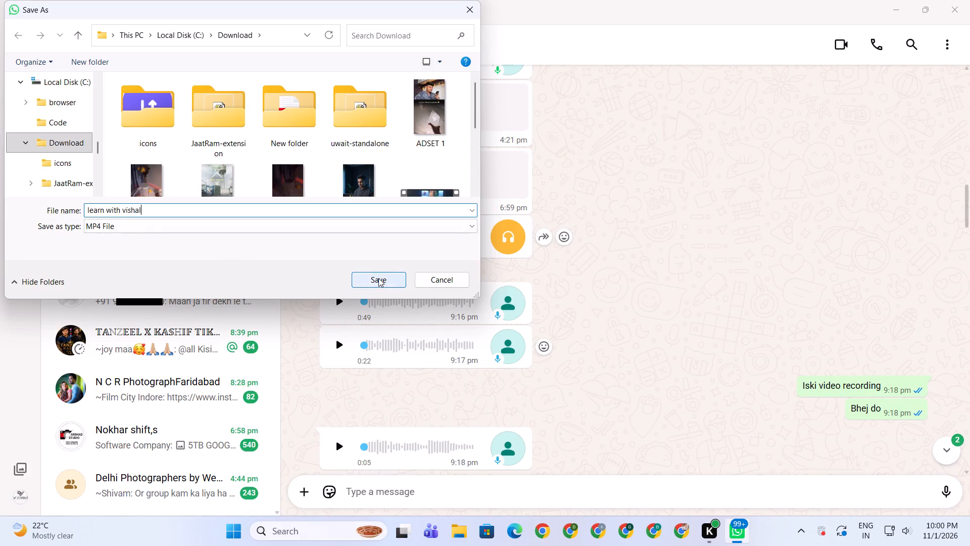
{"action": "left_click", "coordinate": [472, 224]}
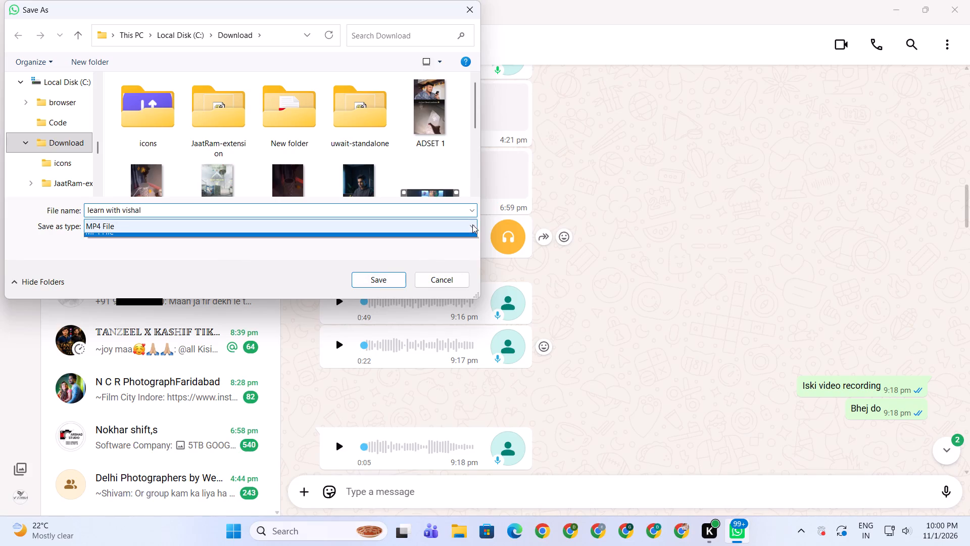
{"action": "left_click", "coordinate": [435, 239]}
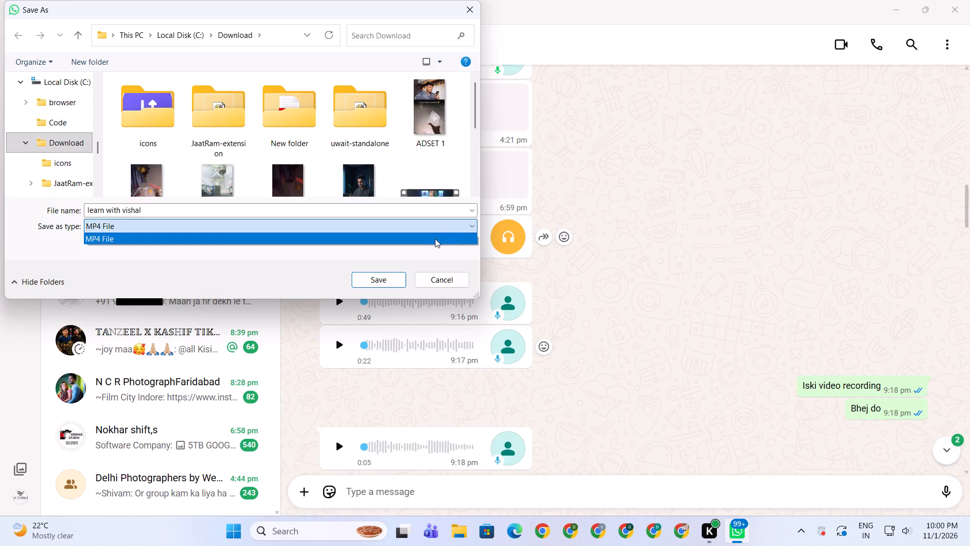
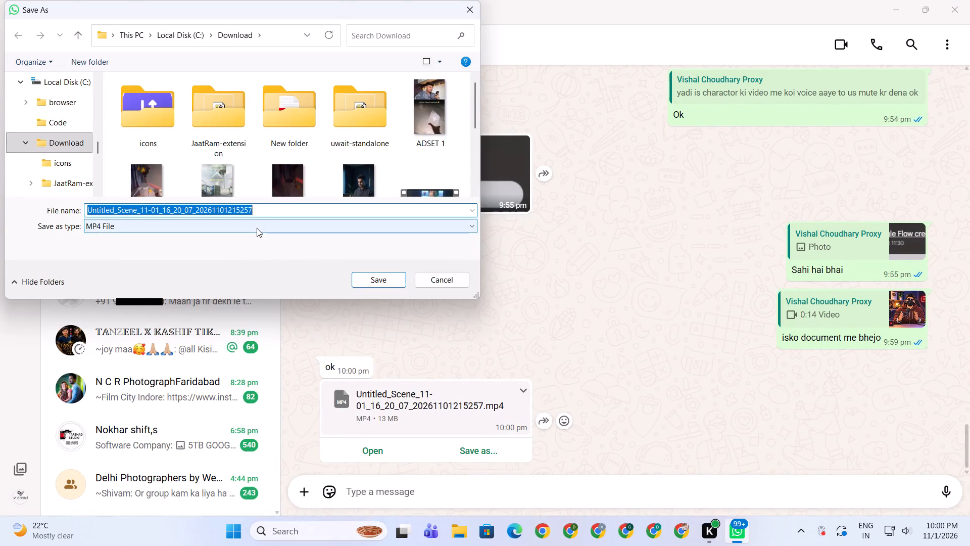
Name the received MP4 video document "vishal avatar" for saving in the Download folder.
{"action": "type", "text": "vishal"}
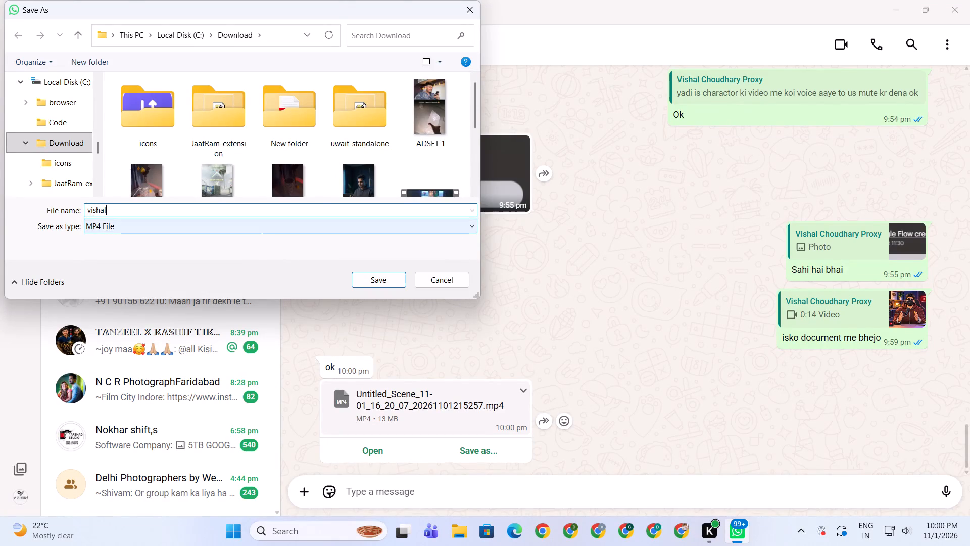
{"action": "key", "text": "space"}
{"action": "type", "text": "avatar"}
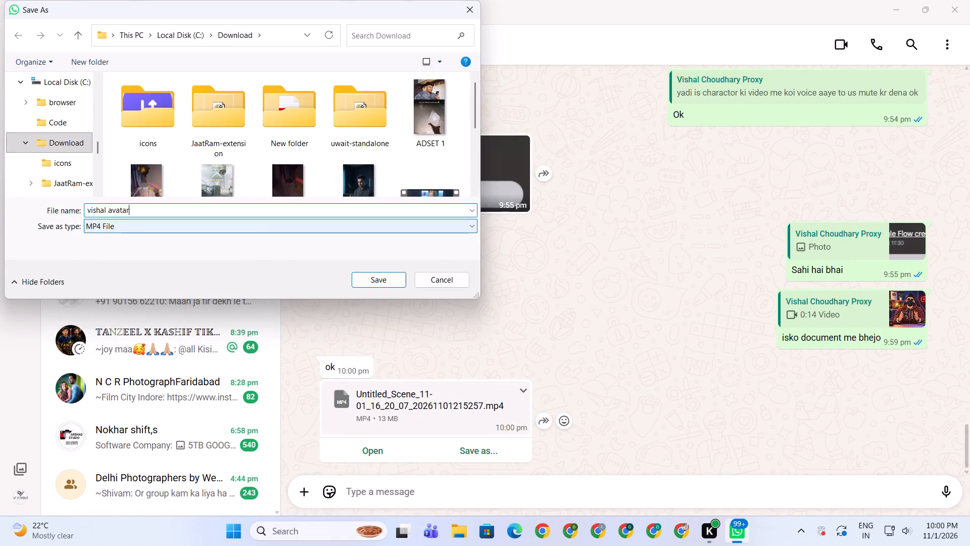
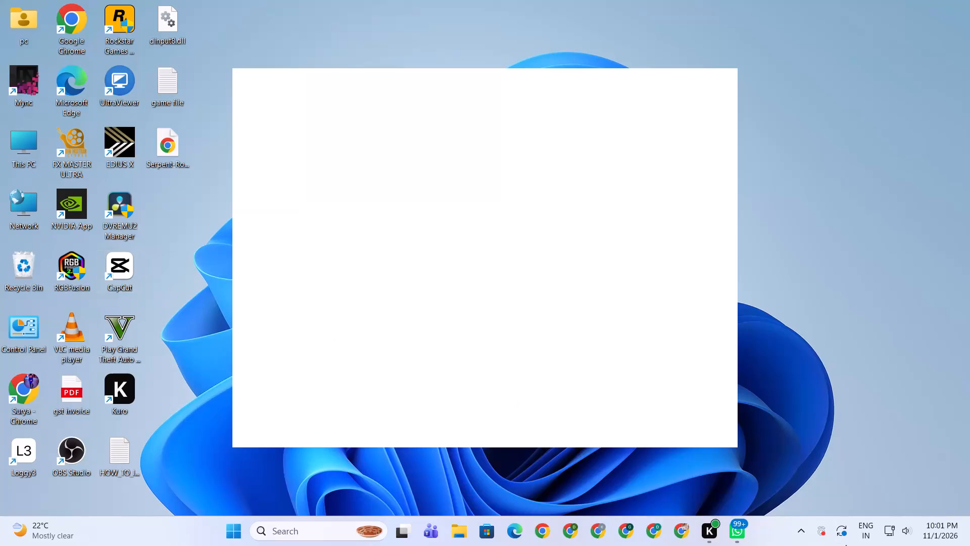
Open the Windows quick settings to reach the Bluetooth device options.
{"action": "left_click", "coordinate": [890, 530]}
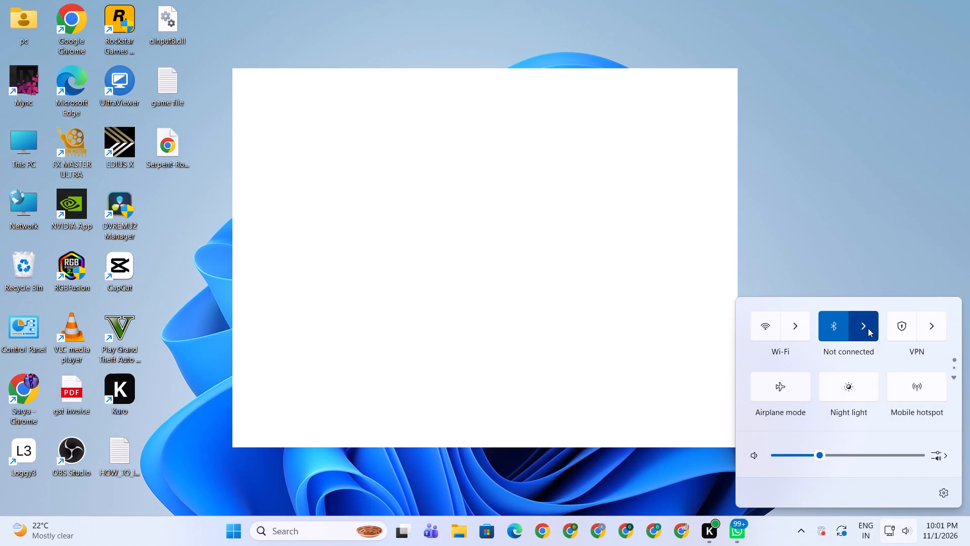
Connect the computer to the VPN connection named vpn 1.
{"action": "left_click", "coordinate": [930, 324]}
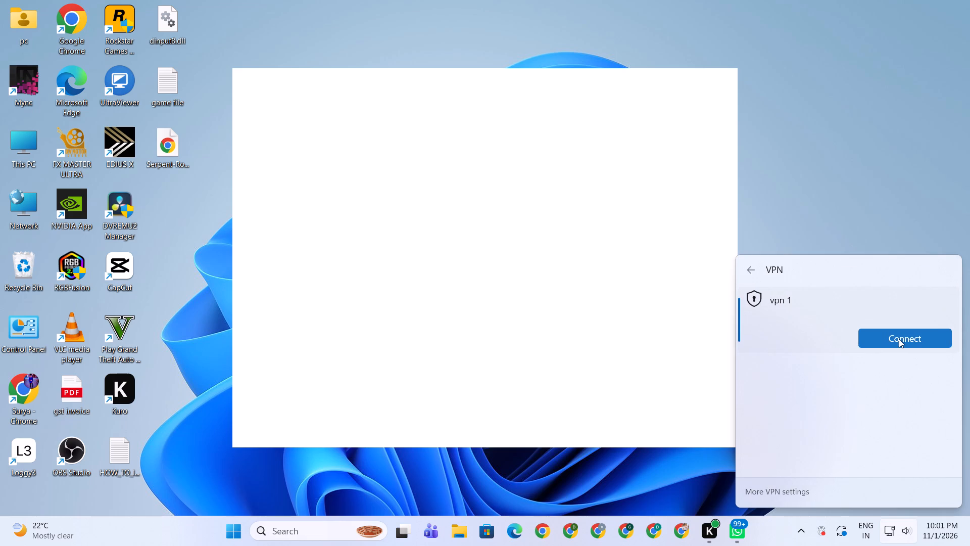
{"action": "left_click", "coordinate": [899, 339]}
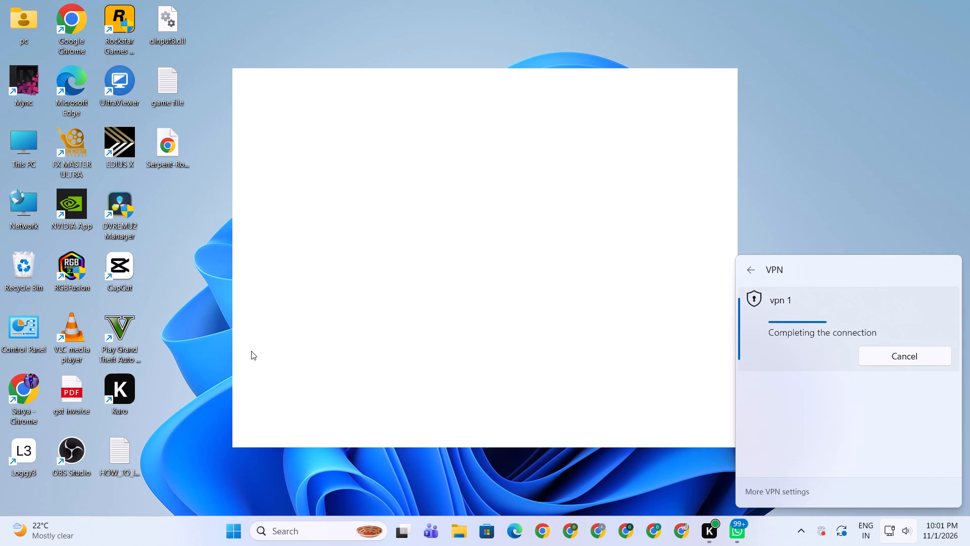
Close the quick settings and launch CapCut from the desktop.
{"action": "left_click", "coordinate": [185, 279]}
{"action": "double_click", "coordinate": [119, 265]}
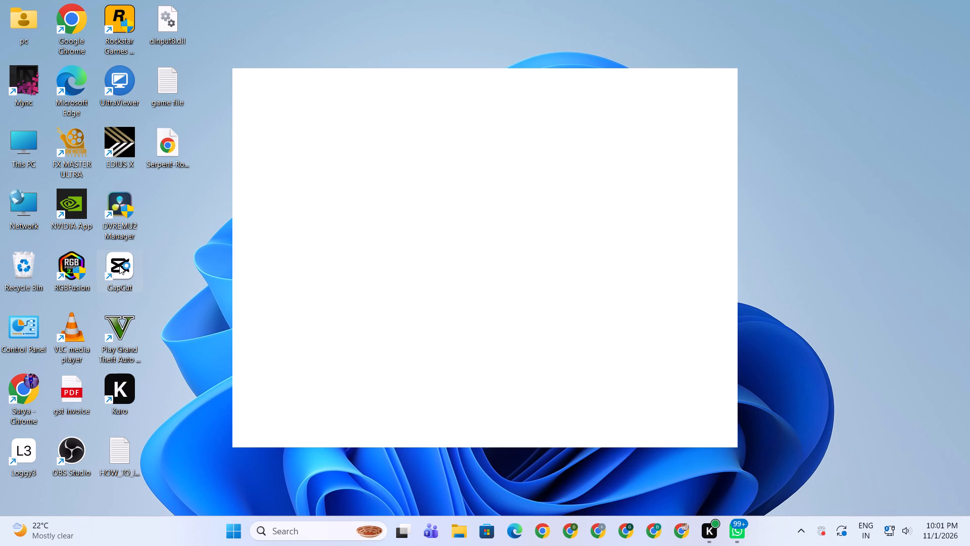
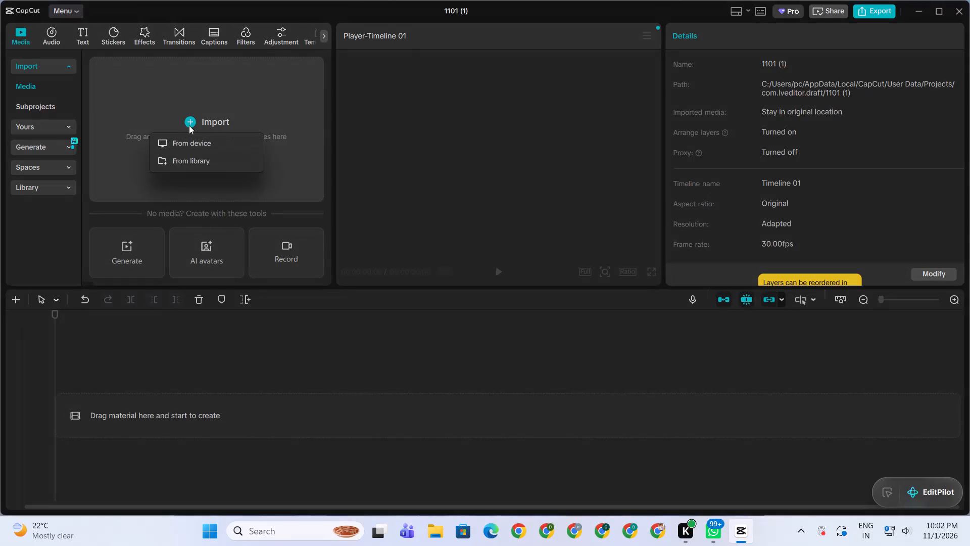
Import the media file "learn with vishal" from the Download folder on Local Disk (C:) into the project.
{"action": "left_click", "coordinate": [211, 148]}
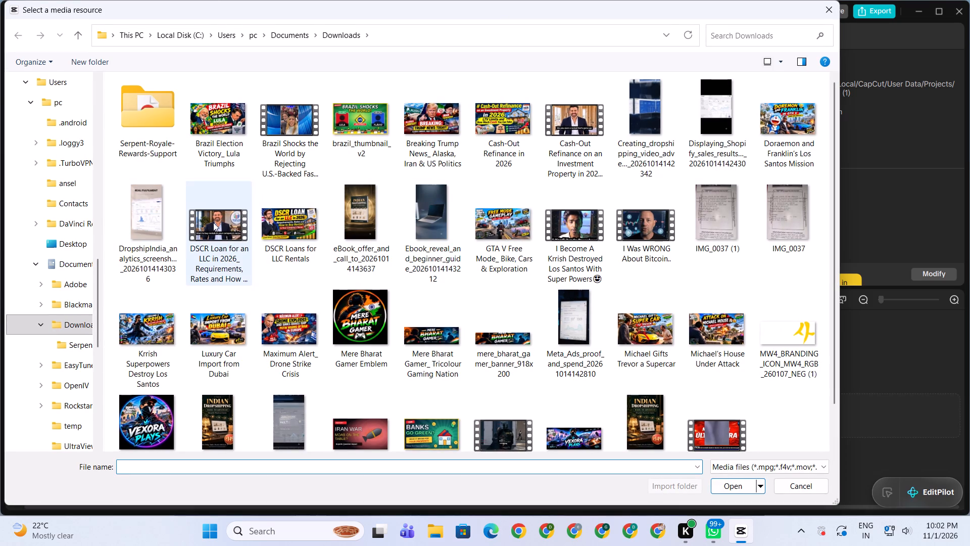
{"action": "scroll", "coordinate": [79, 285], "scroll_direction": "up", "scroll_amount": 1}
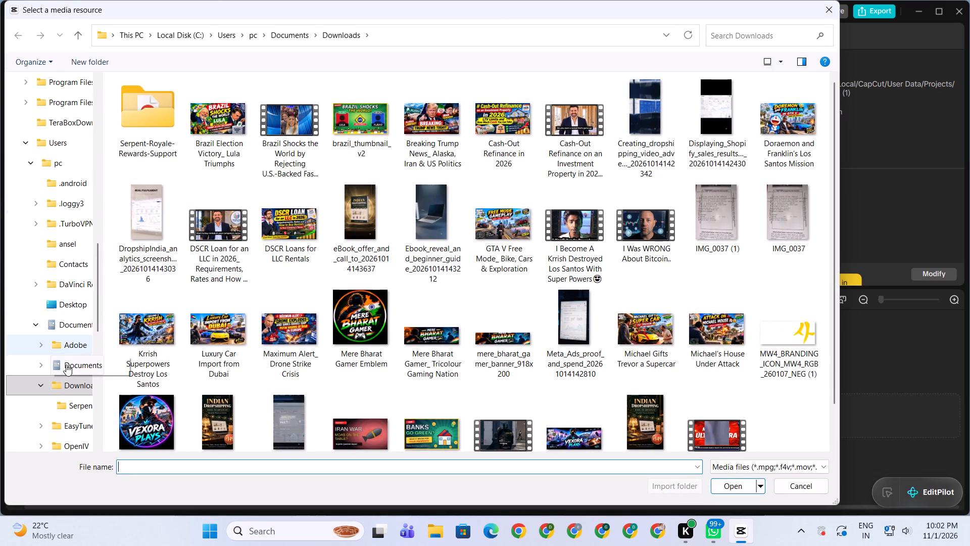
{"action": "scroll", "coordinate": [66, 363], "scroll_direction": "down", "scroll_amount": 8}
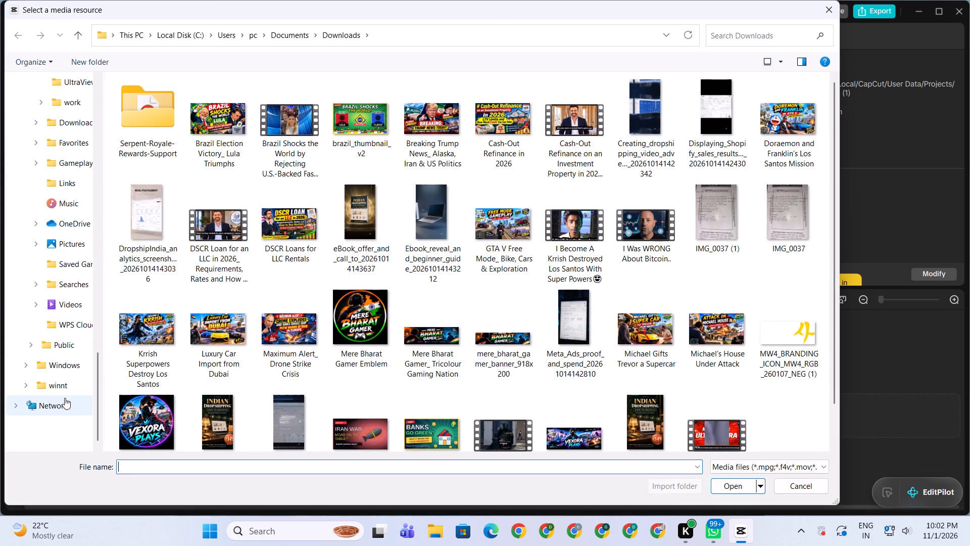
{"action": "scroll", "coordinate": [67, 359], "scroll_direction": "up", "scroll_amount": 11}
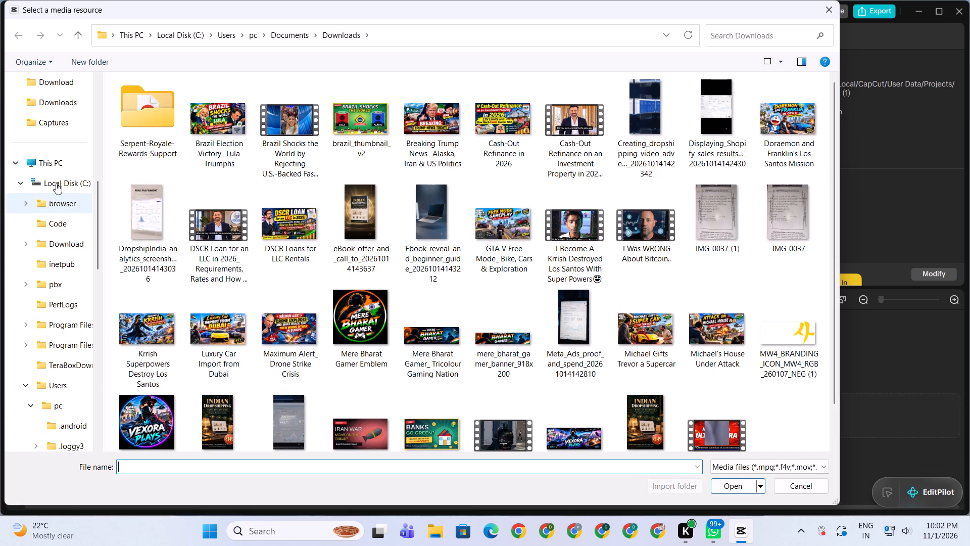
{"action": "left_click", "coordinate": [56, 183]}
{"action": "double_click", "coordinate": [174, 144]}
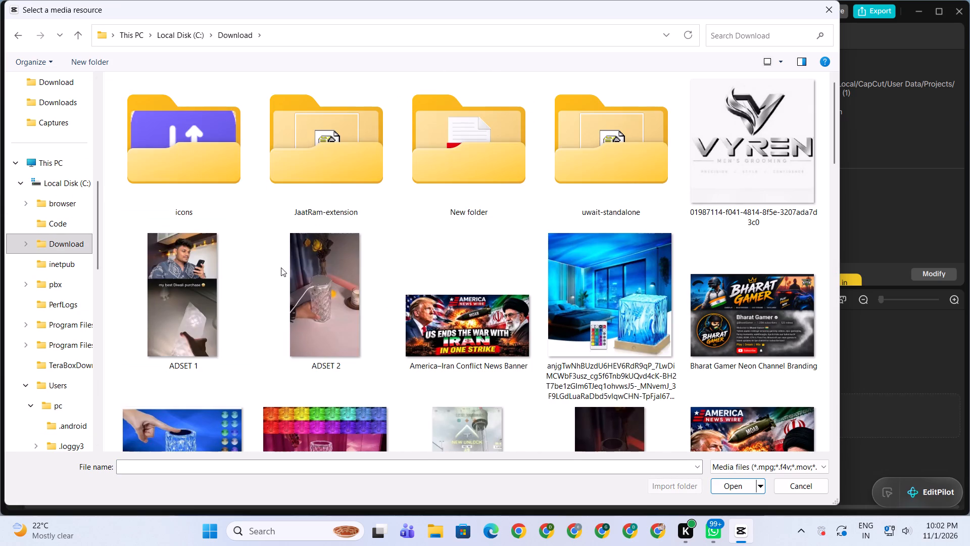
{"action": "left_click", "coordinate": [322, 299]}
{"action": "key", "text": "l"}
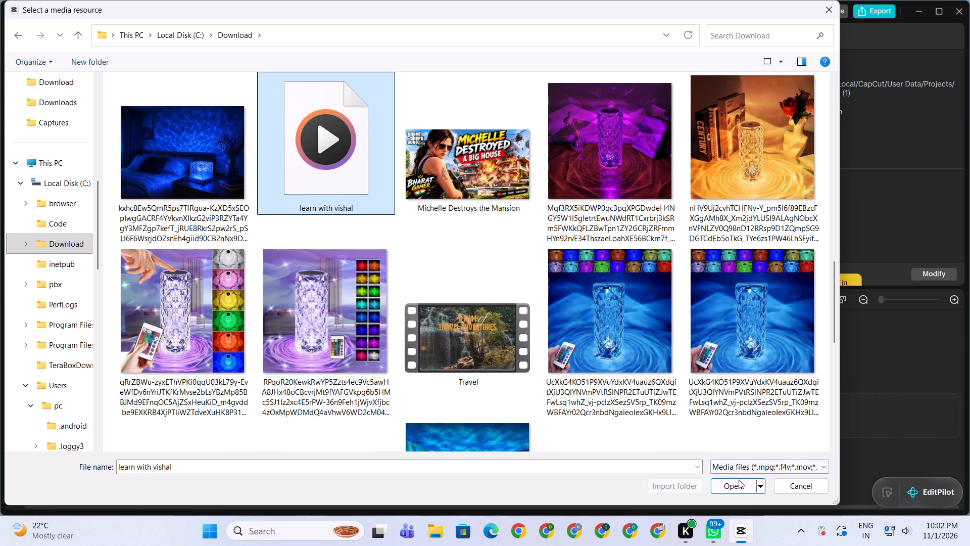
{"action": "left_click", "coordinate": [737, 488]}
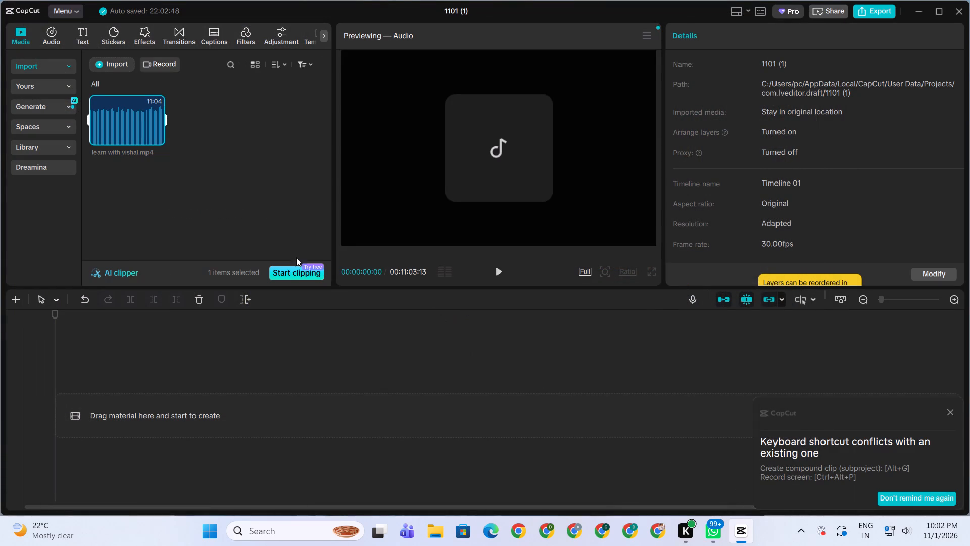
Place the imported learn with vishal.mp4 clip at the start of the timeline and enlarge the timeline scale.
{"action": "left_click_drag", "start_coordinate": [121, 114], "coordinate": [125, 411]}
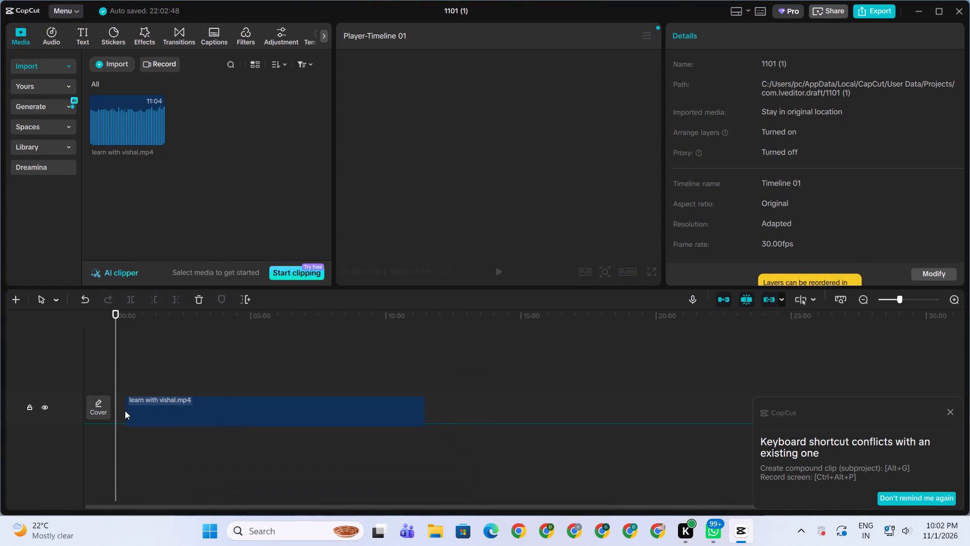
{"action": "scroll", "coordinate": [382, 465], "scroll_direction": "up", "scroll_amount": 3, "text": "ctrl"}
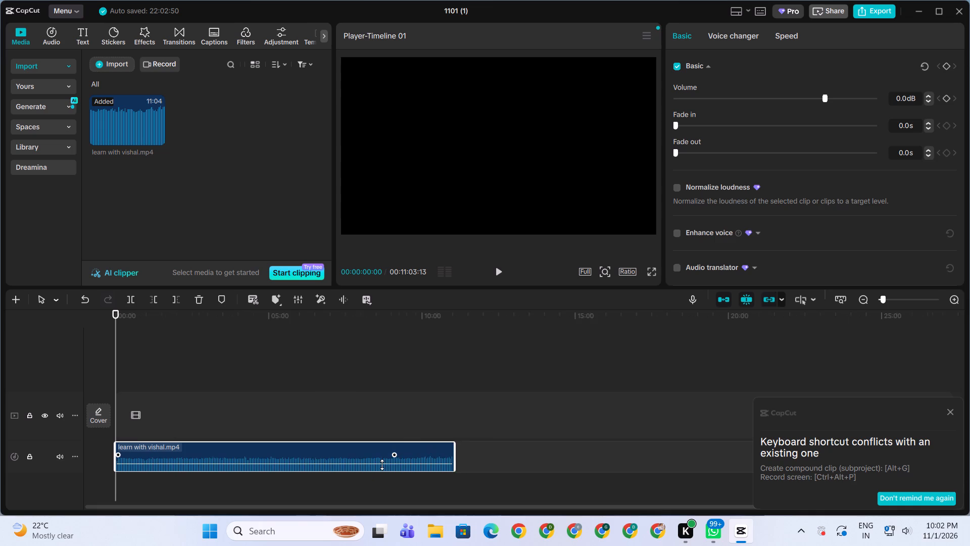
{"action": "scroll", "coordinate": [381, 459], "scroll_direction": "up", "scroll_amount": 9, "text": "ctrl"}
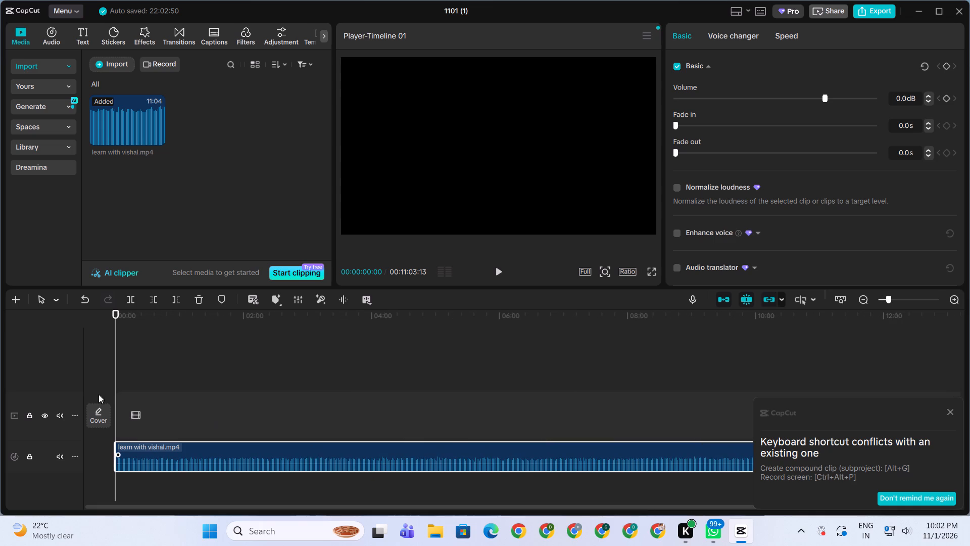
Listen to the clip from the beginning of the timeline, dismissing the Pro offer and the shortcut conflict notice.
{"action": "key", "text": "space"}
{"action": "left_click", "coordinate": [585, 107]}
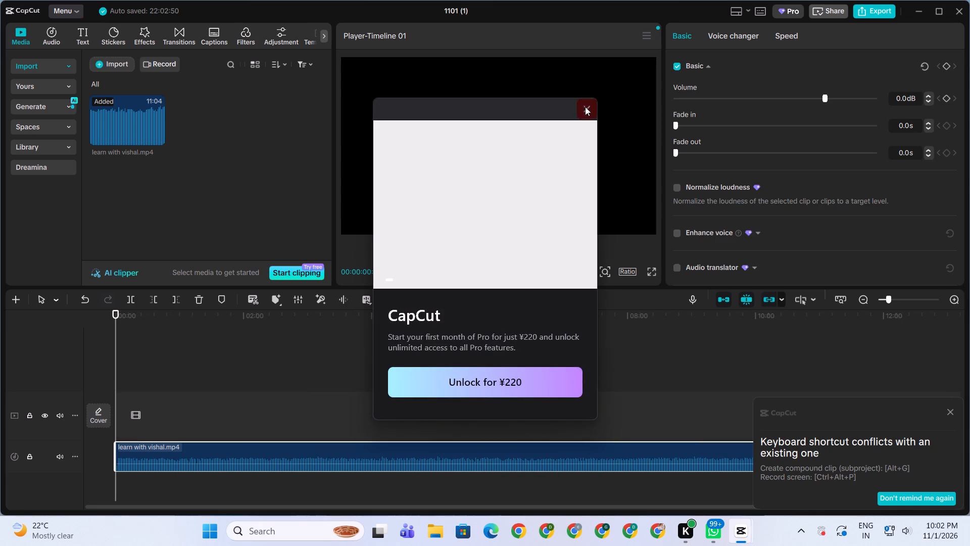
{"action": "key", "text": "space"}
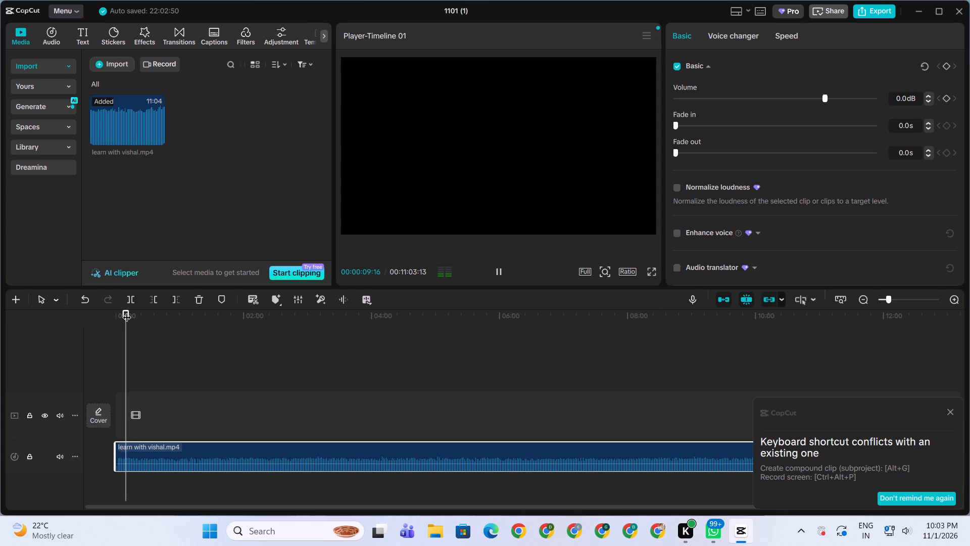
{"action": "left_click_drag", "start_coordinate": [127, 311], "coordinate": [108, 314]}
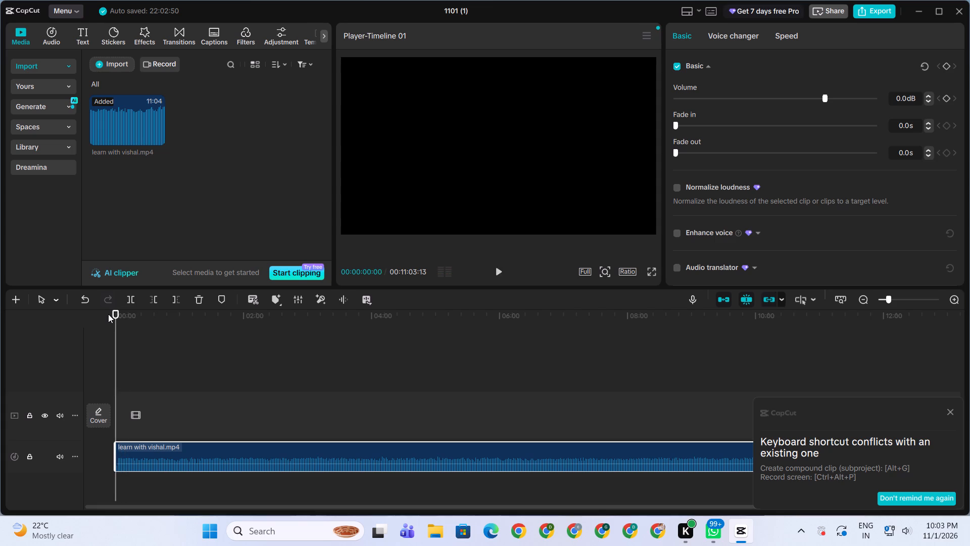
{"action": "key", "text": "space"}
{"action": "key", "text": "space"}
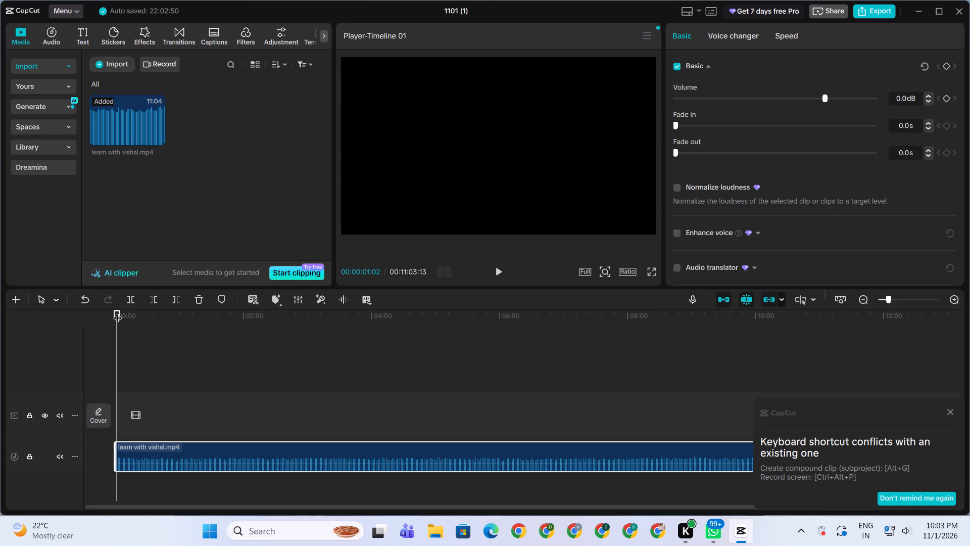
{"action": "left_click_drag", "start_coordinate": [118, 311], "coordinate": [104, 313]}
{"action": "key", "text": "space"}
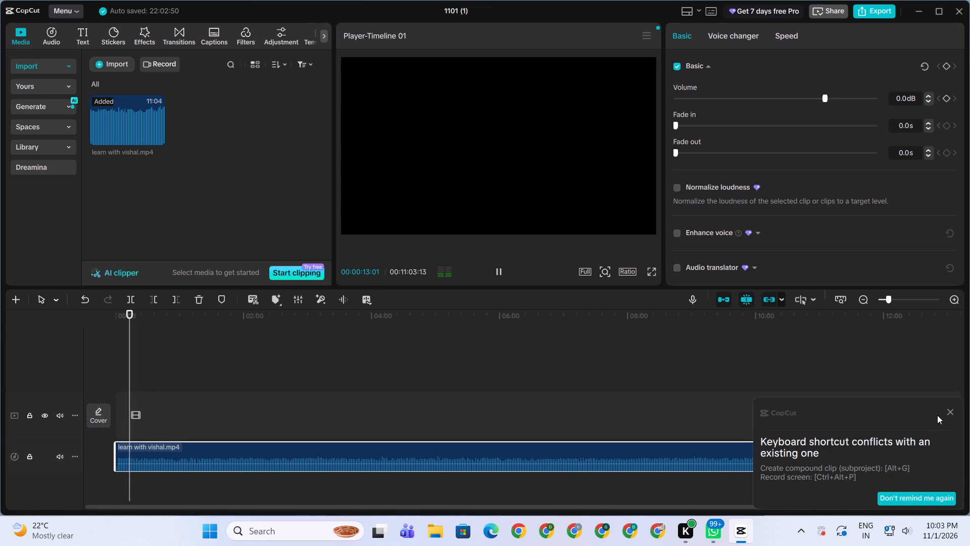
{"action": "left_click", "coordinate": [953, 412]}
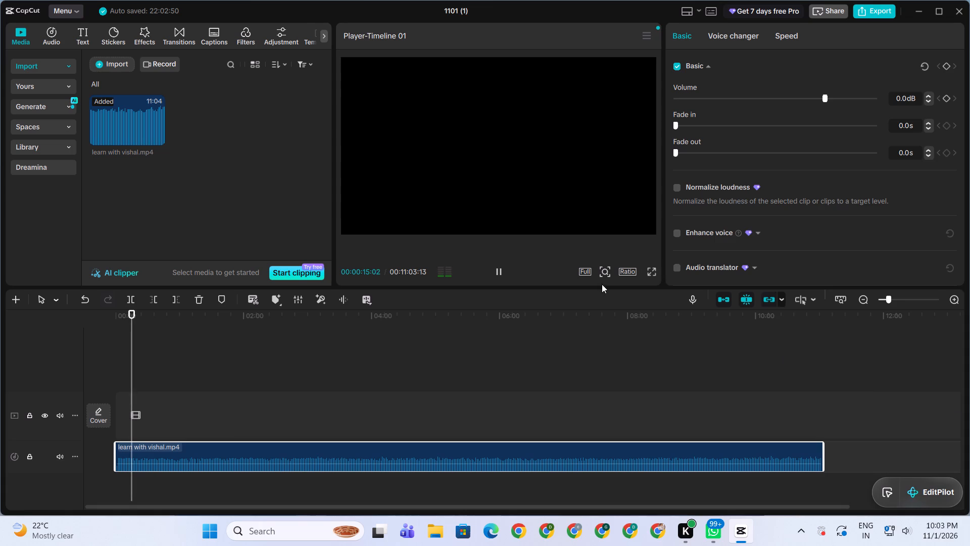
Set the project's aspect ratio to 16:9.
{"action": "left_click", "coordinate": [623, 270]}
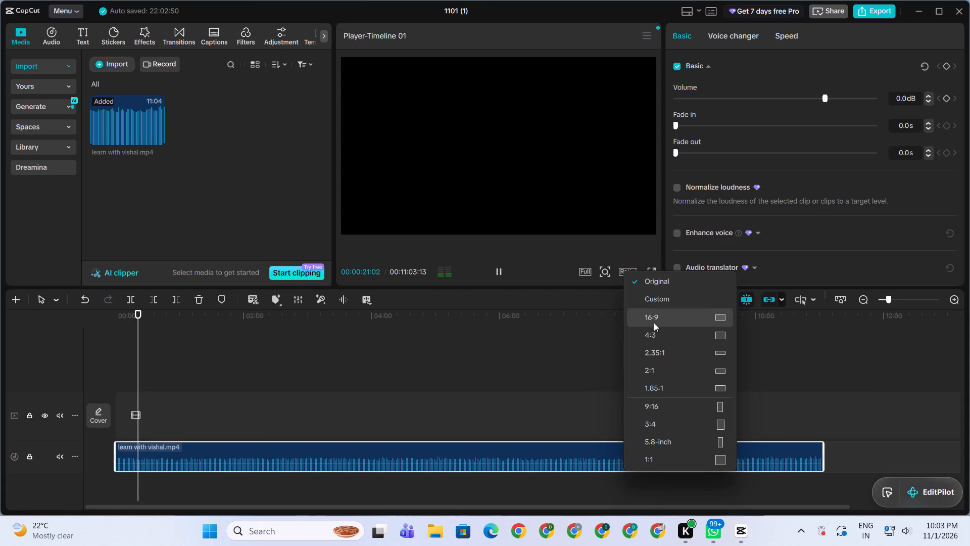
{"action": "left_click", "coordinate": [672, 320]}
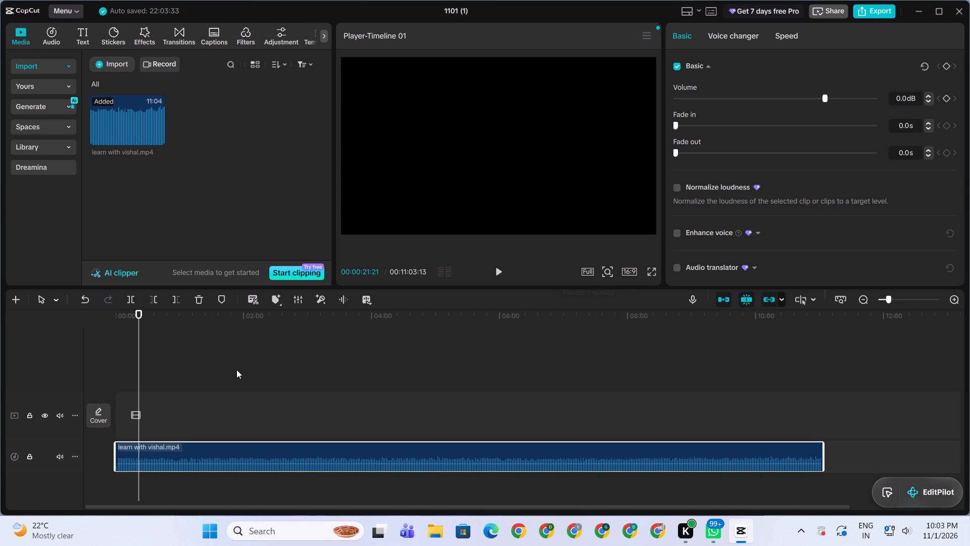
{"action": "left_click", "coordinate": [625, 272]}
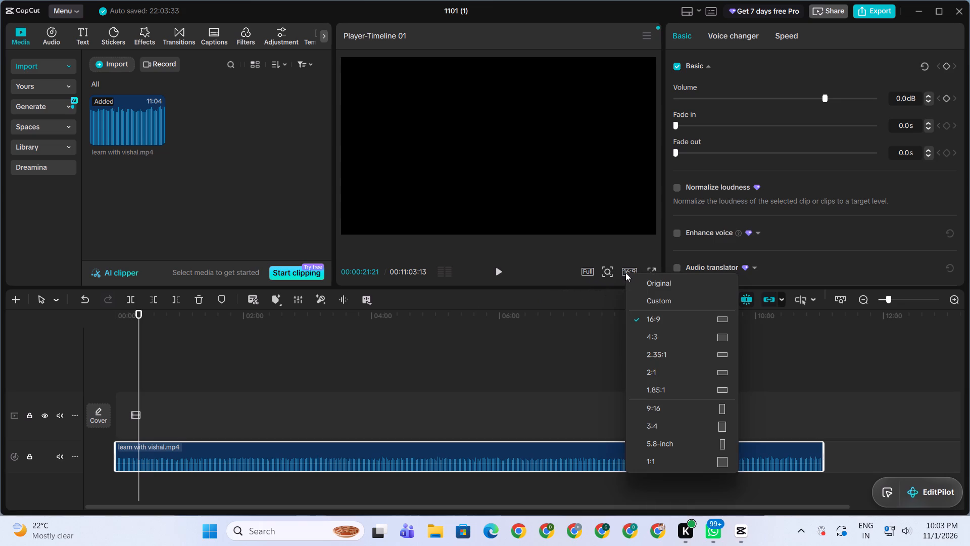
{"action": "left_click", "coordinate": [625, 272]}
Move the playhead to about 50 seconds and listen to a short part of the audio.
{"action": "left_click_drag", "start_coordinate": [136, 312], "coordinate": [114, 317]}
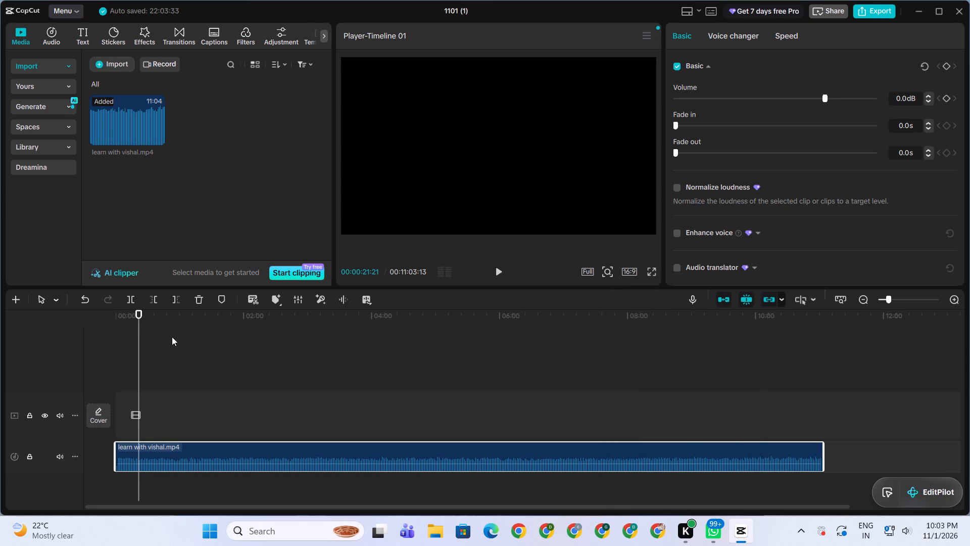
{"action": "left_click", "coordinate": [172, 337]}
{"action": "left_click_drag", "start_coordinate": [154, 313], "coordinate": [137, 323]}
{"action": "key", "text": "space"}
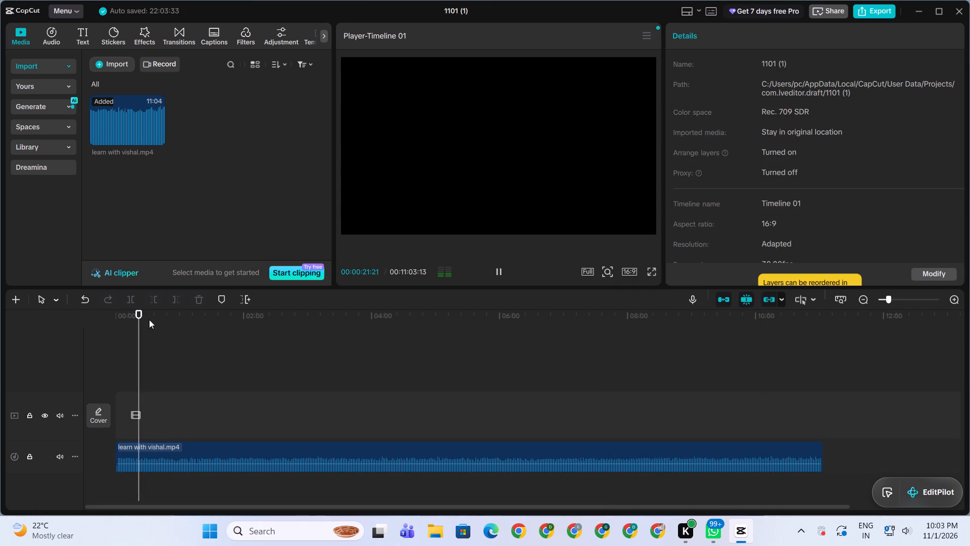
{"action": "left_click_drag", "start_coordinate": [150, 314], "coordinate": [169, 311]}
{"action": "key", "text": "space"}
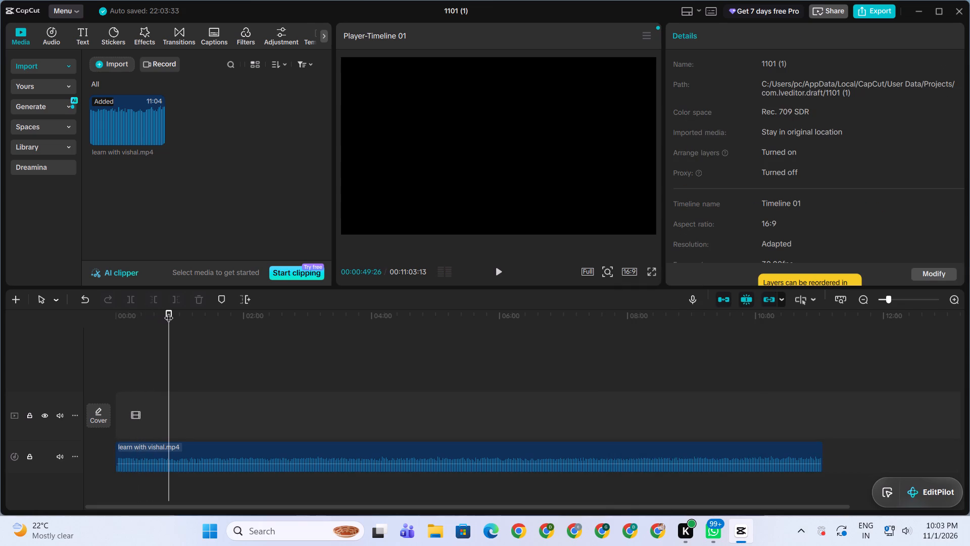
{"action": "key", "text": "space"}
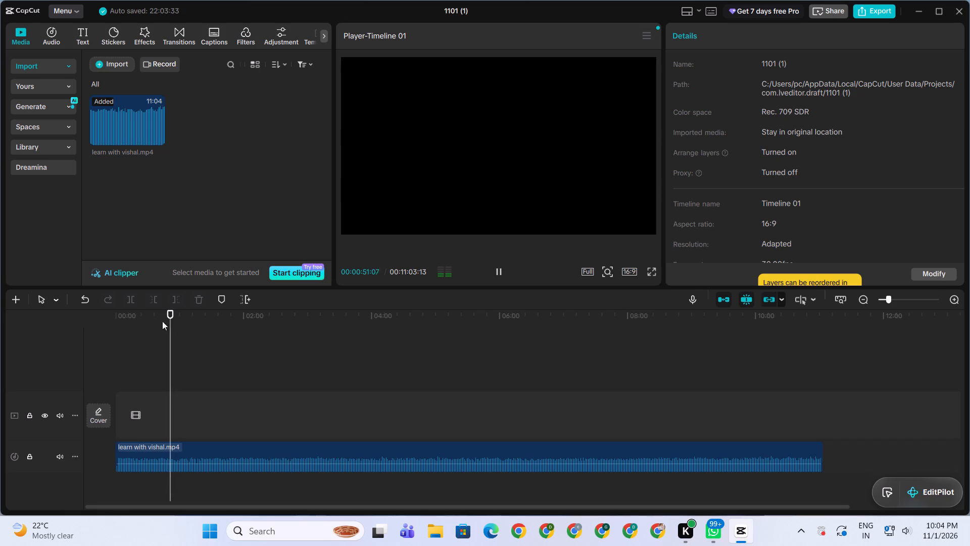
{"action": "key", "text": "space"}
Select the audio clip and examine its basic audio, voice changer and speed settings.
{"action": "left_click", "coordinate": [306, 458]}
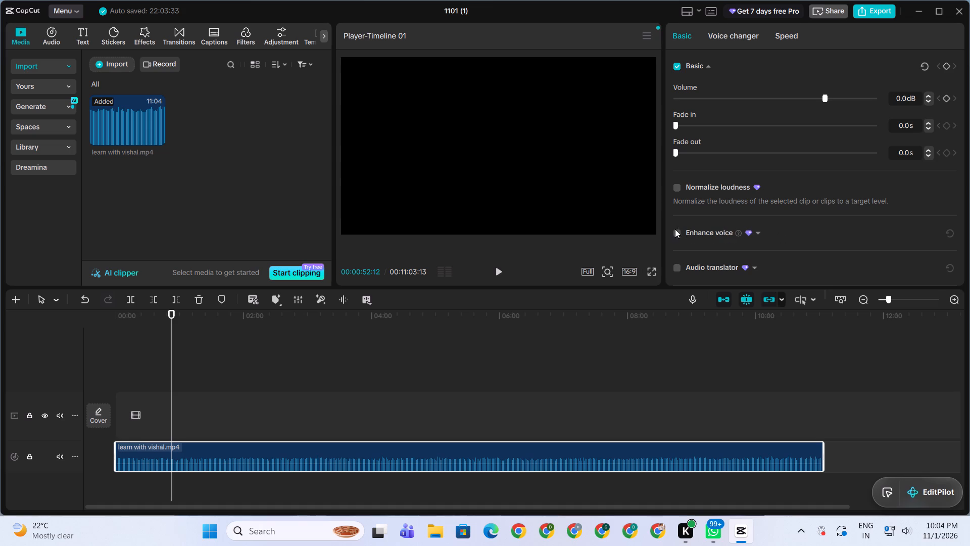
{"action": "scroll", "coordinate": [782, 211], "scroll_direction": "down", "scroll_amount": 2}
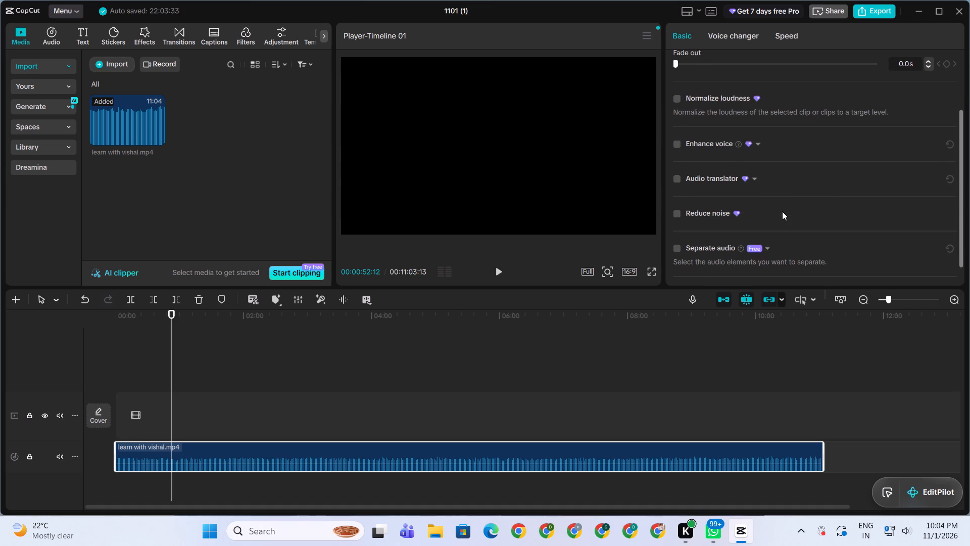
{"action": "scroll", "coordinate": [782, 211], "scroll_direction": "down", "scroll_amount": 2}
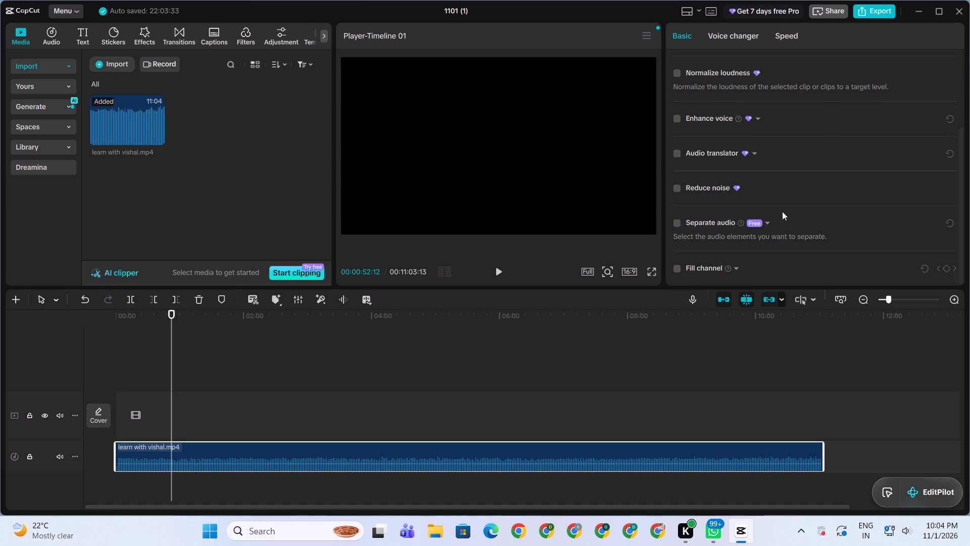
{"action": "scroll", "coordinate": [773, 231], "scroll_direction": "up", "scroll_amount": 2}
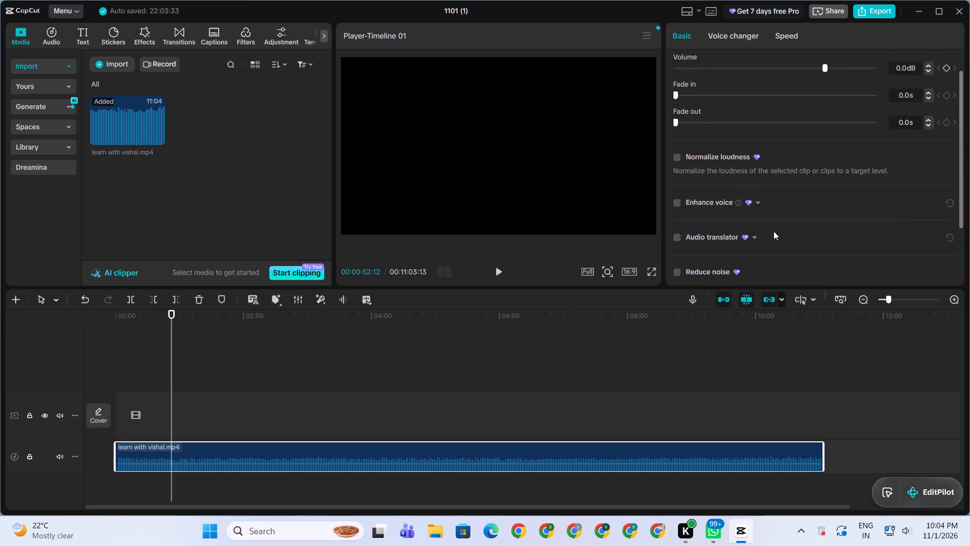
{"action": "scroll", "coordinate": [773, 231], "scroll_direction": "up", "scroll_amount": 2}
{"action": "left_click", "coordinate": [738, 33]}
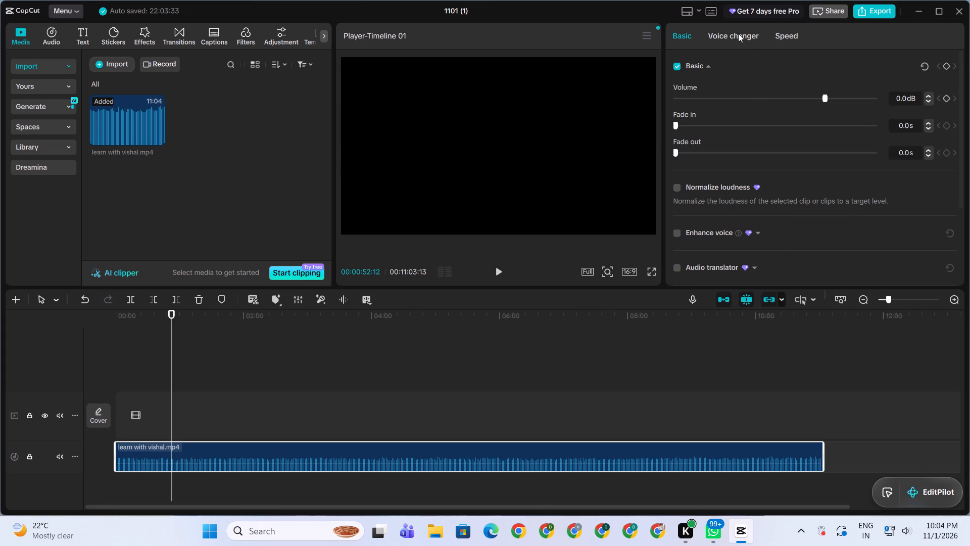
{"action": "left_click", "coordinate": [787, 33]}
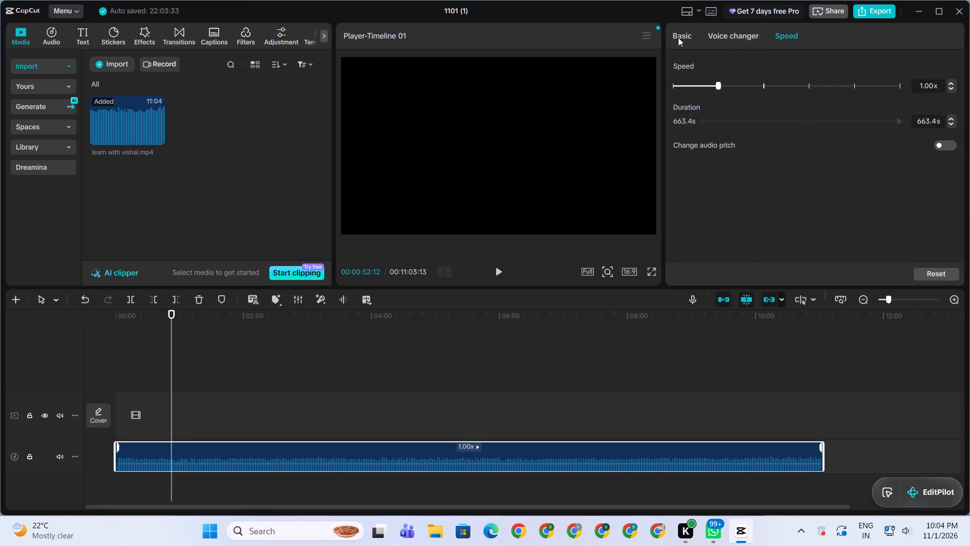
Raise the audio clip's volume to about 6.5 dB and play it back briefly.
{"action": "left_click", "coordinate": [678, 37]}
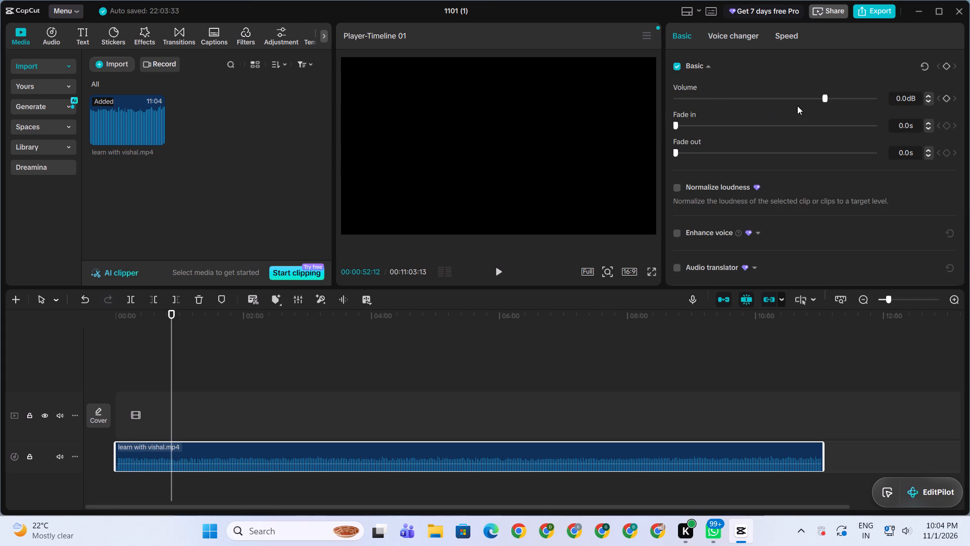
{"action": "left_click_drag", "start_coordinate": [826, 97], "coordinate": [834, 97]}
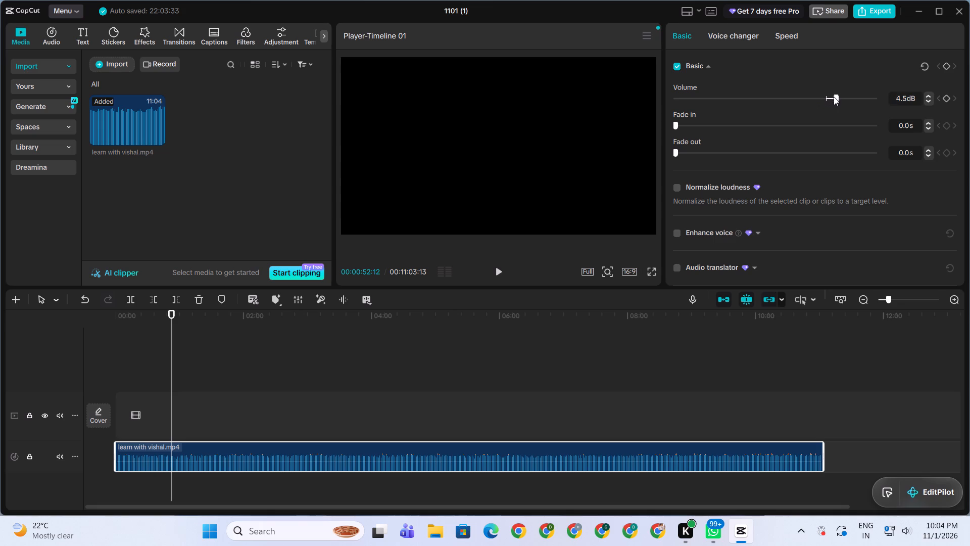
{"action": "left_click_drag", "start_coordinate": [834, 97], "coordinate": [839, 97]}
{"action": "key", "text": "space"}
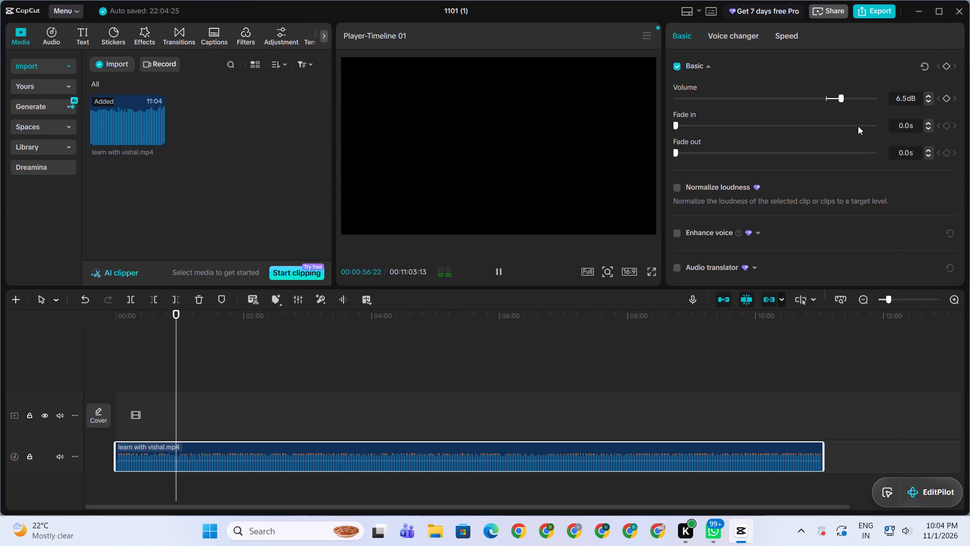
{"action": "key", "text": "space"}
Raise the computer's output volume to well above half and close the quick settings.
{"action": "left_click", "coordinate": [909, 530]}
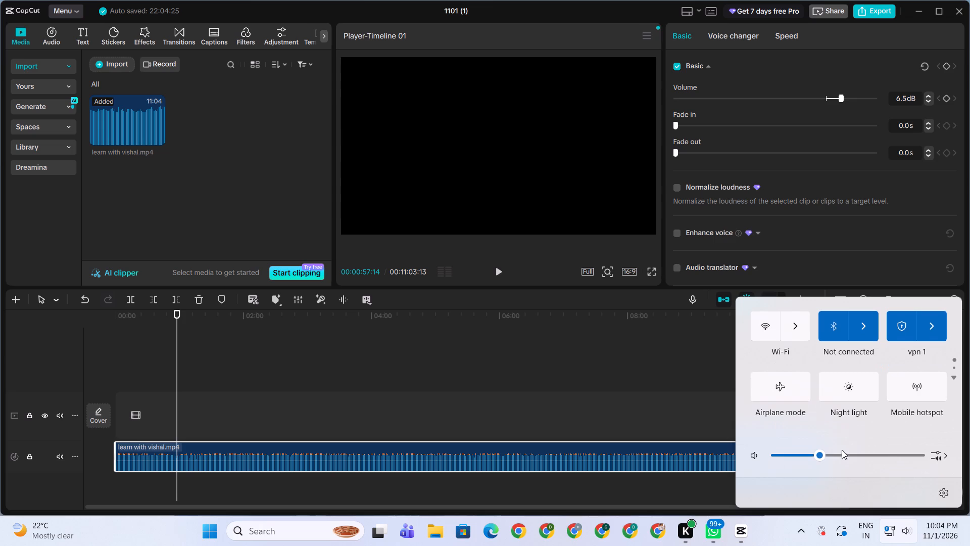
{"action": "left_click_drag", "start_coordinate": [837, 456], "coordinate": [884, 459]}
{"action": "left_click_drag", "start_coordinate": [881, 452], "coordinate": [876, 454]}
{"action": "left_click", "coordinate": [907, 532]}
Move the playhead back to about one minute and play the audio.
{"action": "left_click", "coordinate": [587, 404]}
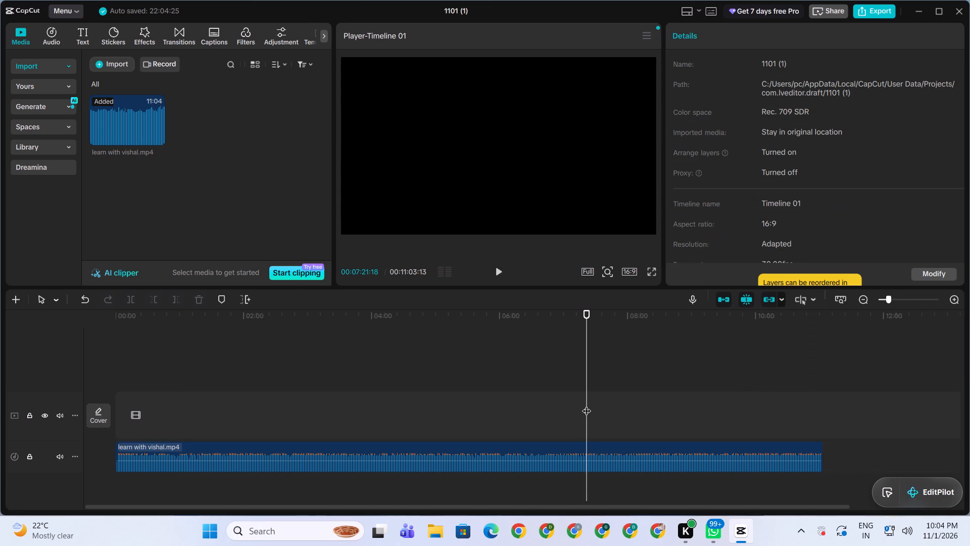
{"action": "left_click_drag", "start_coordinate": [257, 315], "coordinate": [179, 346]}
{"action": "key", "text": "space"}
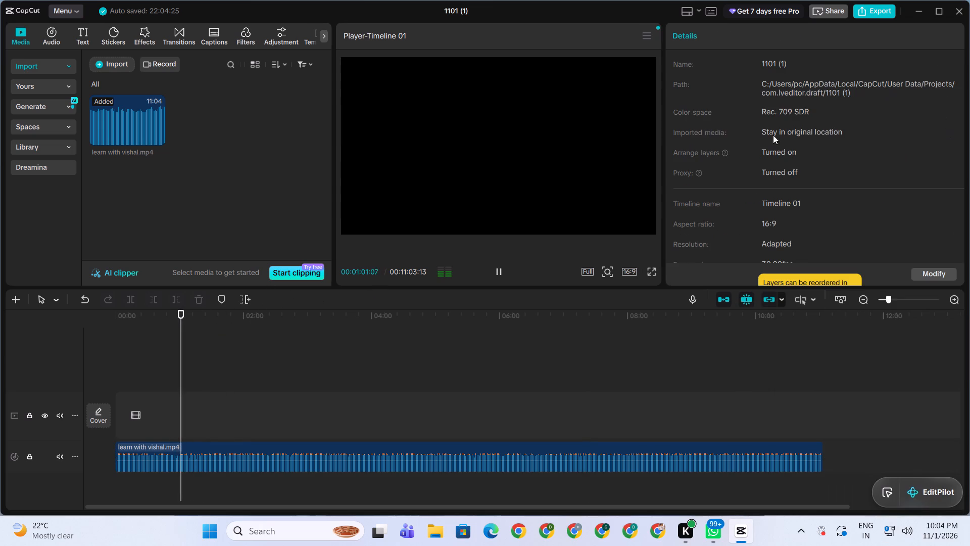
Select the audio clip and set its volume to about 4.3 dB.
{"action": "left_click", "coordinate": [455, 459]}
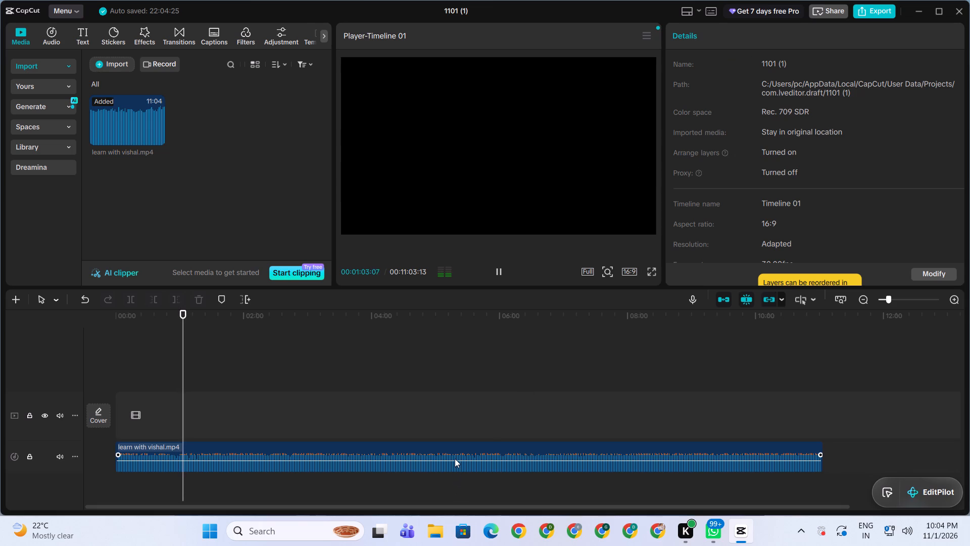
{"action": "left_click_drag", "start_coordinate": [841, 96], "coordinate": [832, 100]}
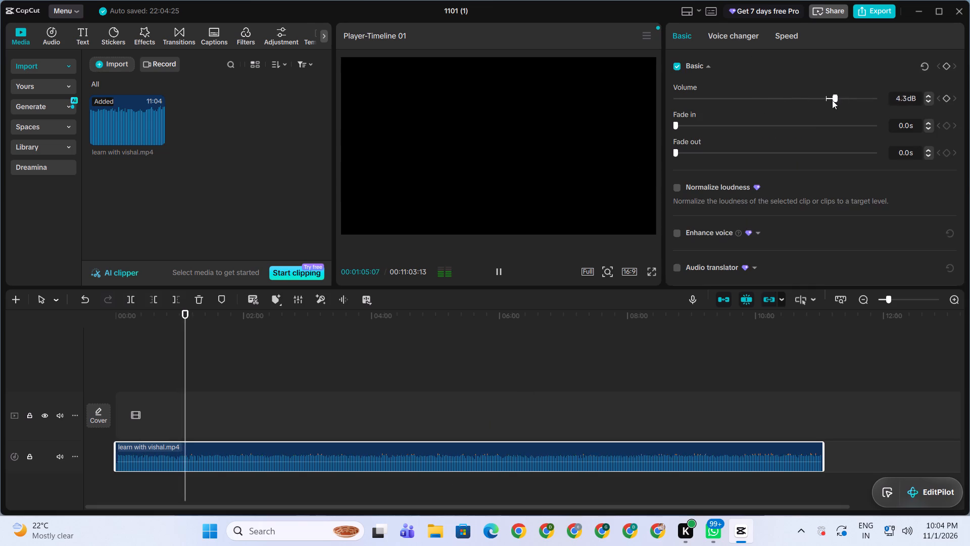
{"action": "left_click_drag", "start_coordinate": [832, 100], "coordinate": [835, 101]}
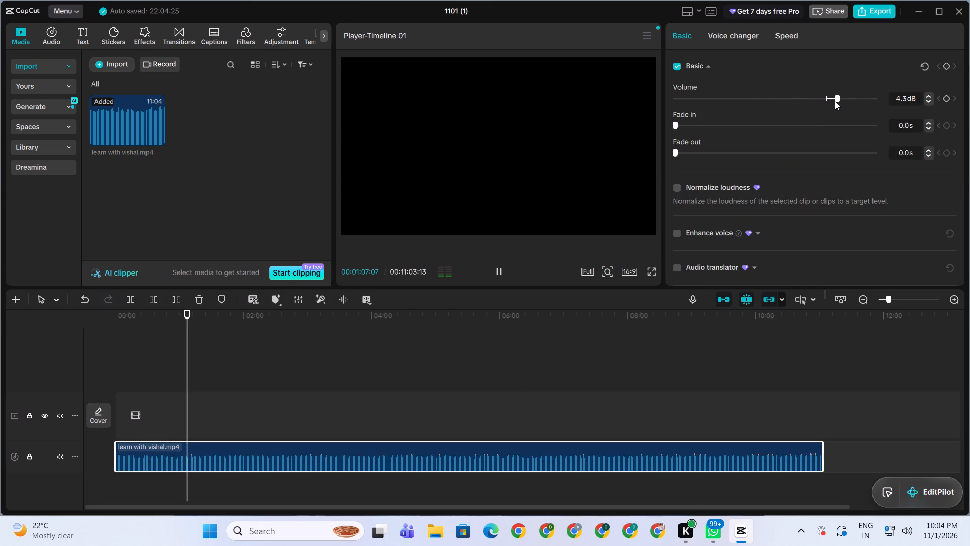
{"action": "left_click_drag", "start_coordinate": [835, 101], "coordinate": [832, 102]}
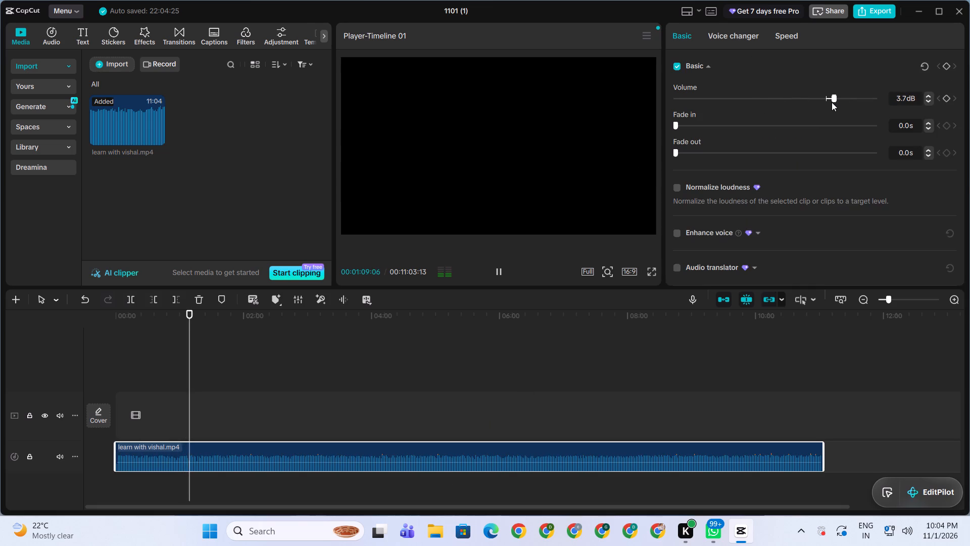
{"action": "left_click_drag", "start_coordinate": [832, 102], "coordinate": [831, 103]}
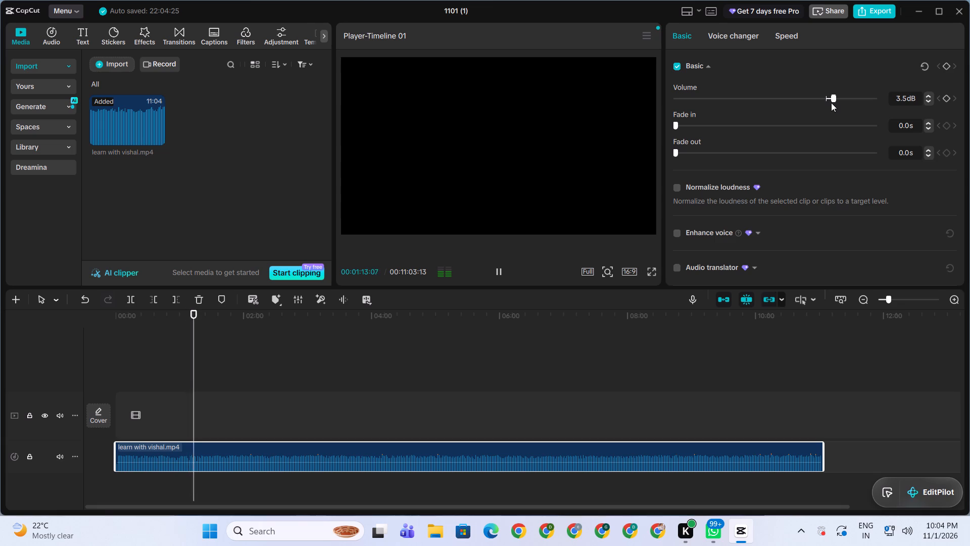
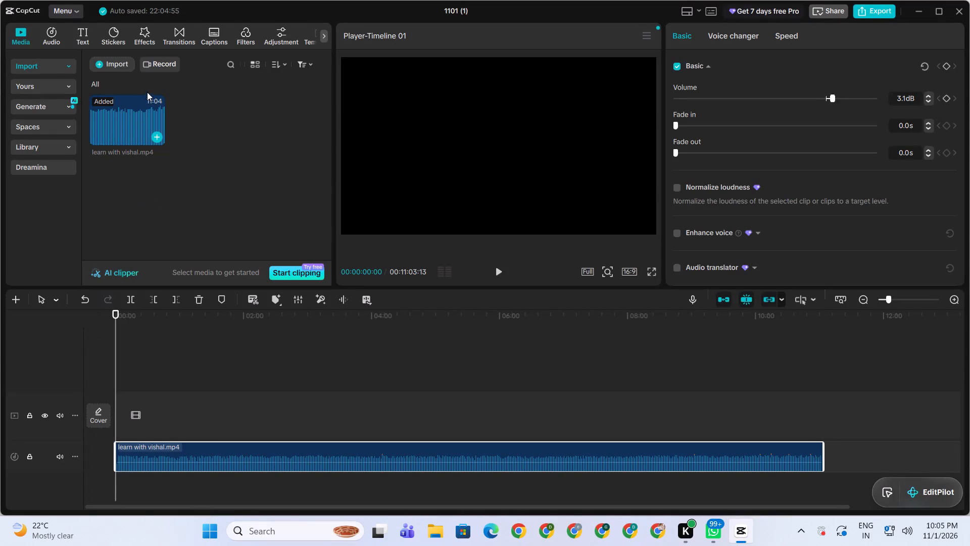
Import the "vishal avatar" video from the computer's Download folder into the project media.
{"action": "left_click", "coordinate": [112, 65]}
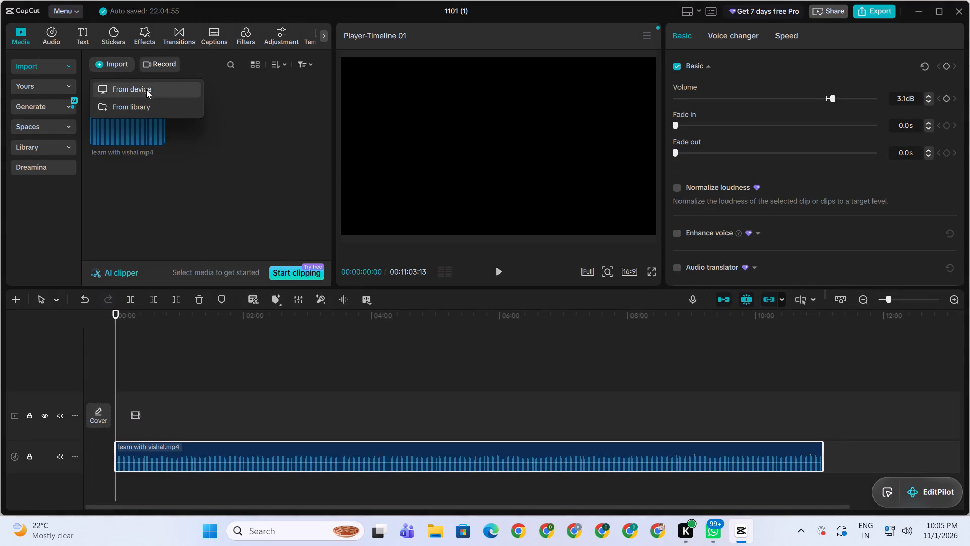
{"action": "left_click", "coordinate": [146, 88]}
{"action": "left_click", "coordinate": [331, 320]}
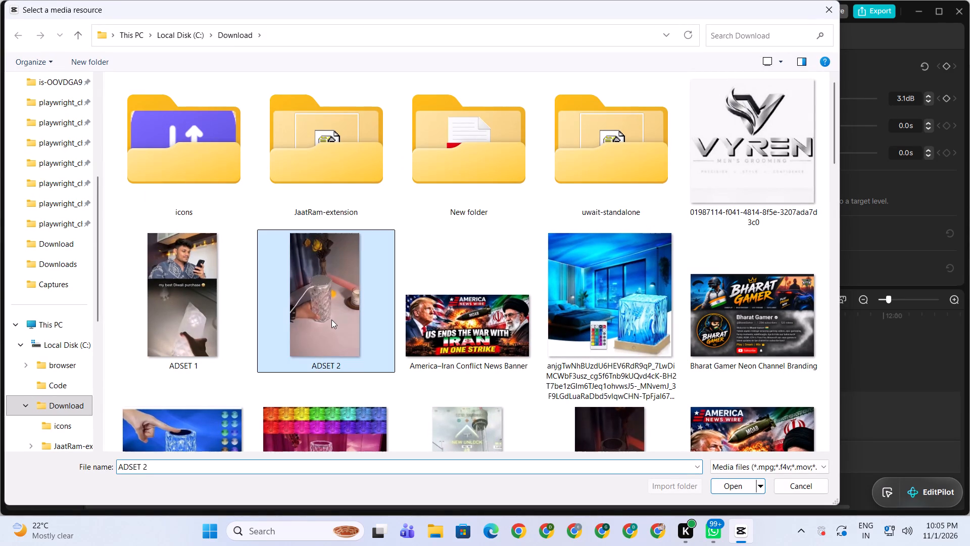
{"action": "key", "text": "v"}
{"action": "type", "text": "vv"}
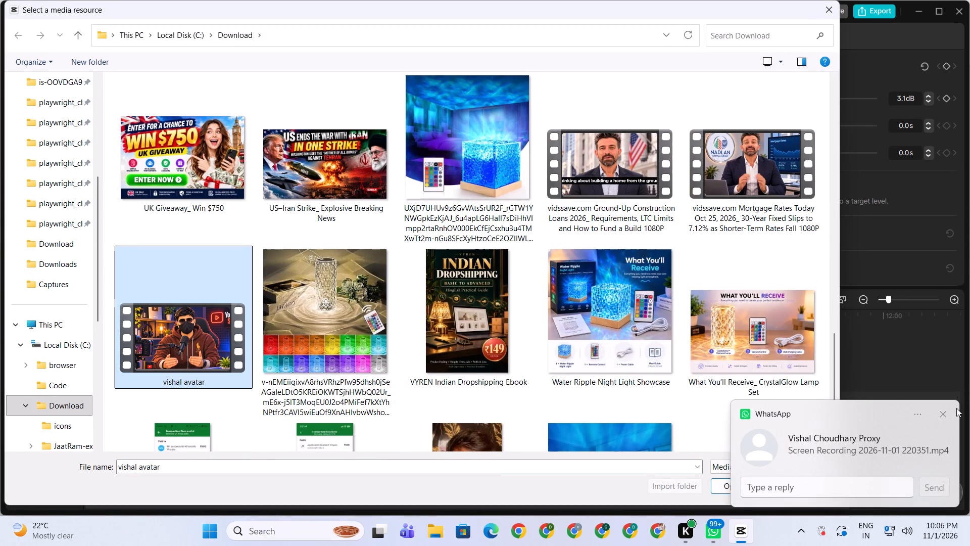
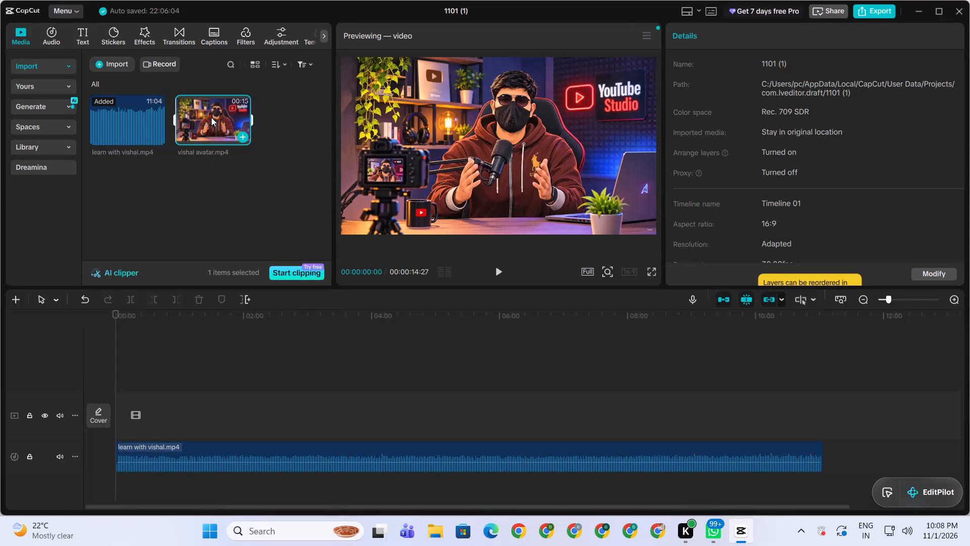
Place the vishal avatar.mp4 video on the main track at the very start of the timeline, above the audio.
{"action": "left_click_drag", "start_coordinate": [211, 116], "coordinate": [162, 416]}
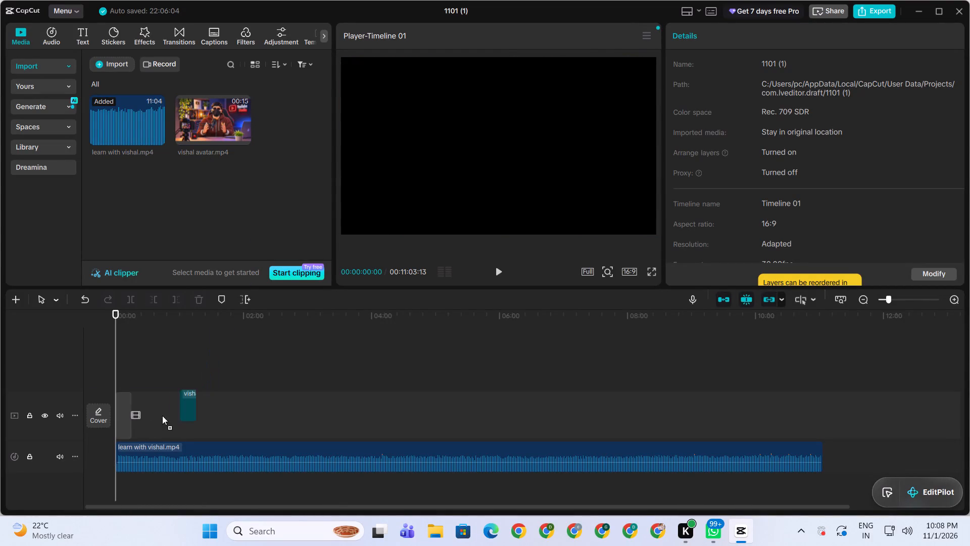
{"action": "left_click_drag", "start_coordinate": [162, 416], "coordinate": [115, 423]}
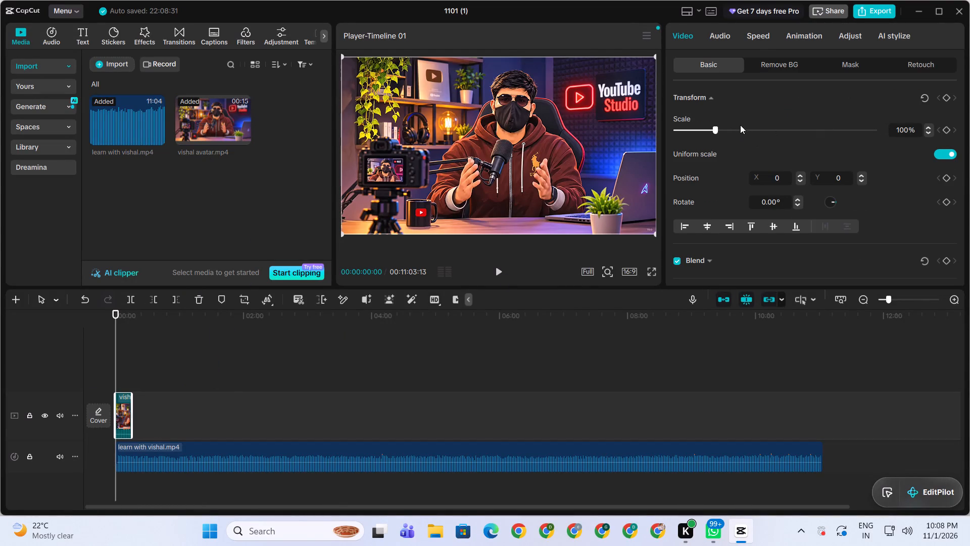
Mute the vishal avatar clip by lowering its volume to -∞ dB, and play the first few seconds of the timeline.
{"action": "scroll", "coordinate": [804, 211], "scroll_direction": "down", "scroll_amount": 3}
{"action": "scroll", "coordinate": [804, 211], "scroll_direction": "up", "scroll_amount": 3}
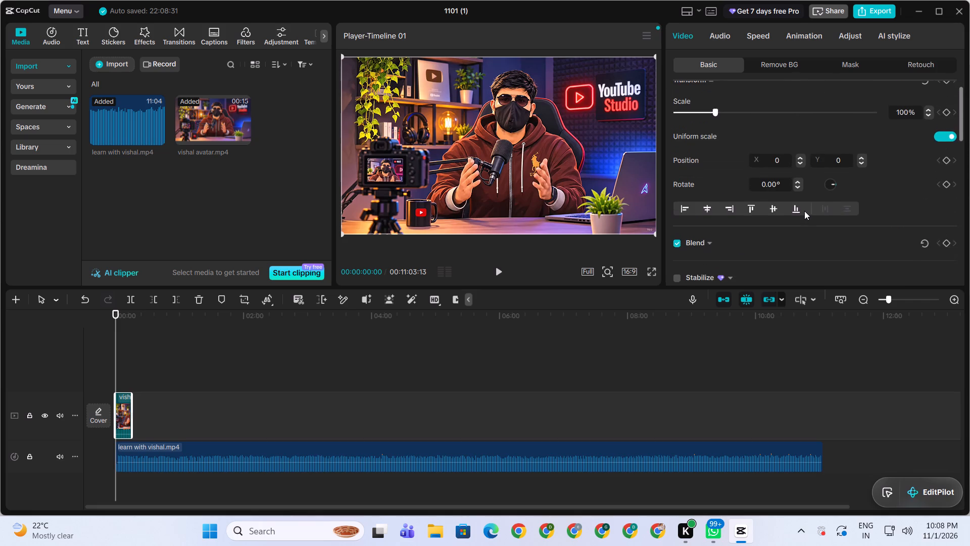
{"action": "scroll", "coordinate": [804, 211], "scroll_direction": "up", "scroll_amount": 2}
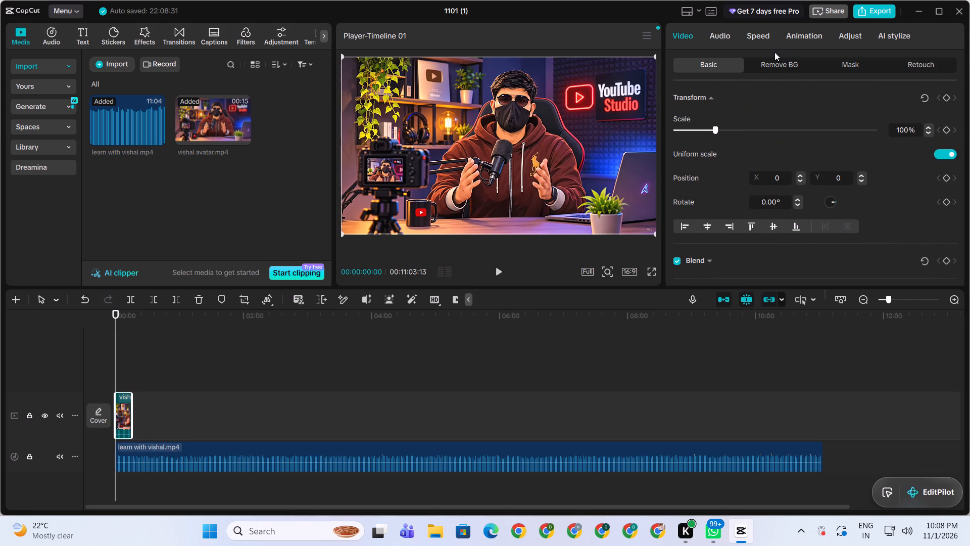
{"action": "left_click", "coordinate": [722, 34]}
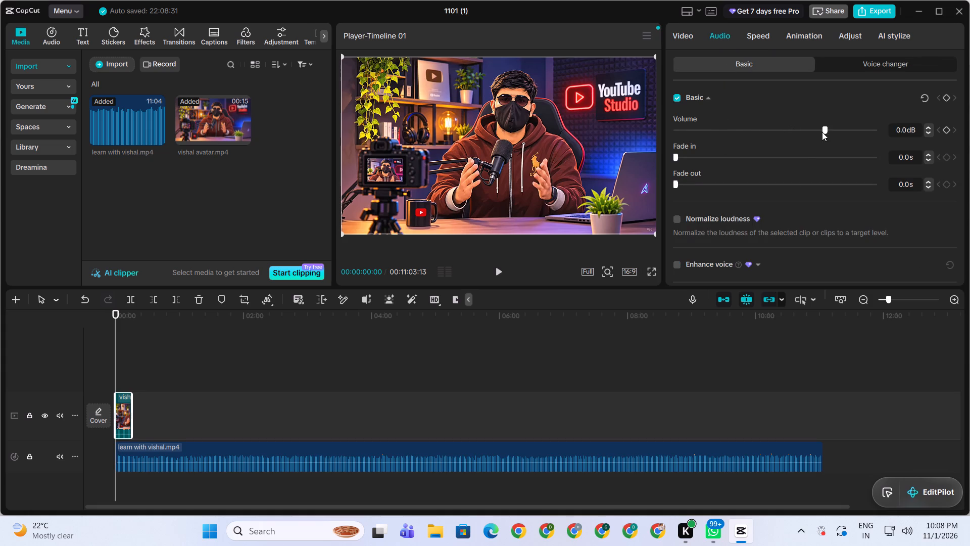
{"action": "left_click_drag", "start_coordinate": [824, 128], "coordinate": [618, 131]}
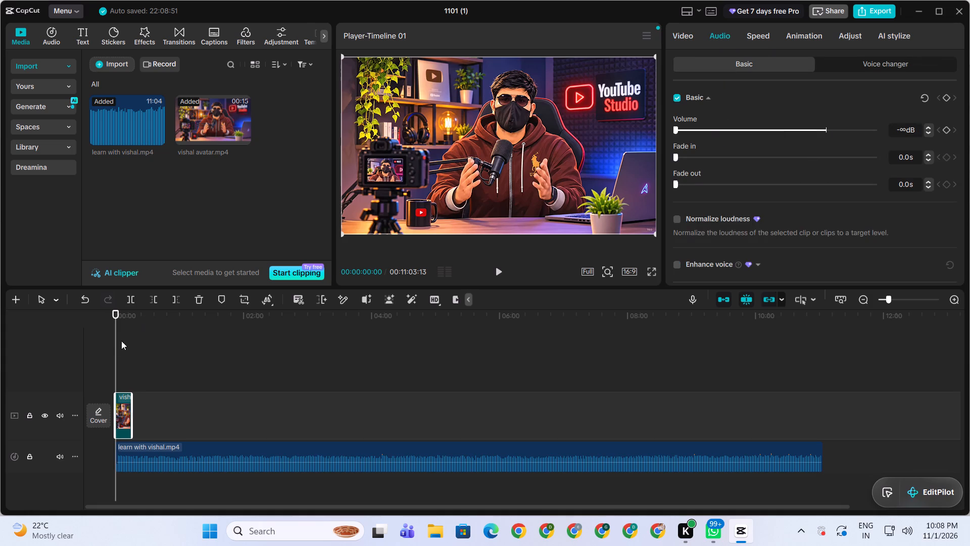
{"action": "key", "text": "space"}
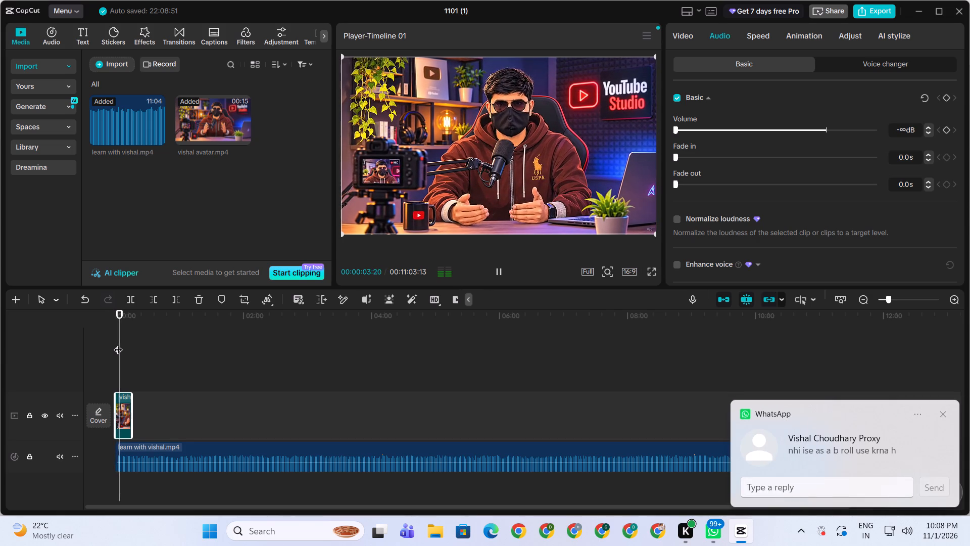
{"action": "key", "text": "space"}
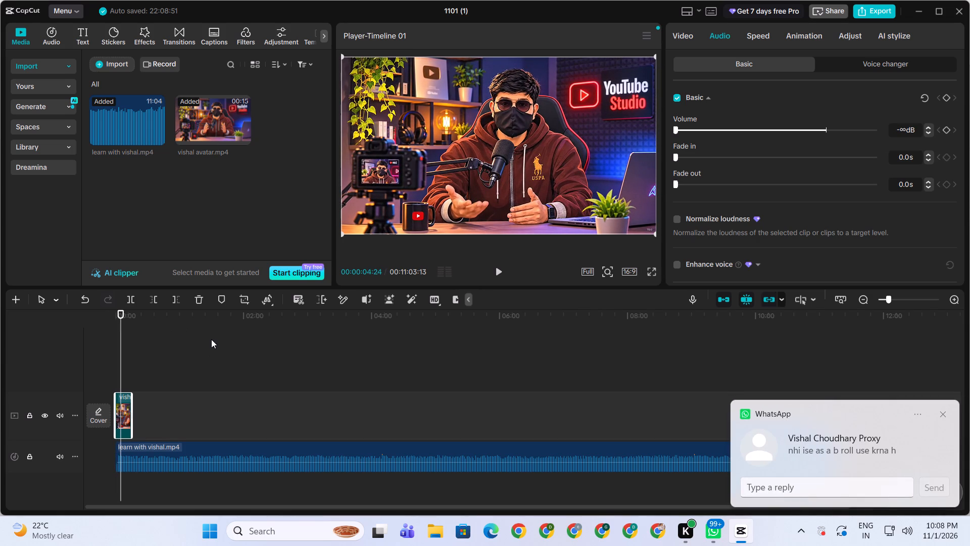
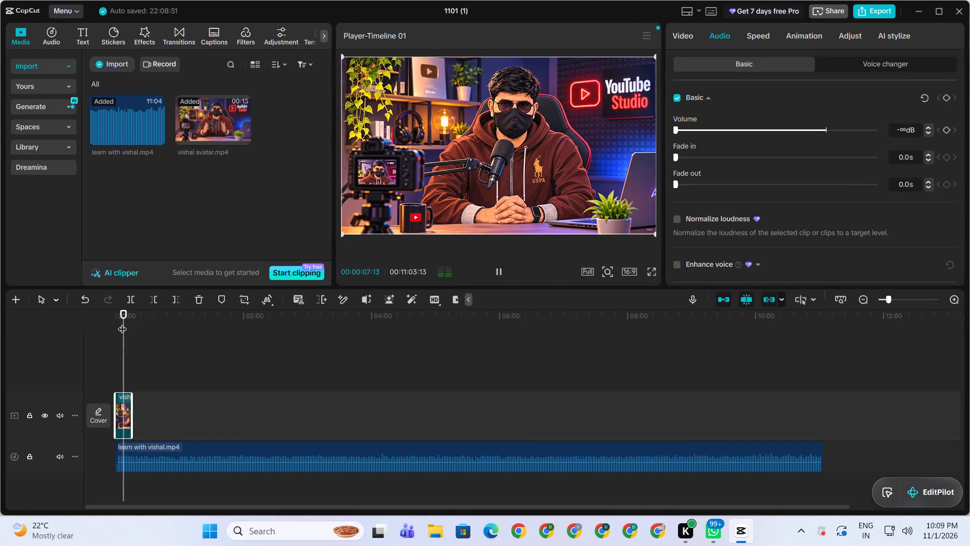
Return the playhead to the timeline's start and briefly replay the opening to check the avatar video together with the audio.
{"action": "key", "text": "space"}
{"action": "left_click_drag", "start_coordinate": [125, 313], "coordinate": [105, 321]}
{"action": "left_click", "coordinate": [215, 348]}
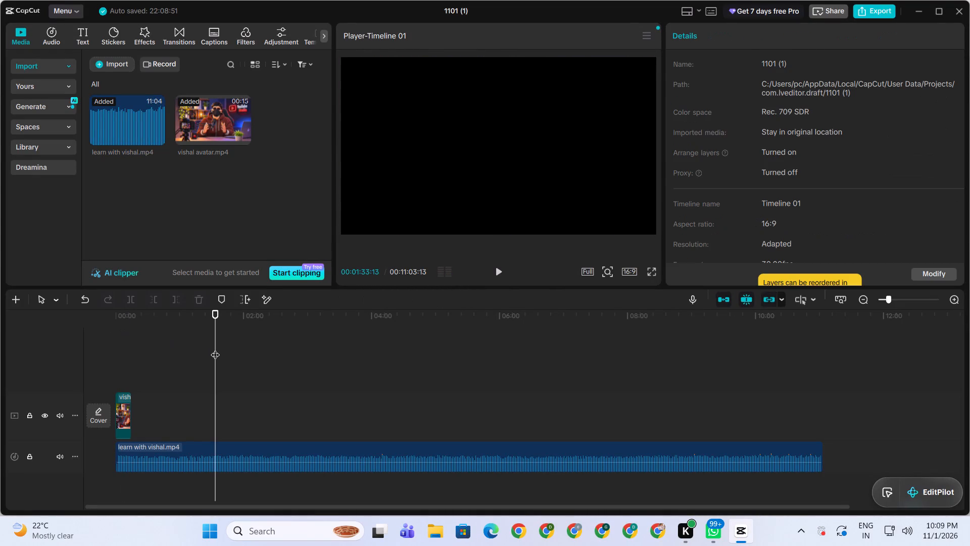
{"action": "left_click_drag", "start_coordinate": [165, 314], "coordinate": [68, 335]}
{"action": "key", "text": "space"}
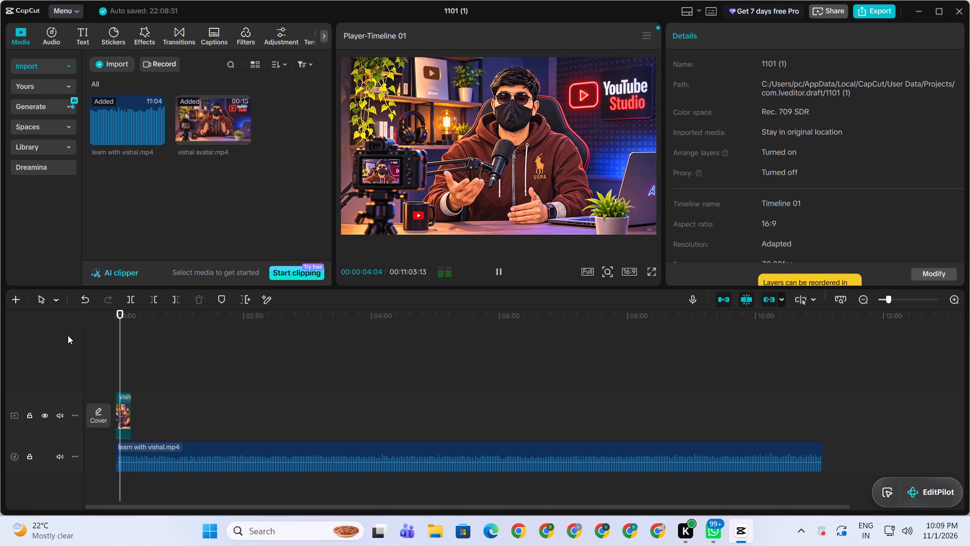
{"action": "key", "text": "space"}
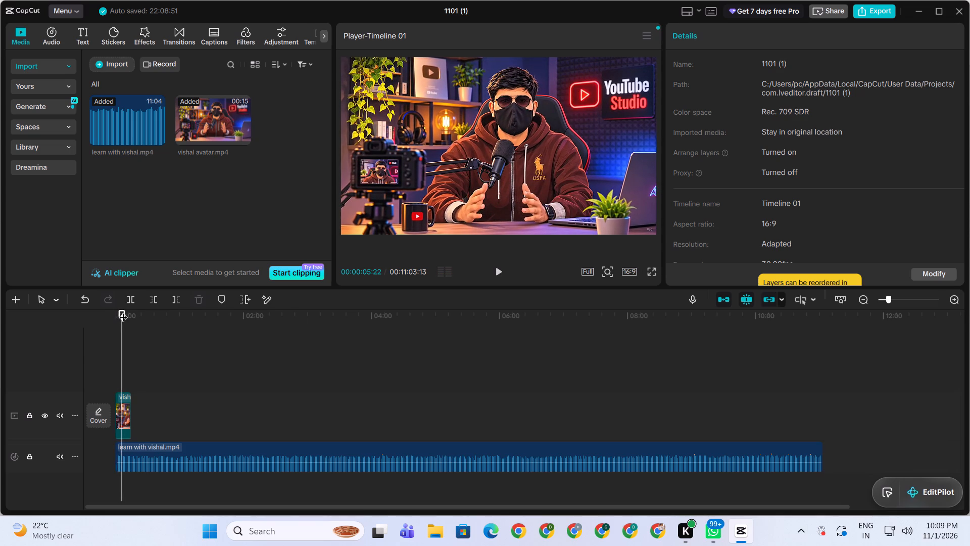
{"action": "left_click_drag", "start_coordinate": [123, 311], "coordinate": [107, 316]}
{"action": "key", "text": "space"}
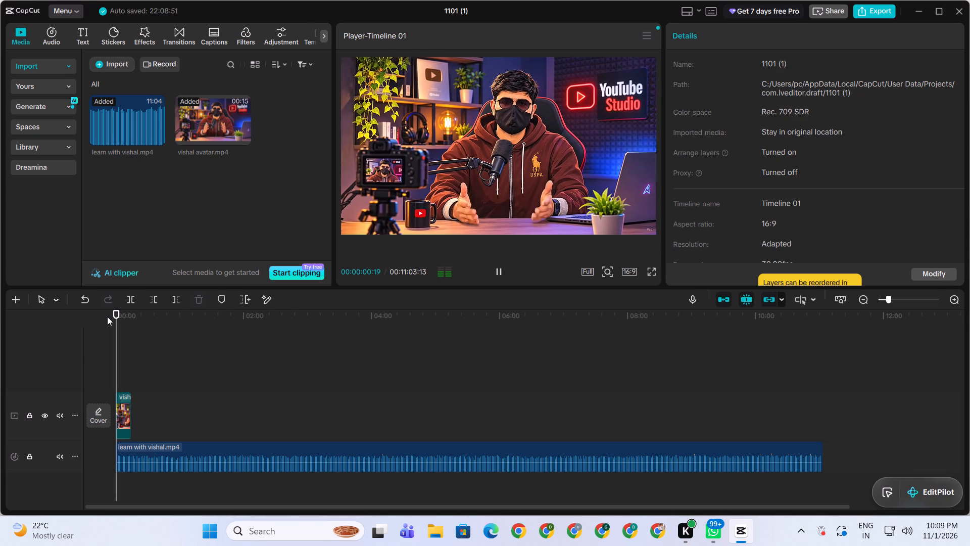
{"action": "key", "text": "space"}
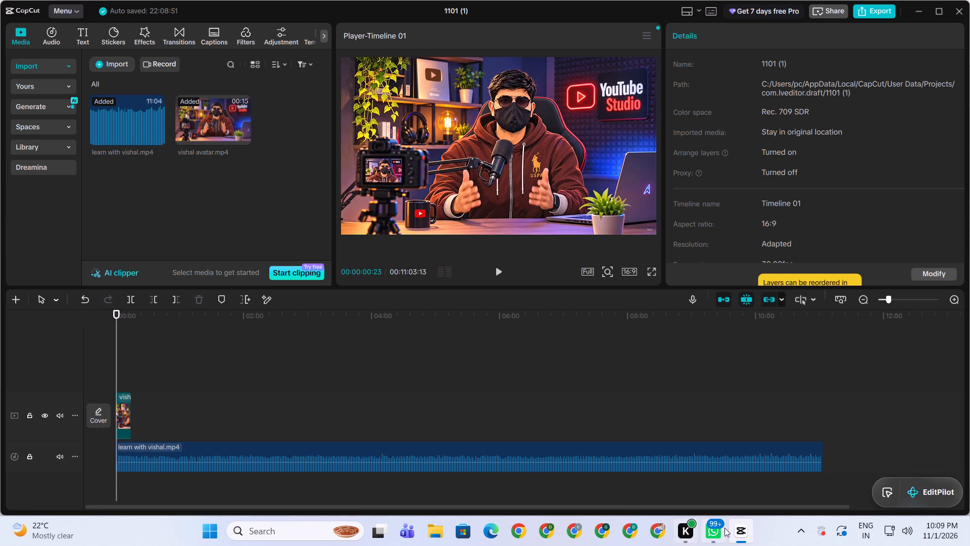
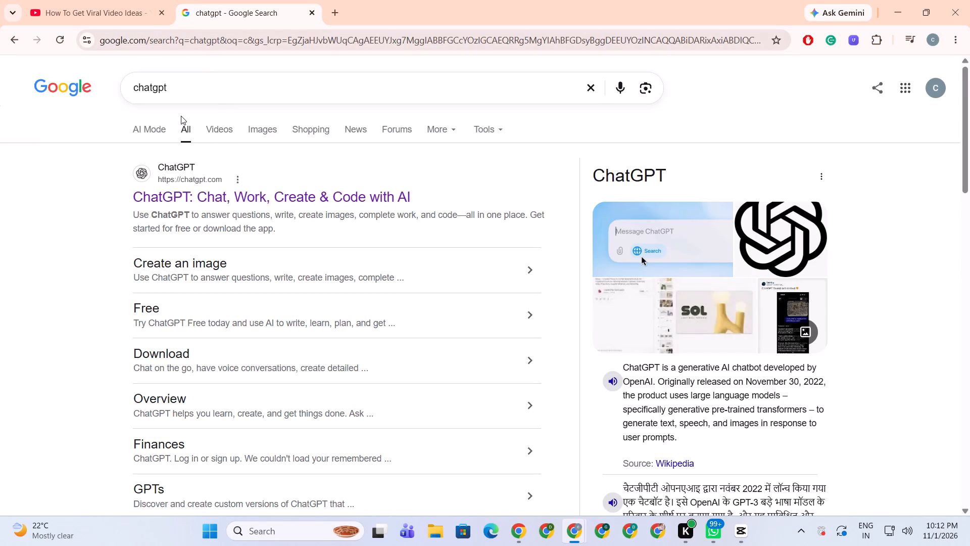
In Chrome, open the ChatGPT website from the search results.
{"action": "left_click", "coordinate": [195, 193]}
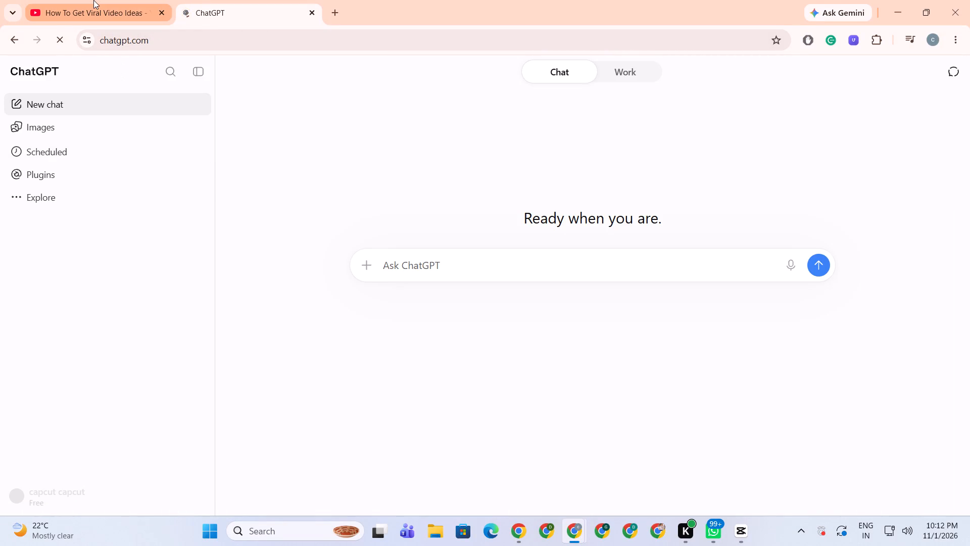
Switch to the YouTube video "How To Get Viral Video Ideas", pause it and go to the details below the player.
{"action": "left_click", "coordinate": [93, 0]}
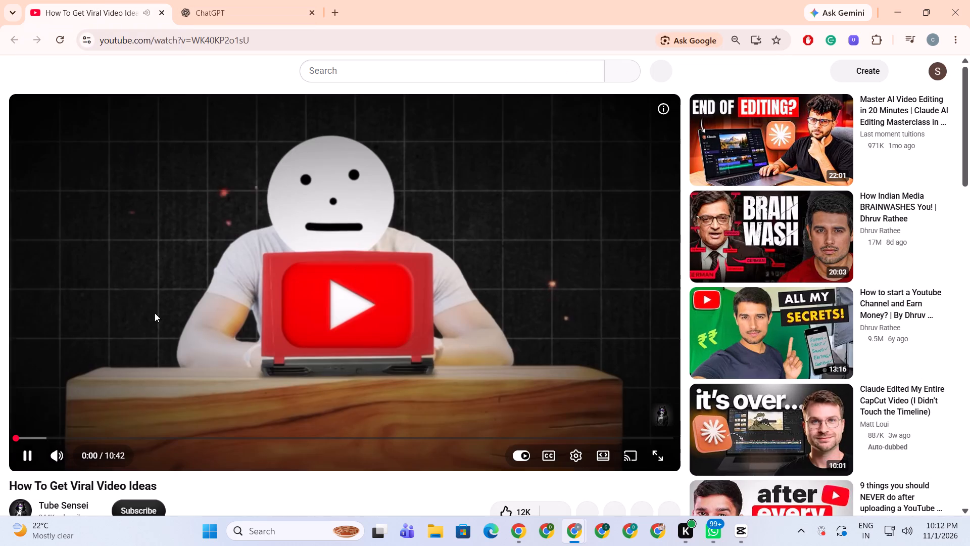
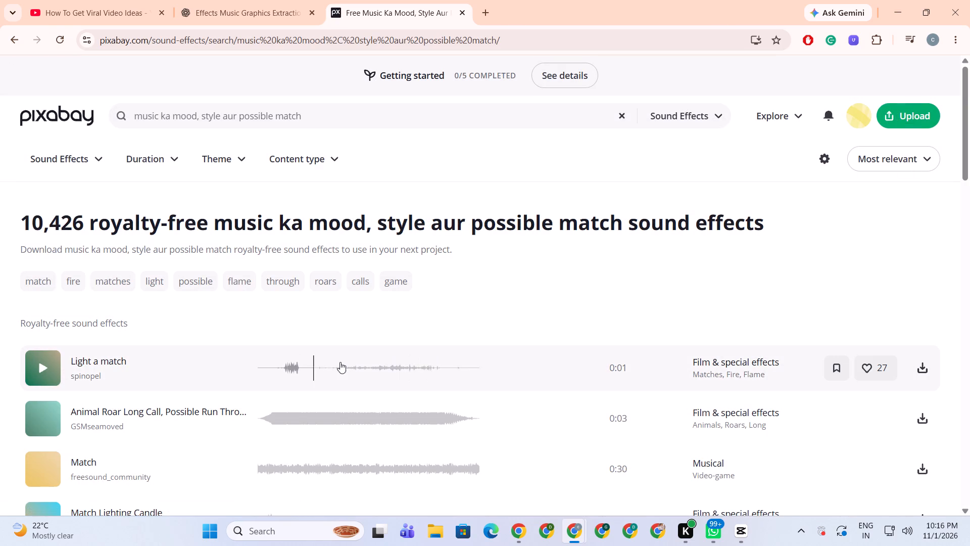
Preview the sound effects "Light a match" and "Animal Roar Long Call, Possible Run Through" from the results.
{"action": "left_click", "coordinate": [37, 371]}
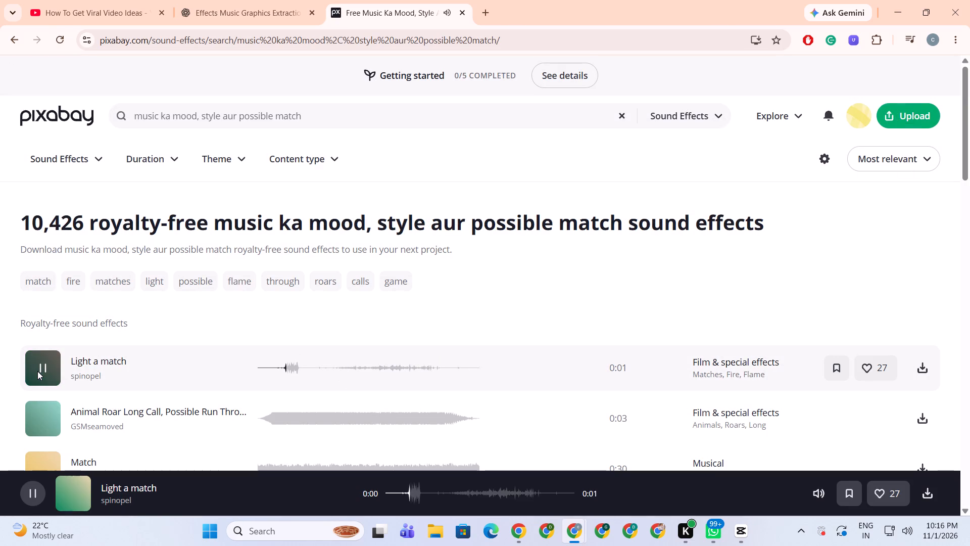
{"action": "scroll", "coordinate": [122, 396], "scroll_direction": "down", "scroll_amount": 1}
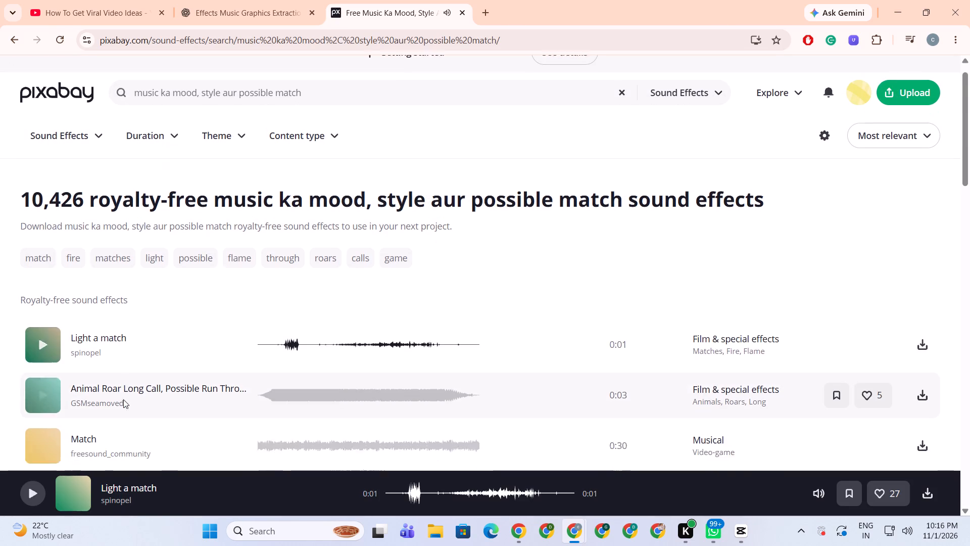
{"action": "scroll", "coordinate": [123, 399], "scroll_direction": "down", "scroll_amount": 1}
{"action": "left_click", "coordinate": [42, 291]}
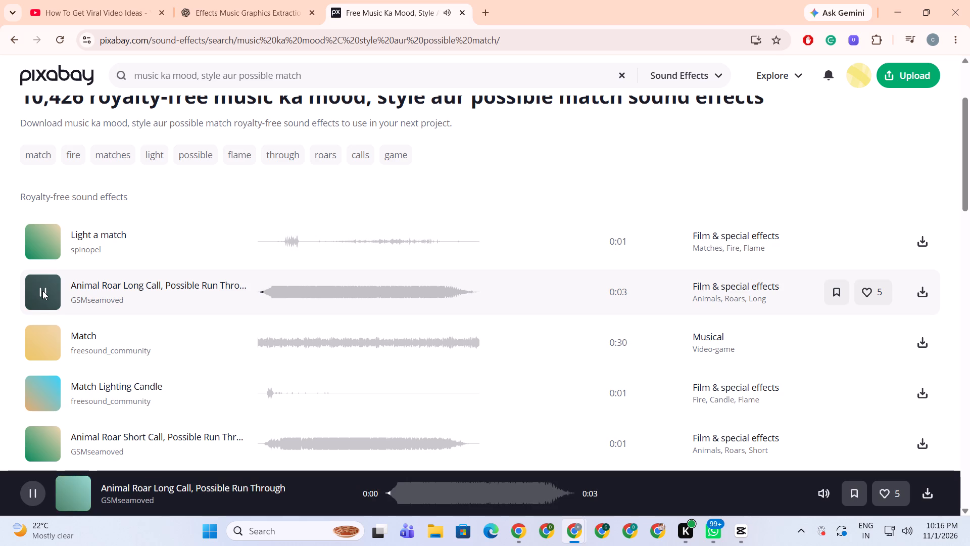
{"action": "left_click", "coordinate": [42, 291]}
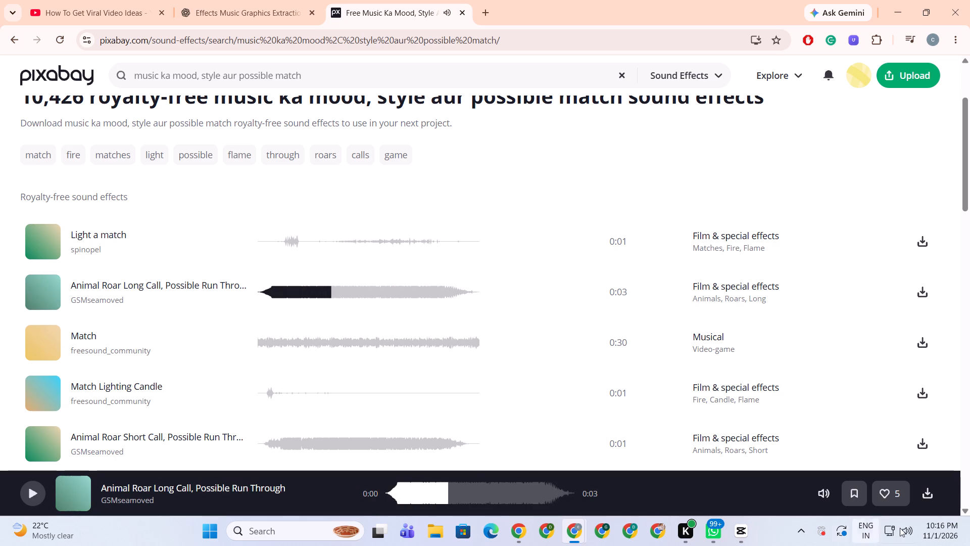
Lower the system's speaker volume slightly.
{"action": "left_click", "coordinate": [904, 531]}
{"action": "left_click_drag", "start_coordinate": [876, 457], "coordinate": [859, 462]}
{"action": "left_click", "coordinate": [907, 534]}
Replace "aur possible match" in the search query with "background music" and rerun the sound effects search.
{"action": "scroll", "coordinate": [298, 372], "scroll_direction": "down", "scroll_amount": 2}
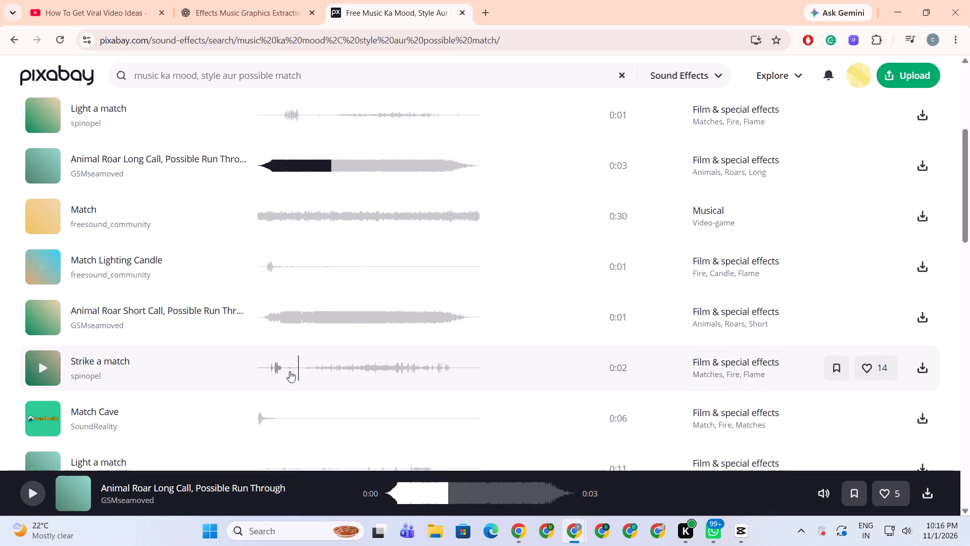
{"action": "scroll", "coordinate": [288, 394], "scroll_direction": "up", "scroll_amount": 7}
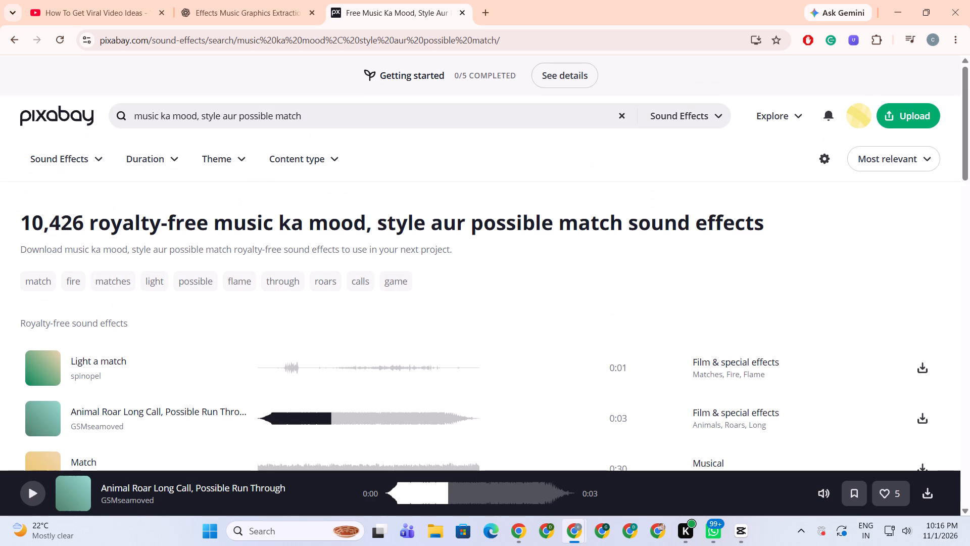
{"action": "left_click_drag", "start_coordinate": [305, 115], "coordinate": [224, 122]}
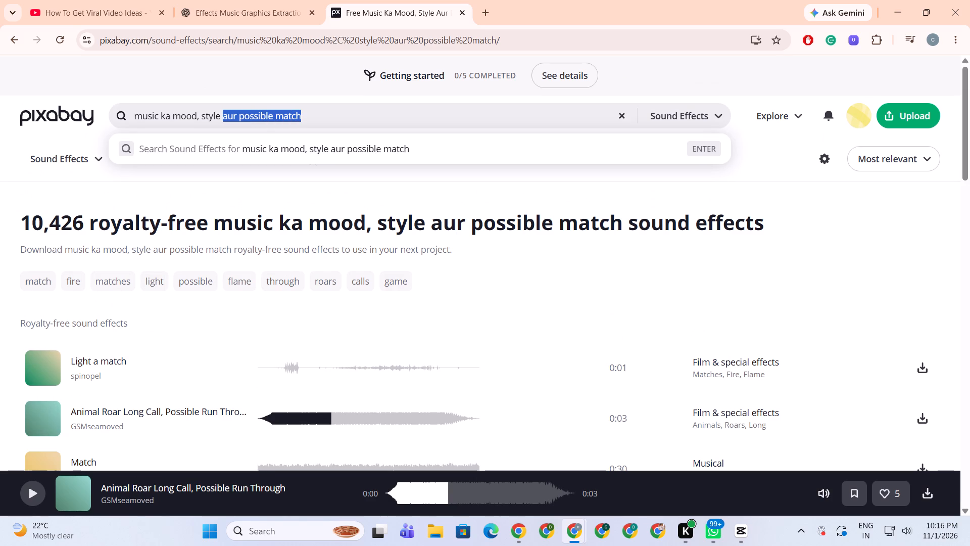
{"action": "type", "text": "background music"}
{"action": "key", "text": "space"}
{"action": "key", "text": "Return"}
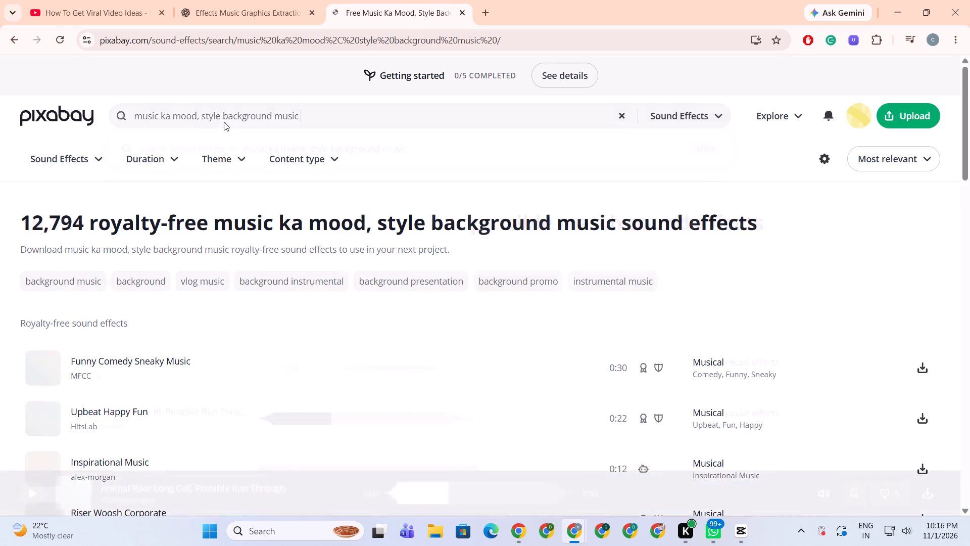
Preview Funny Comedy Sneaky Music, Upbeat Happy Fun, Inspirational Music, Background - Background Music and the 20-second Illusion Drill Hip-Hop track.
{"action": "scroll", "coordinate": [287, 291], "scroll_direction": "down", "scroll_amount": 2}
{"action": "scroll", "coordinate": [208, 334], "scroll_direction": "down", "scroll_amount": 2}
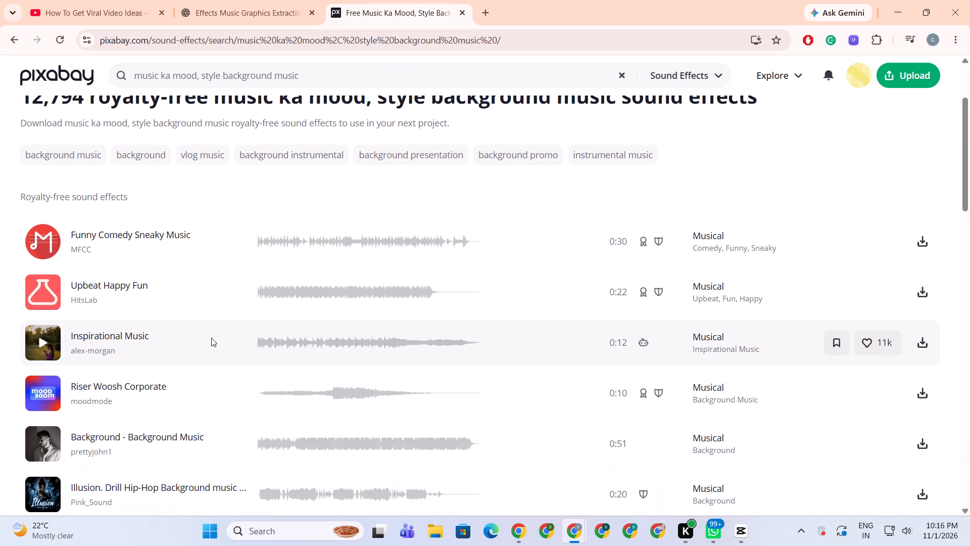
{"action": "left_click", "coordinate": [40, 236]}
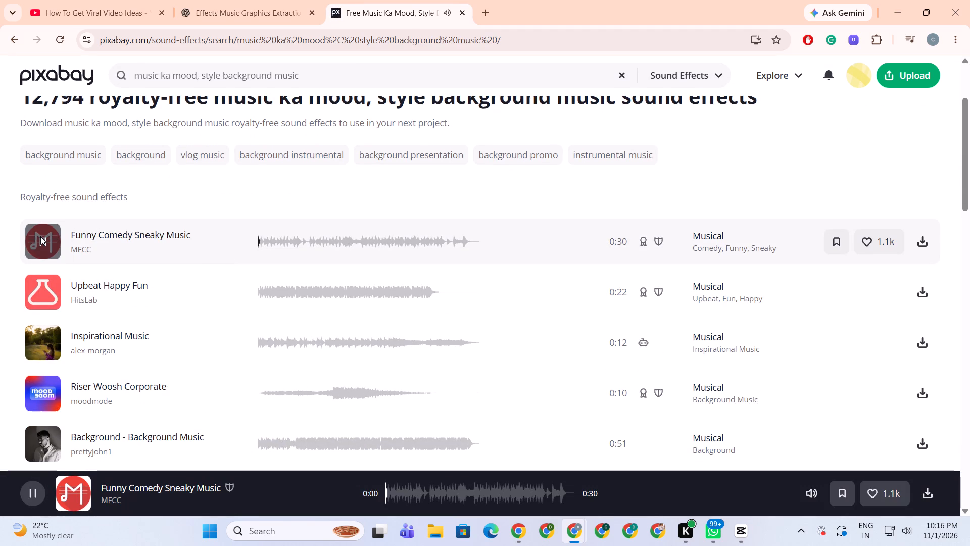
{"action": "left_click", "coordinate": [41, 291]}
{"action": "left_click", "coordinate": [45, 341]}
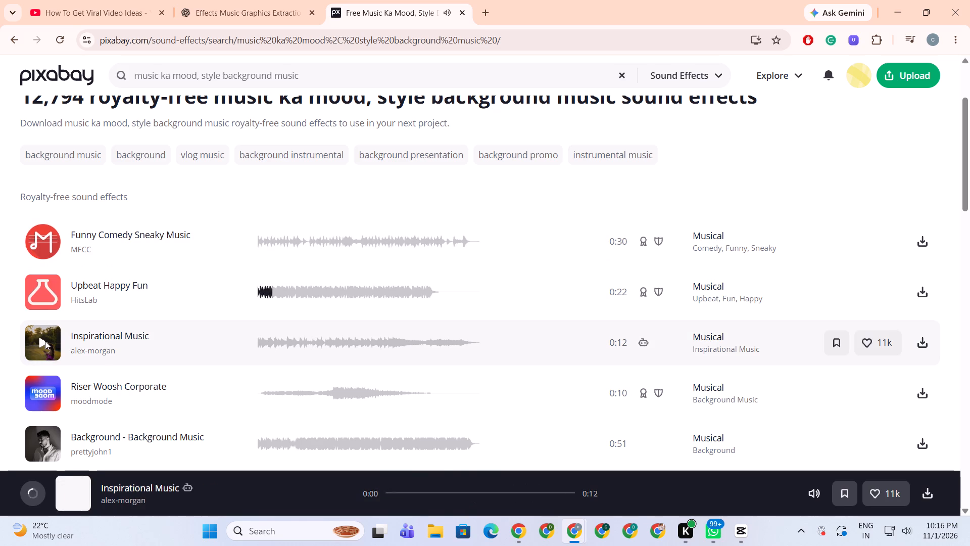
{"action": "scroll", "coordinate": [145, 336], "scroll_direction": "down", "scroll_amount": 1}
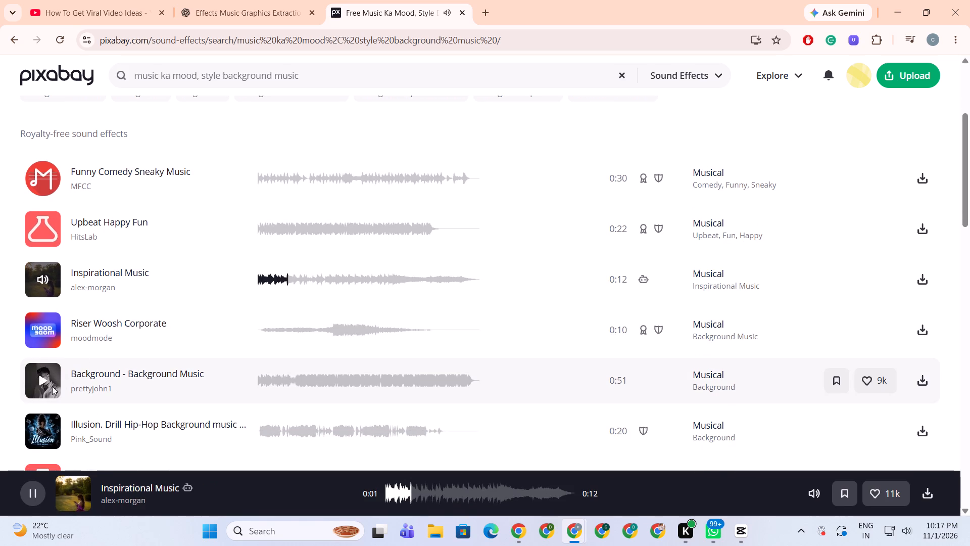
{"action": "left_click", "coordinate": [41, 378]}
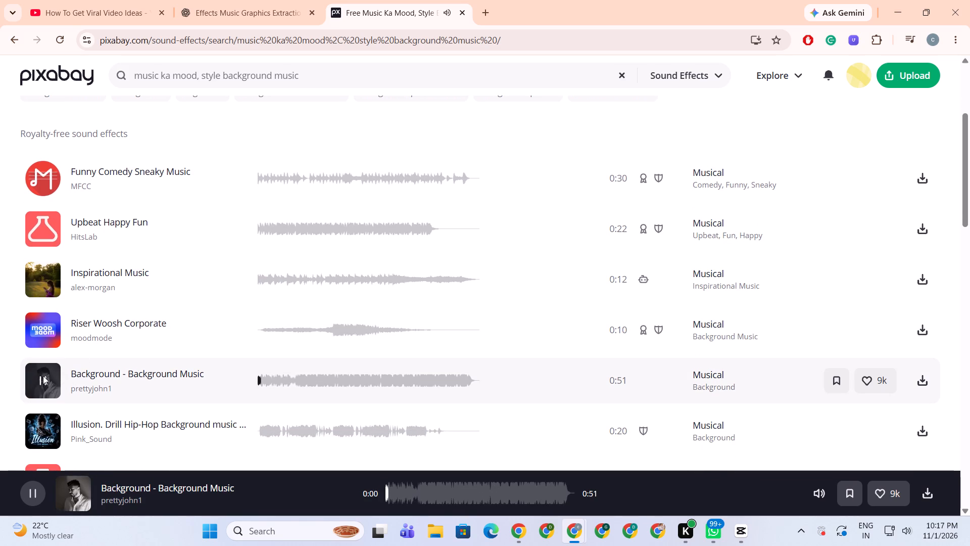
{"action": "scroll", "coordinate": [160, 372], "scroll_direction": "down", "scroll_amount": 2}
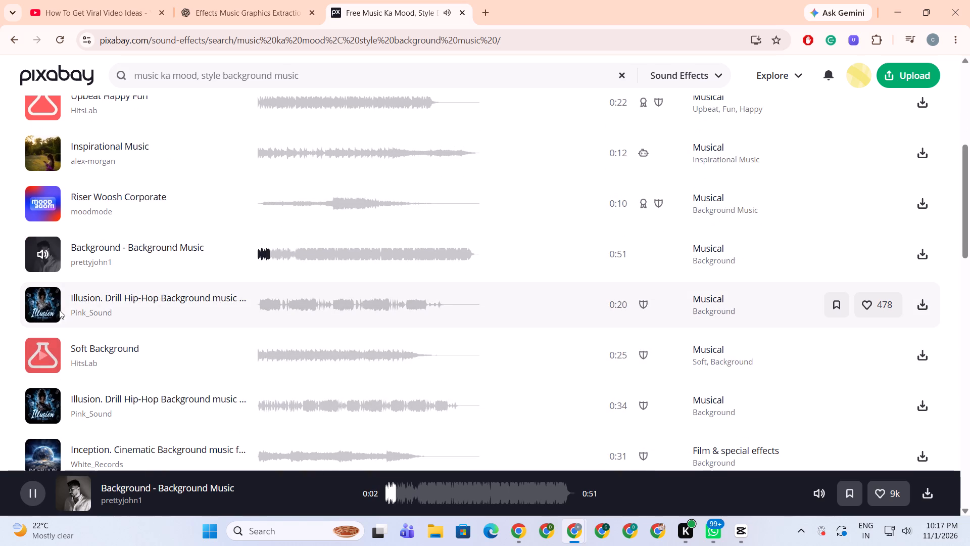
{"action": "left_click", "coordinate": [43, 304]}
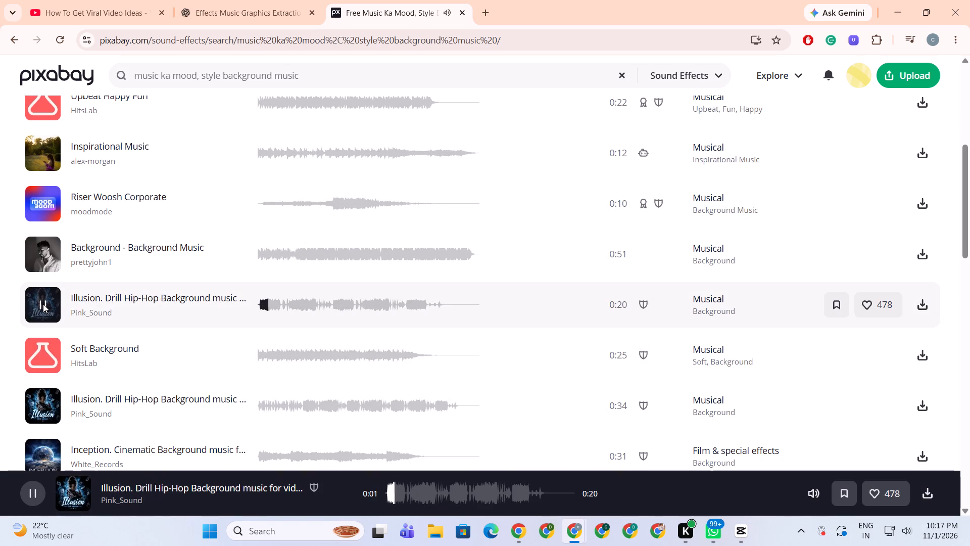
{"action": "scroll", "coordinate": [93, 344], "scroll_direction": "down", "scroll_amount": 2}
{"action": "left_click", "coordinate": [102, 231]}
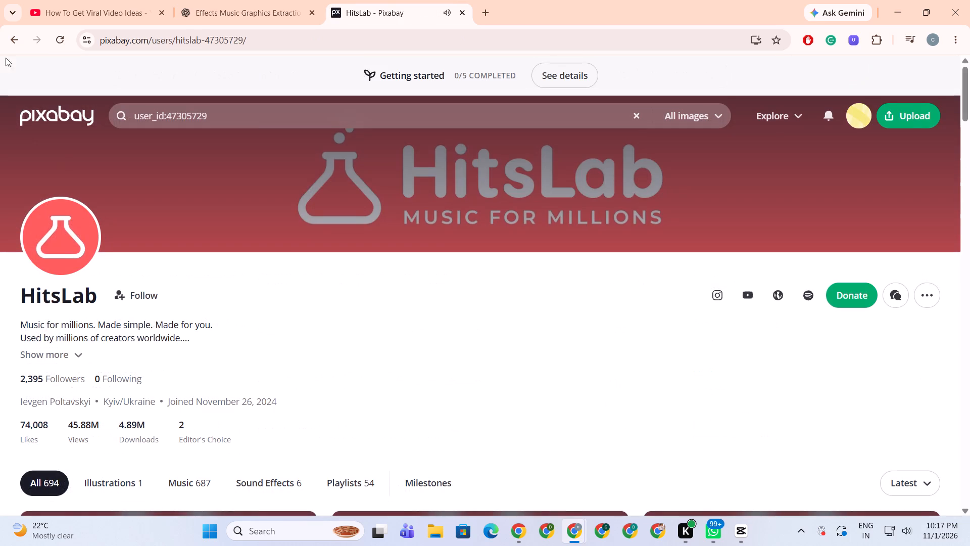
{"action": "left_click", "coordinate": [12, 41]}
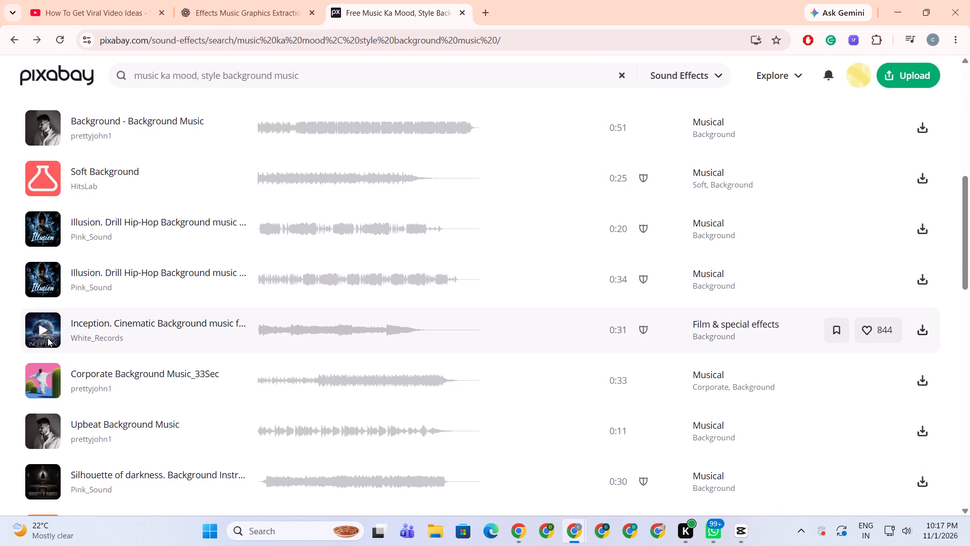
Preview Inception, Corporate Background Music_33Sec, Upbeat Background Music, Silhouette of darkness, and Upbeat Background Music Versions 6 and 7.
{"action": "left_click", "coordinate": [44, 329]}
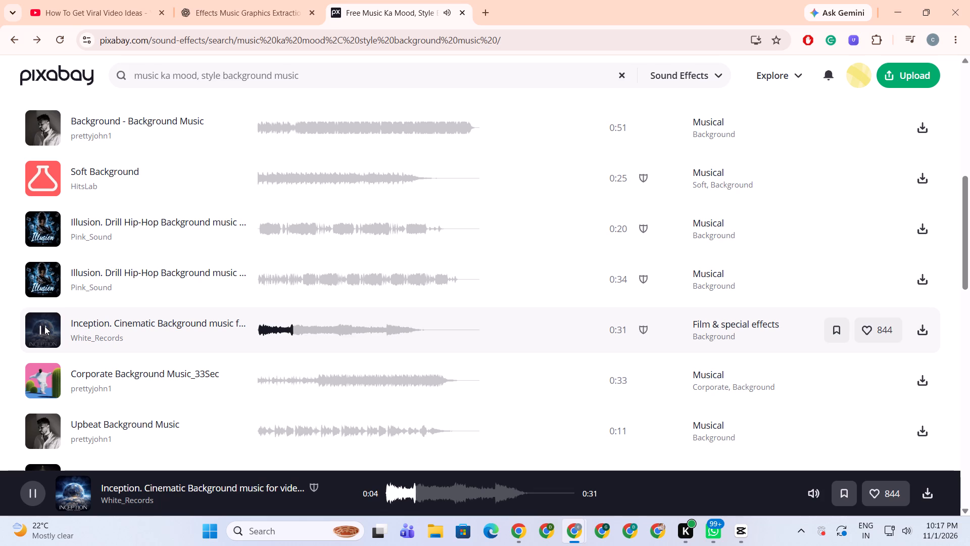
{"action": "scroll", "coordinate": [52, 361], "scroll_direction": "down", "scroll_amount": 1}
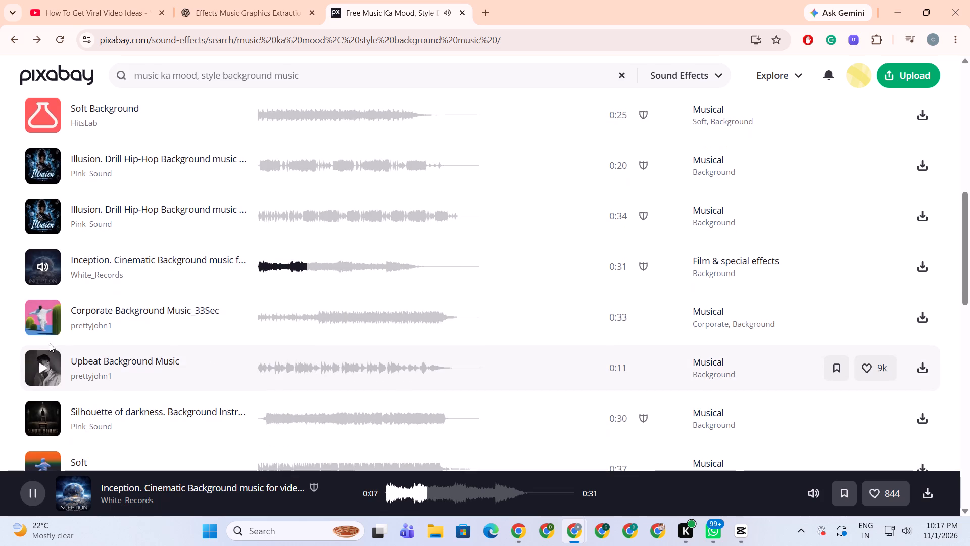
{"action": "left_click", "coordinate": [39, 317]}
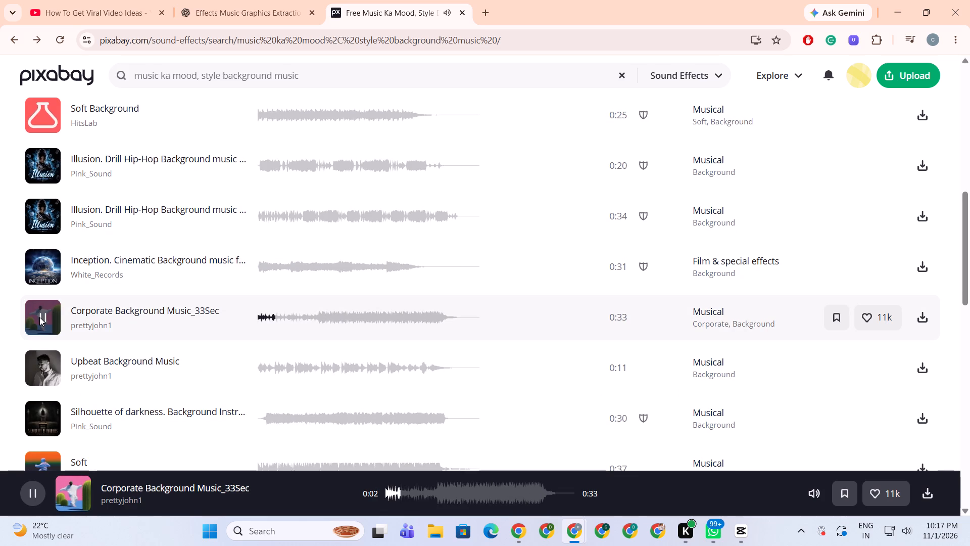
{"action": "left_click", "coordinate": [43, 368]}
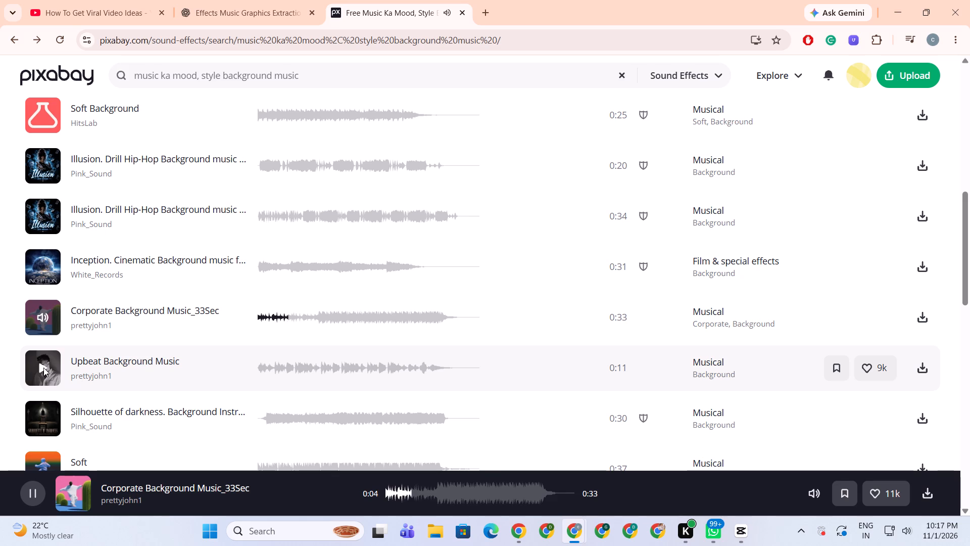
{"action": "scroll", "coordinate": [44, 364], "scroll_direction": "down", "scroll_amount": 1}
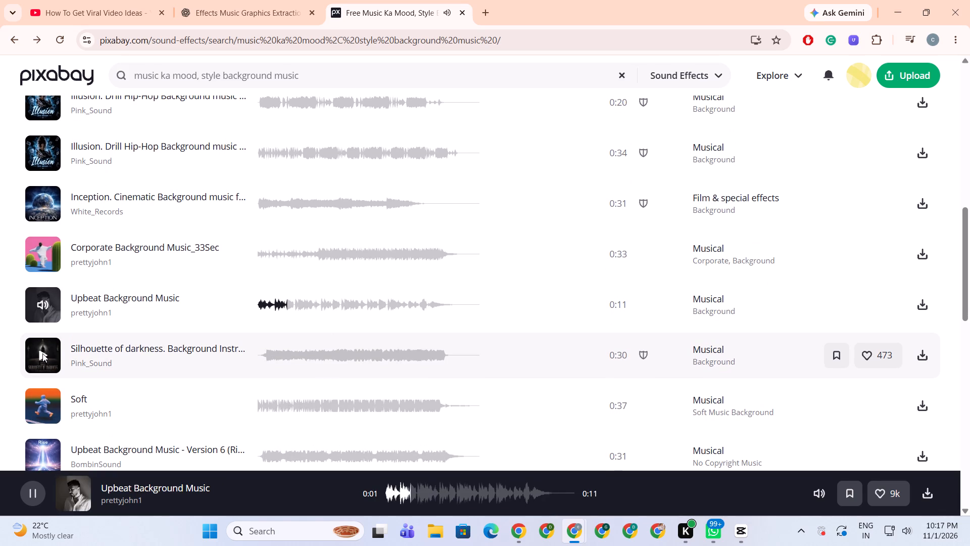
{"action": "left_click", "coordinate": [42, 353]}
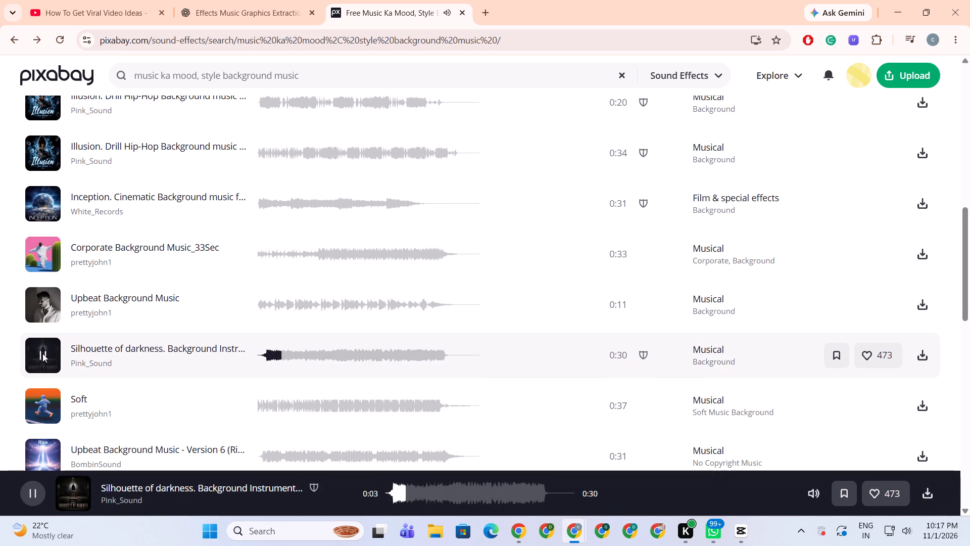
{"action": "scroll", "coordinate": [42, 353], "scroll_direction": "down", "scroll_amount": 2}
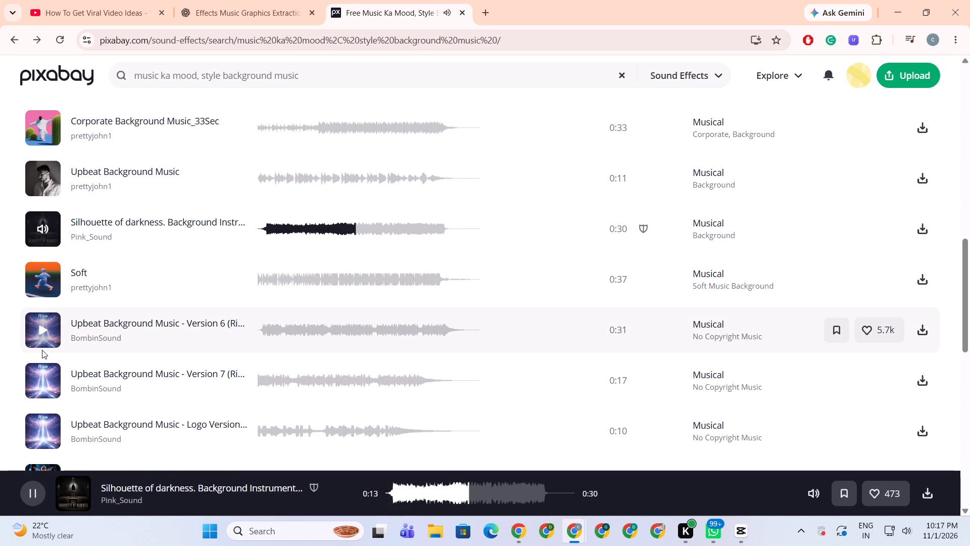
{"action": "left_click", "coordinate": [40, 333]}
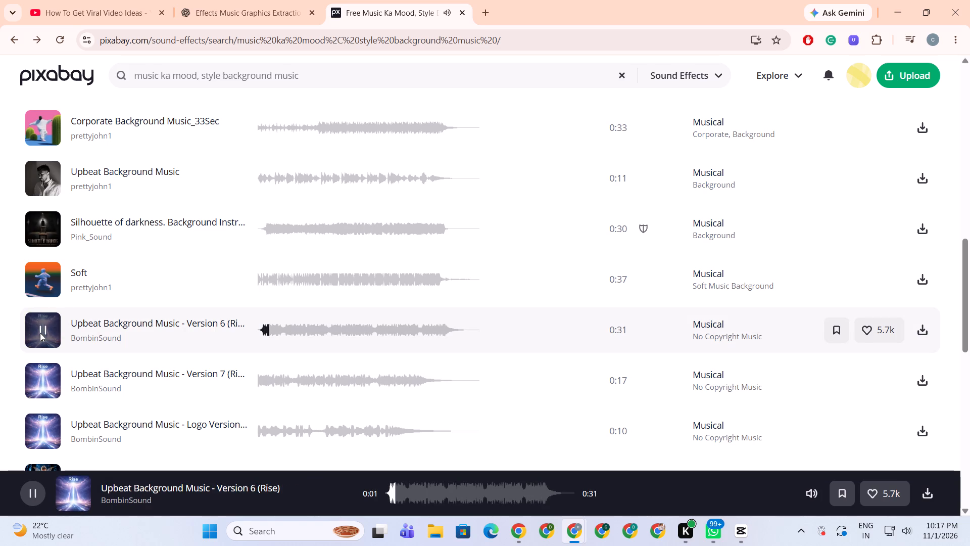
{"action": "left_click", "coordinate": [43, 383]}
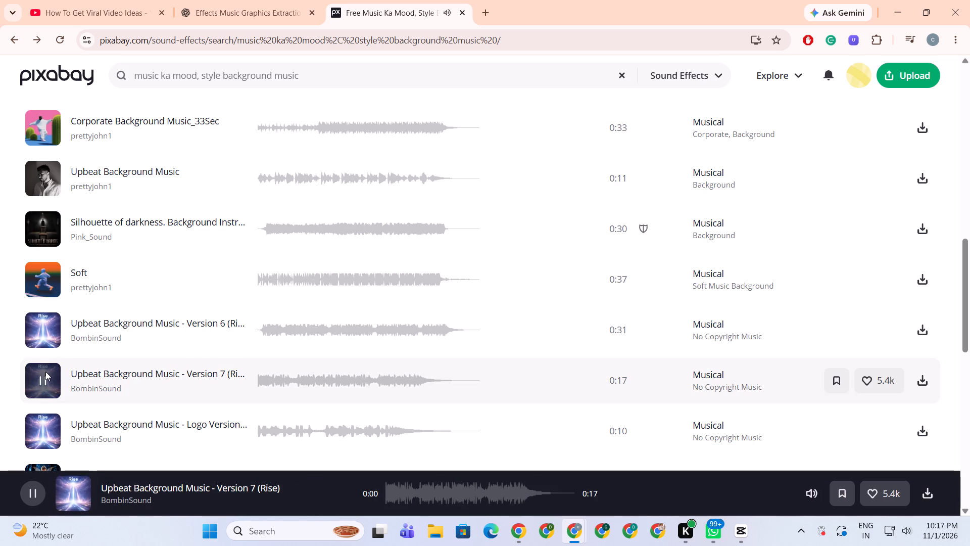
Replay the 30-second "Silhouette of darkness" background track by Pink_Sound and download it.
{"action": "scroll", "coordinate": [45, 365], "scroll_direction": "up", "scroll_amount": 1}
{"action": "left_click", "coordinate": [41, 291]}
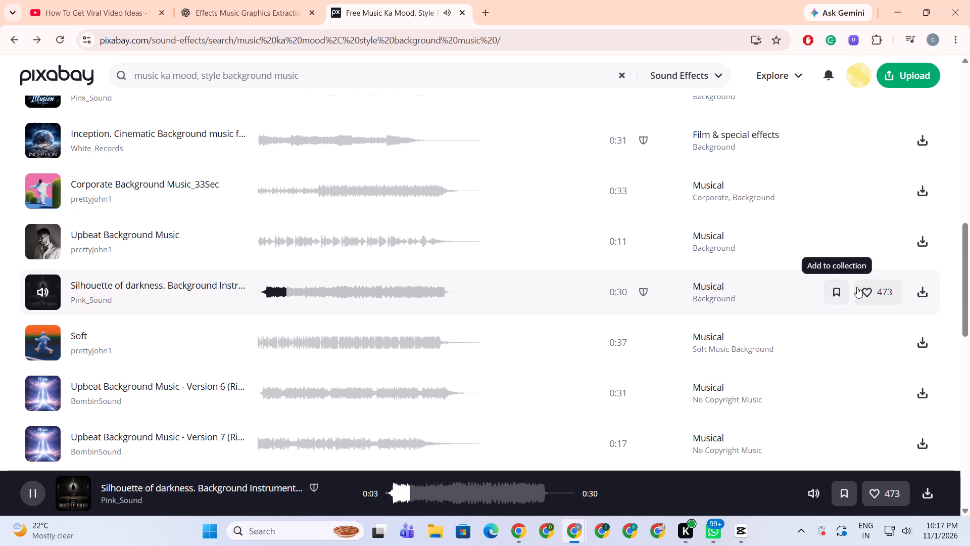
{"action": "left_click", "coordinate": [922, 293]}
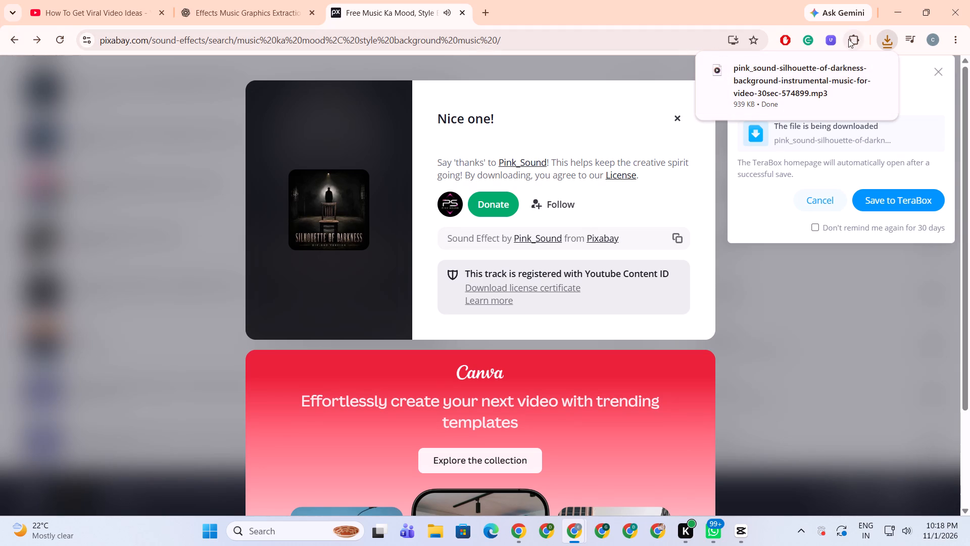
{"action": "left_click", "coordinate": [853, 70]}
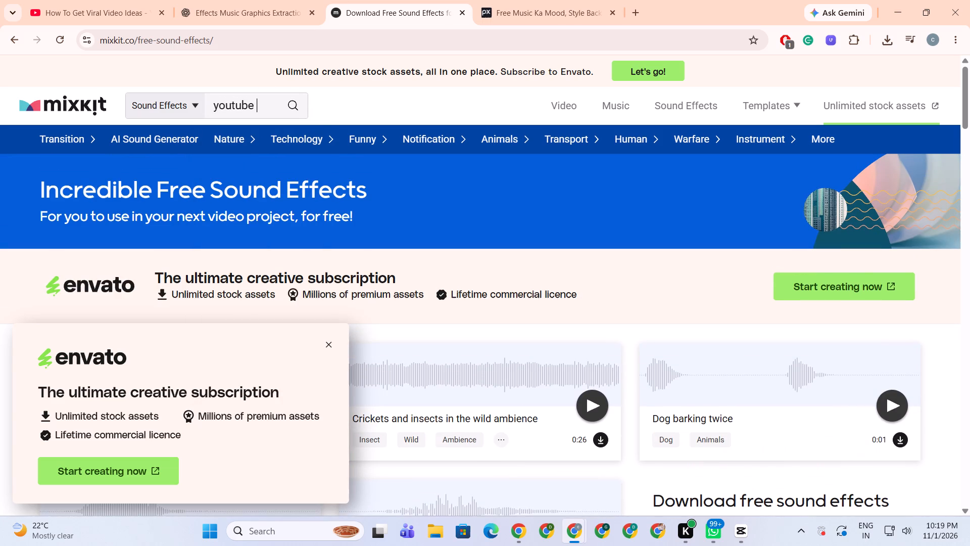
{"action": "type", "text": "video"}
{"action": "key", "text": "space"}
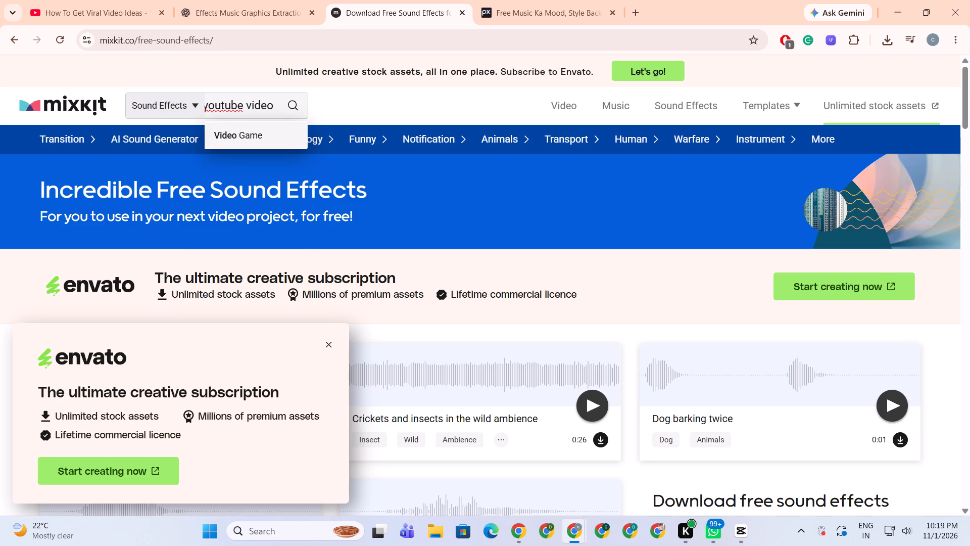
{"action": "type", "text": "editing sounds"}
{"action": "key", "text": "Return"}
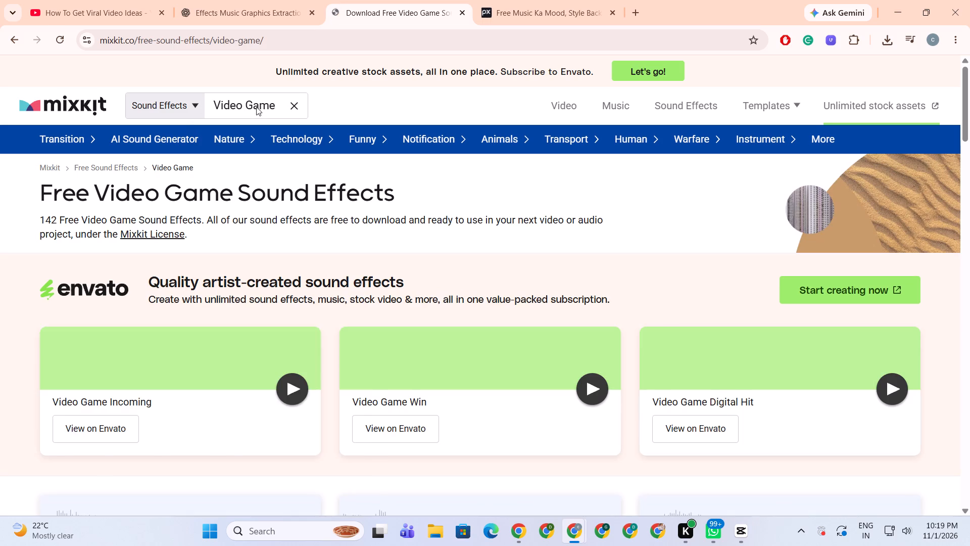
Dismiss the Envato subscription popup and try to preview the Video Game Incoming and Video Game Win effects.
{"action": "scroll", "coordinate": [243, 287], "scroll_direction": "down", "scroll_amount": 2}
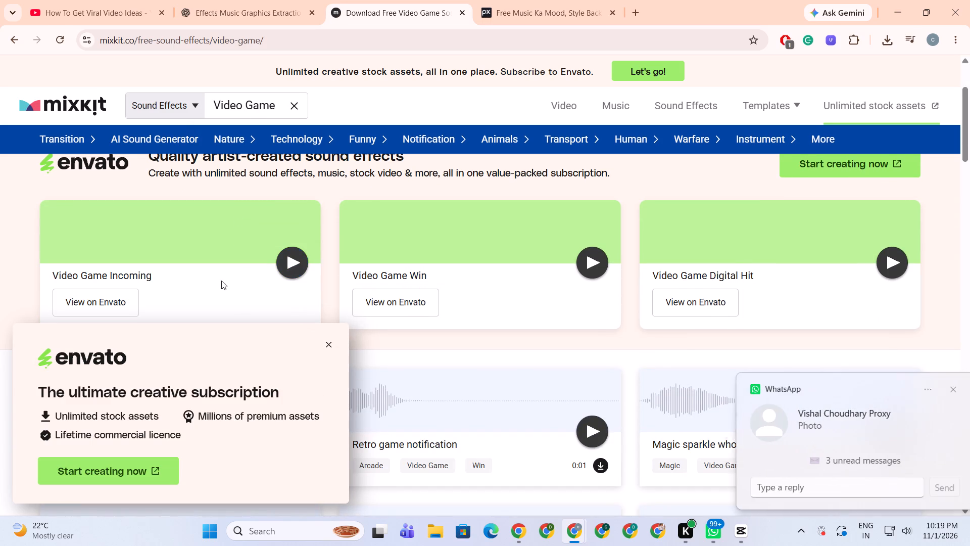
{"action": "left_click", "coordinate": [287, 258]}
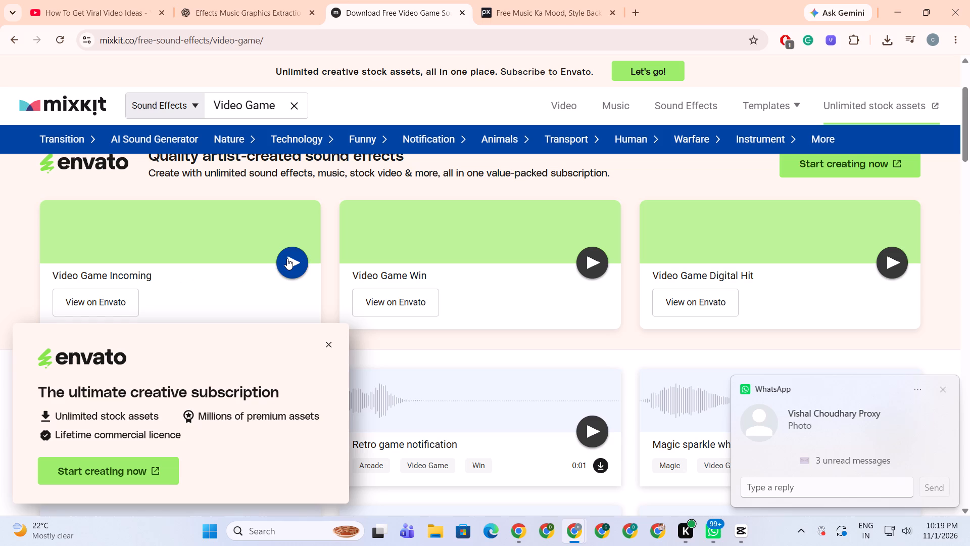
{"action": "left_click", "coordinate": [295, 260]}
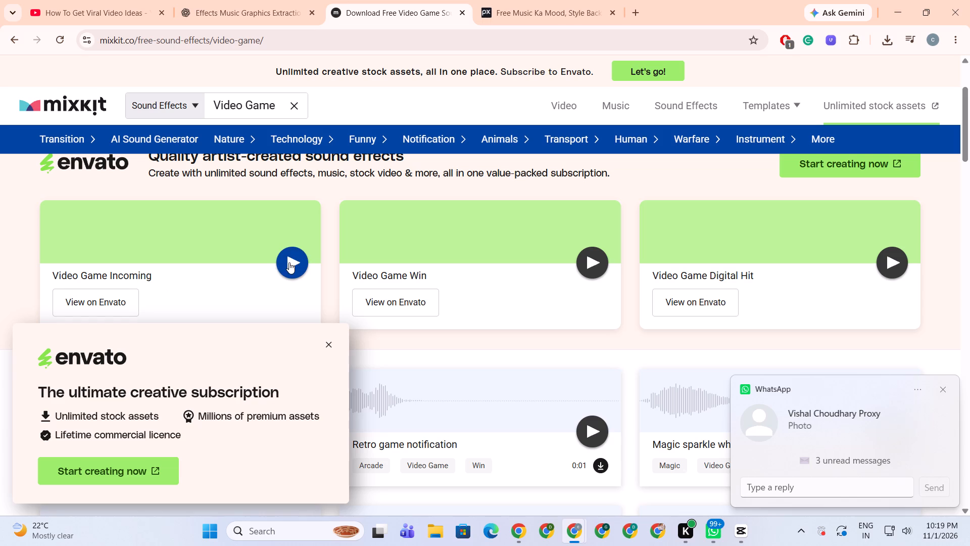
{"action": "left_click", "coordinate": [293, 261]}
{"action": "left_click", "coordinate": [324, 340]}
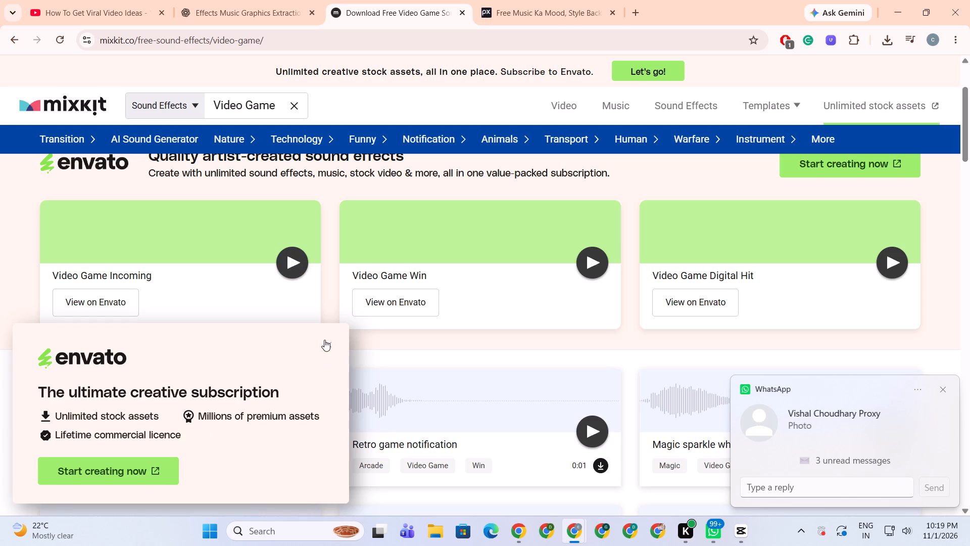
{"action": "left_click", "coordinate": [292, 260]}
{"action": "left_click", "coordinate": [290, 264]}
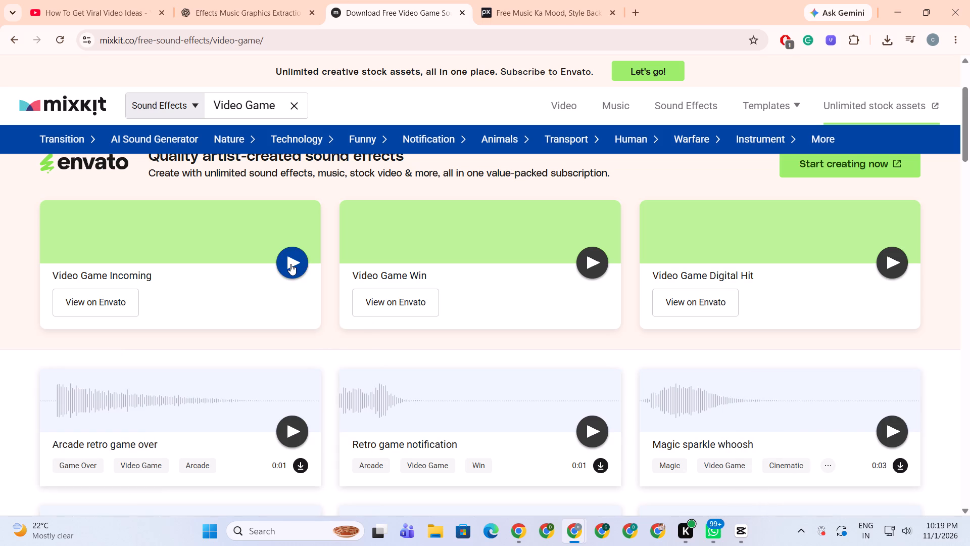
{"action": "left_click", "coordinate": [587, 261]}
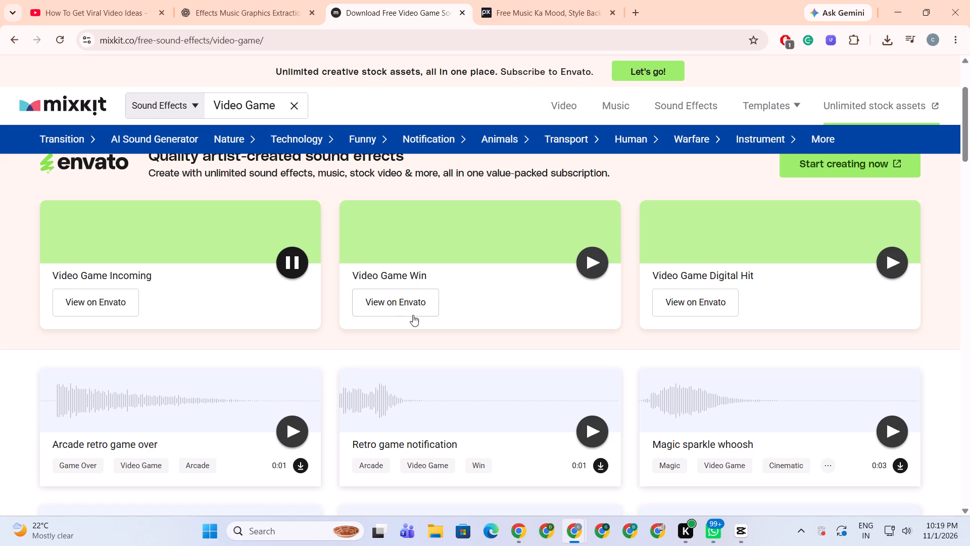
Browse to the Swish category of transition sound effects and try to preview its first effect.
{"action": "scroll", "coordinate": [364, 360], "scroll_direction": "up", "scroll_amount": 7}
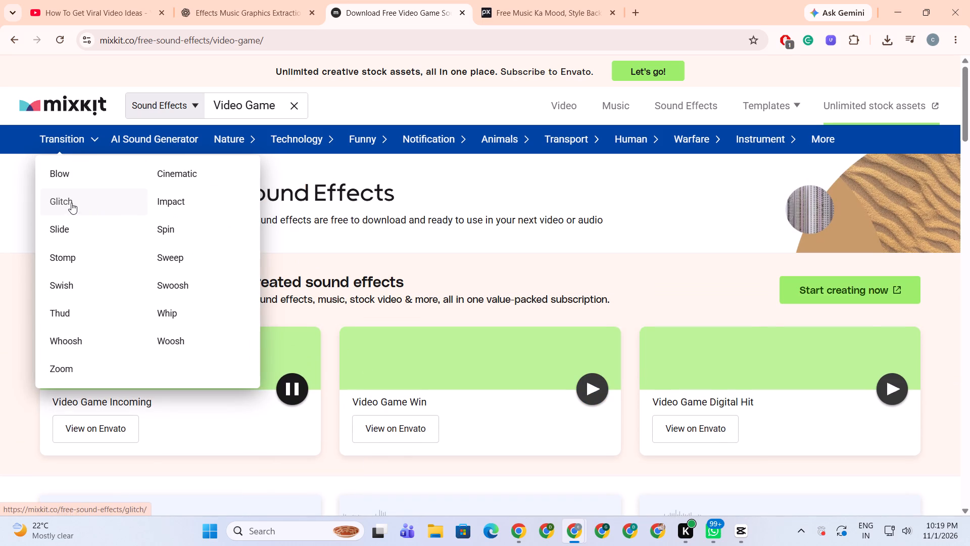
{"action": "left_click", "coordinate": [69, 287]}
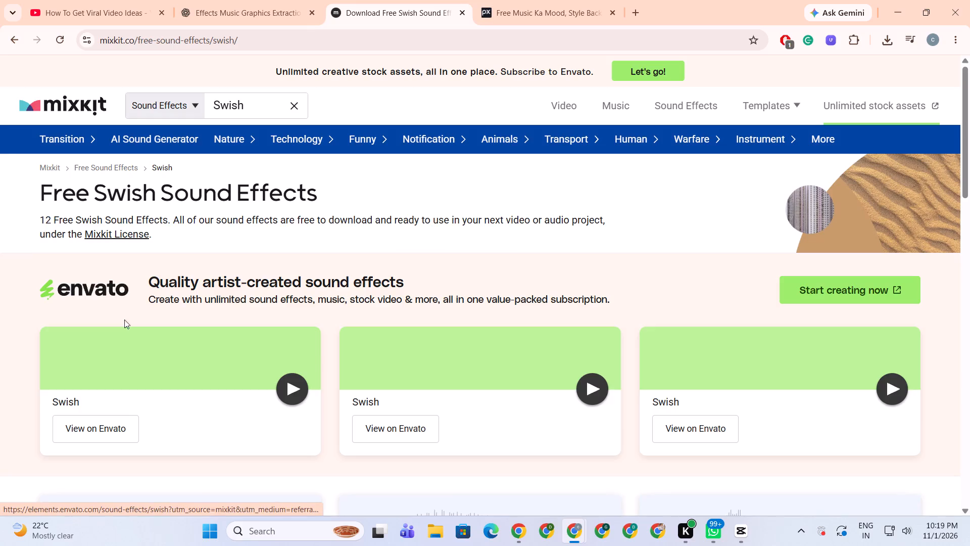
{"action": "left_click", "coordinate": [289, 384]}
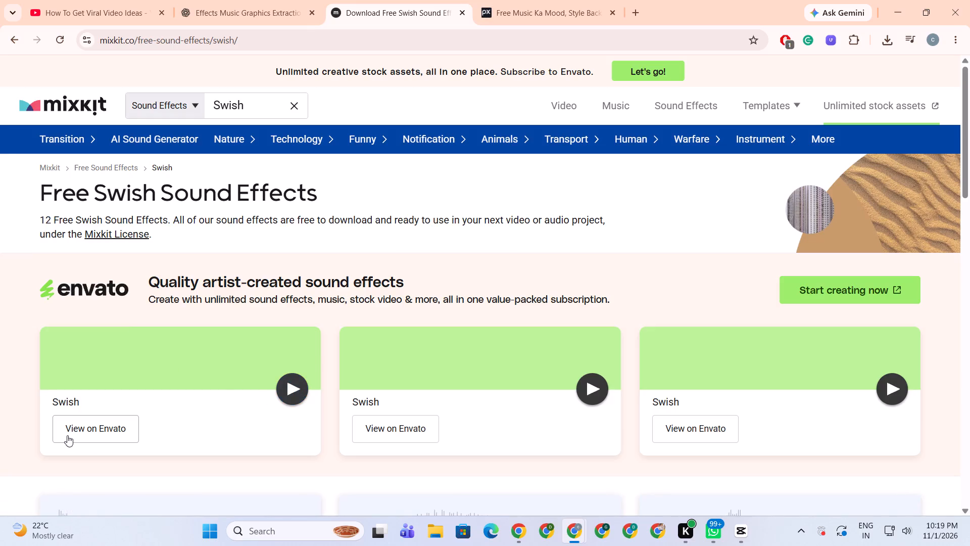
View the first Swish effect on Envato, play it several times, and examine its download options.
{"action": "left_click", "coordinate": [78, 431]}
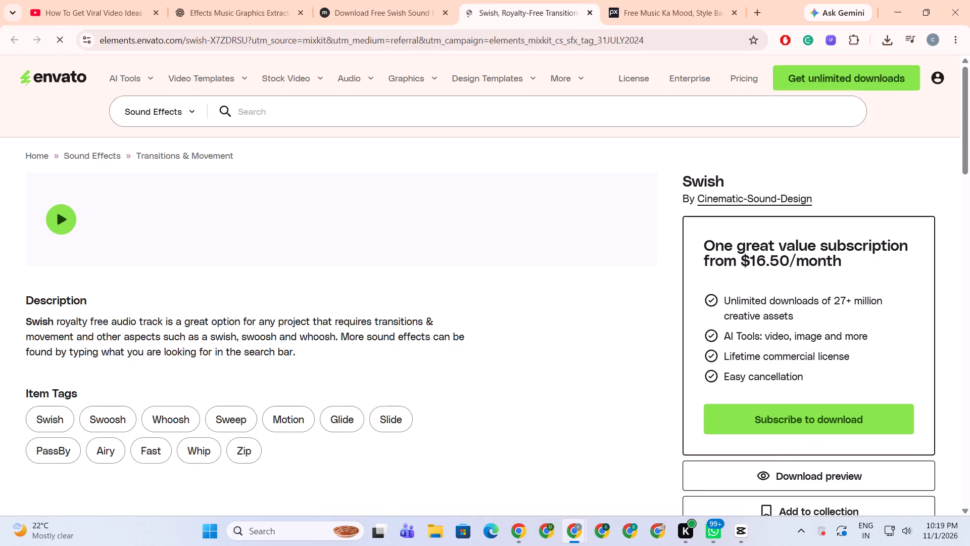
{"action": "left_click", "coordinate": [59, 216]}
{"action": "left_click", "coordinate": [59, 216]}
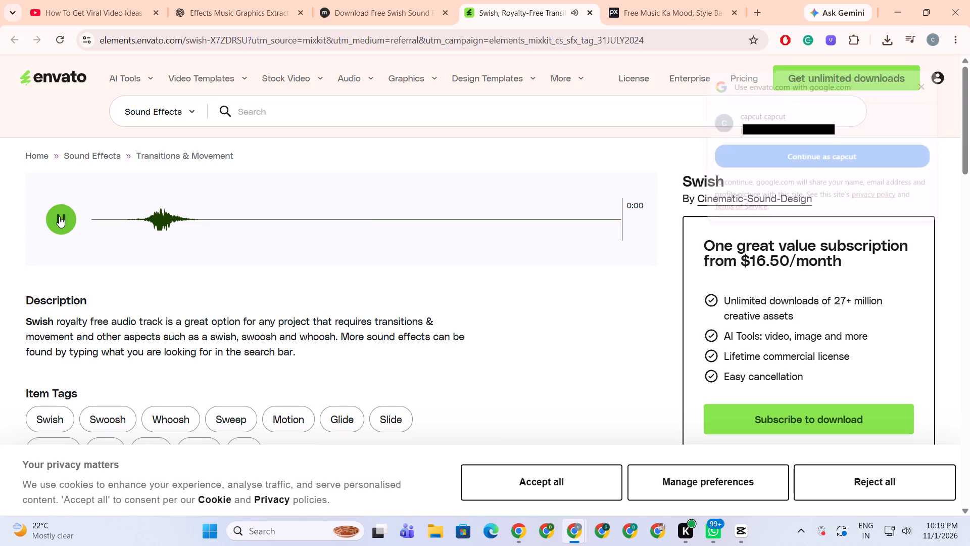
{"action": "left_click", "coordinate": [59, 216]}
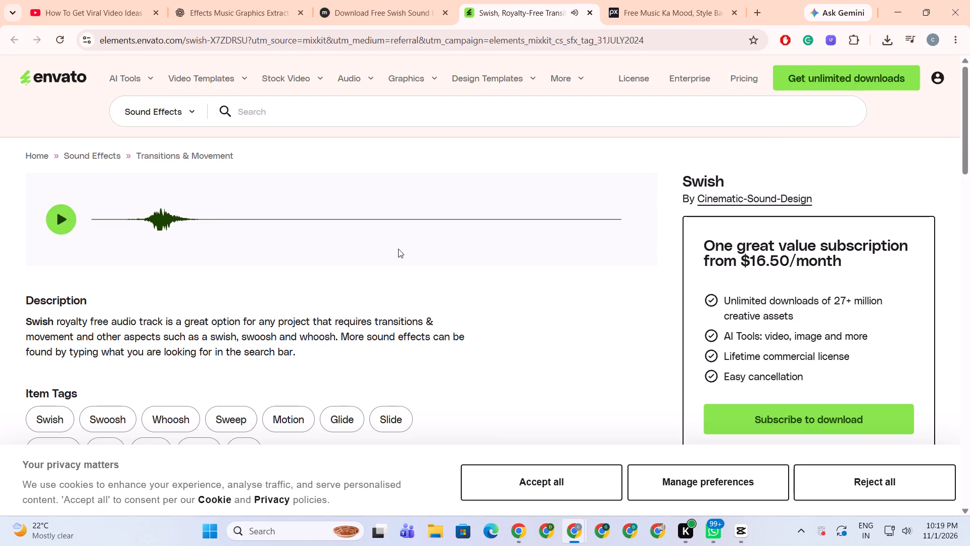
{"action": "scroll", "coordinate": [408, 253], "scroll_direction": "down", "scroll_amount": 3}
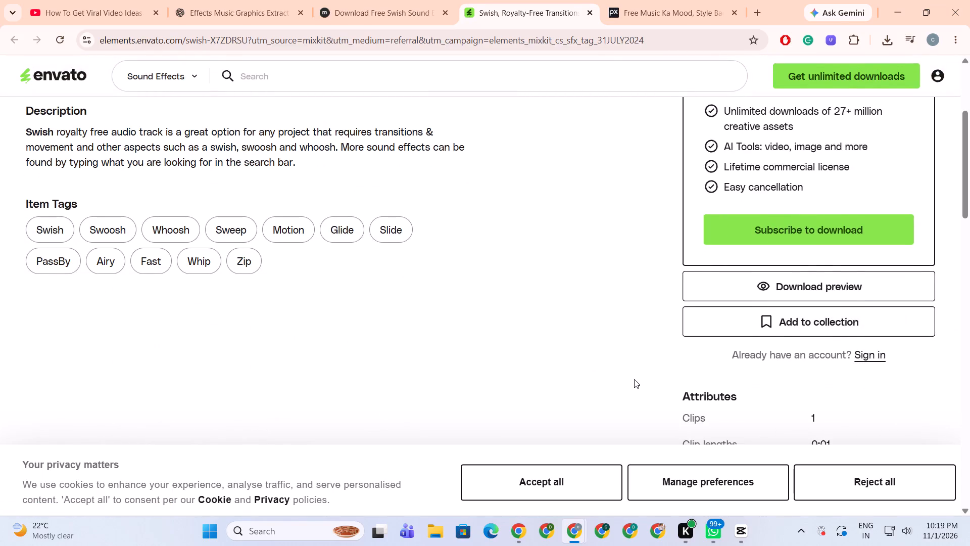
{"action": "scroll", "coordinate": [634, 379], "scroll_direction": "up", "scroll_amount": 2}
{"action": "scroll", "coordinate": [808, 416], "scroll_direction": "down", "scroll_amount": 1}
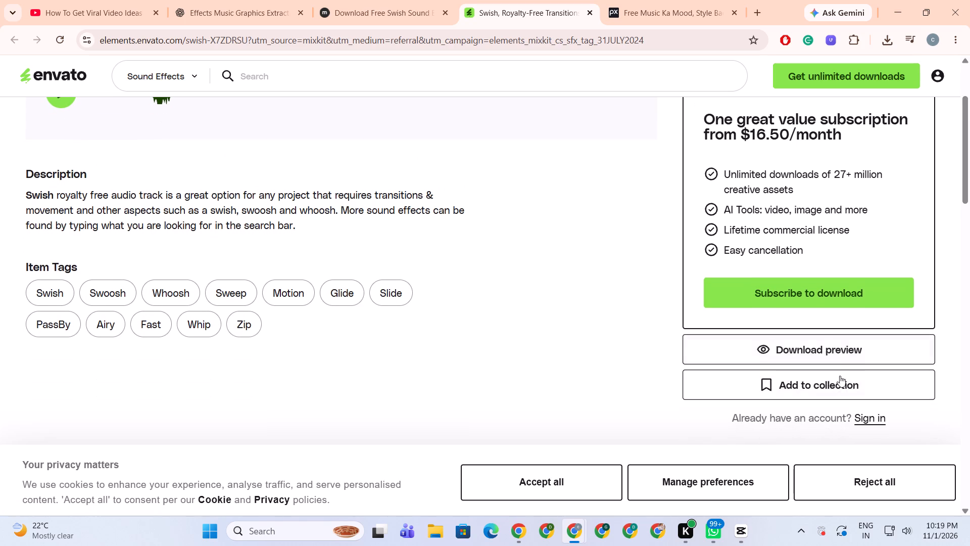
Open the Swish effect's downloadable audio preview on Envato, and close both the preview and the effect's page.
{"action": "left_click", "coordinate": [829, 348]}
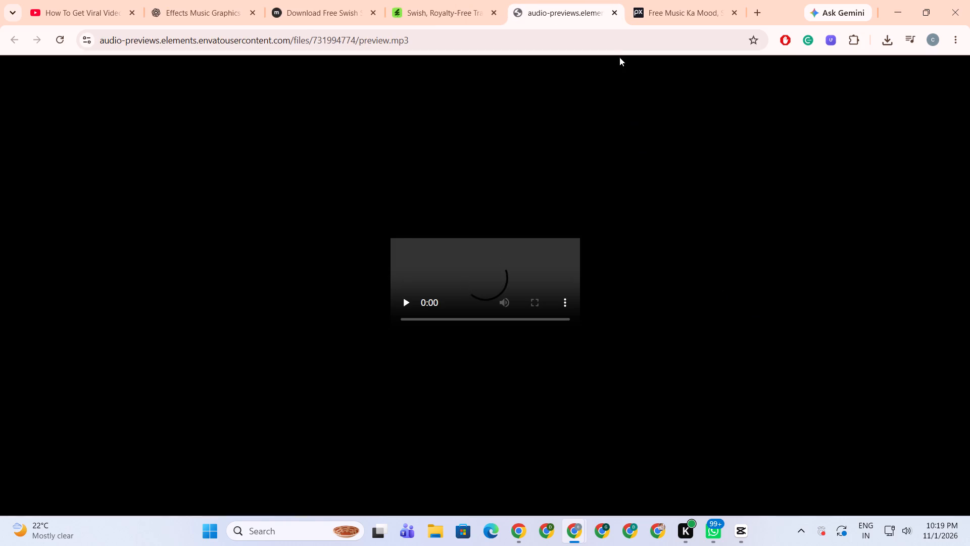
{"action": "left_click", "coordinate": [613, 14]}
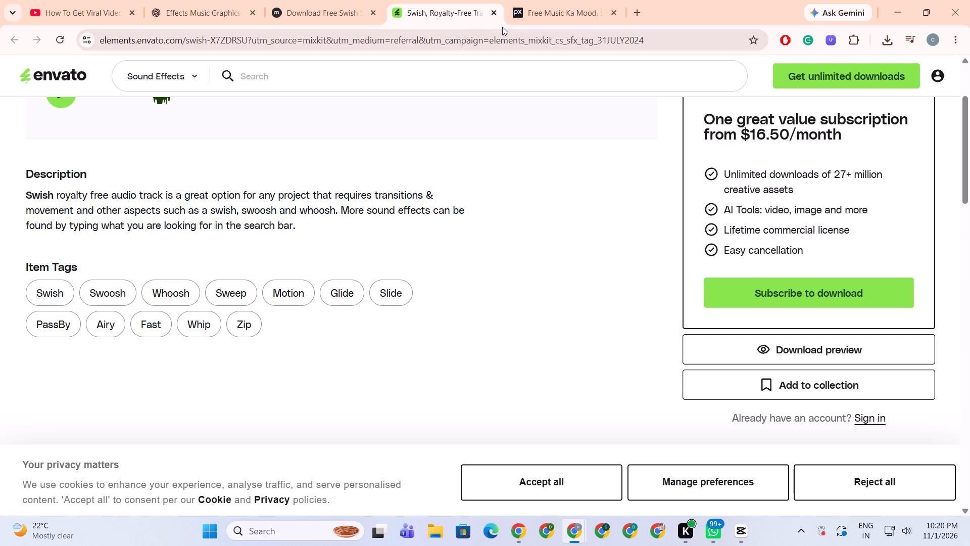
{"action": "scroll", "coordinate": [276, 345], "scroll_direction": "up", "scroll_amount": 6}
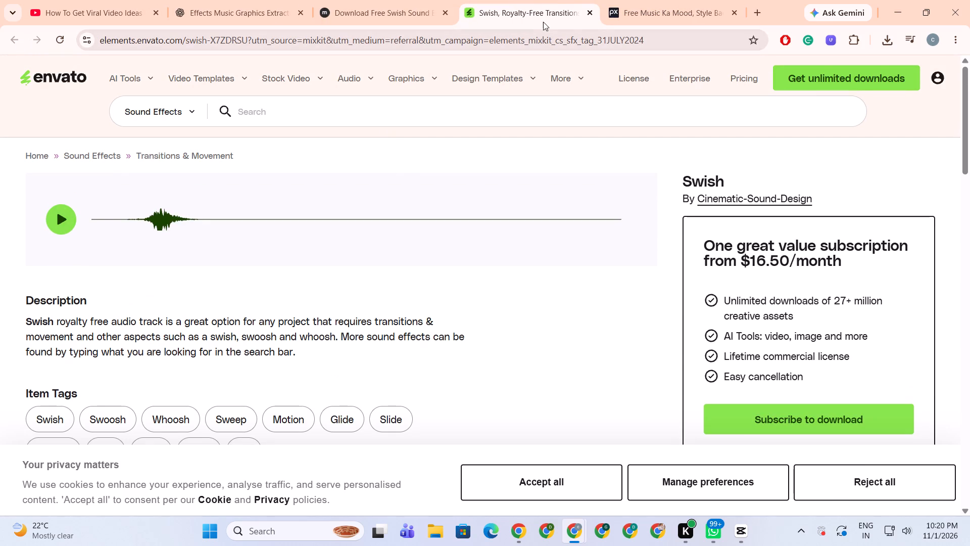
{"action": "left_click", "coordinate": [588, 15]}
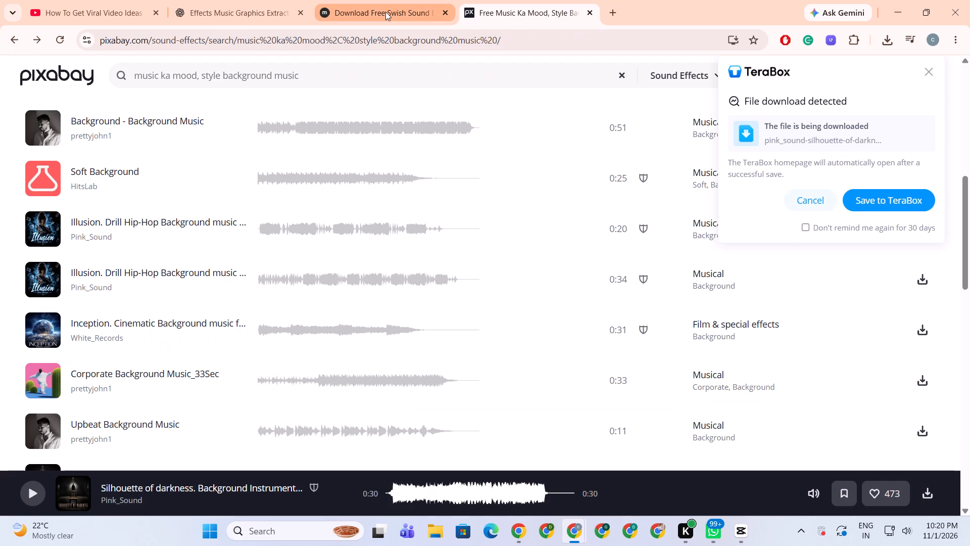
Return to Mixkit's free Swish sound effects page, try to clear the search term, and reload the page.
{"action": "left_click", "coordinate": [385, 12]}
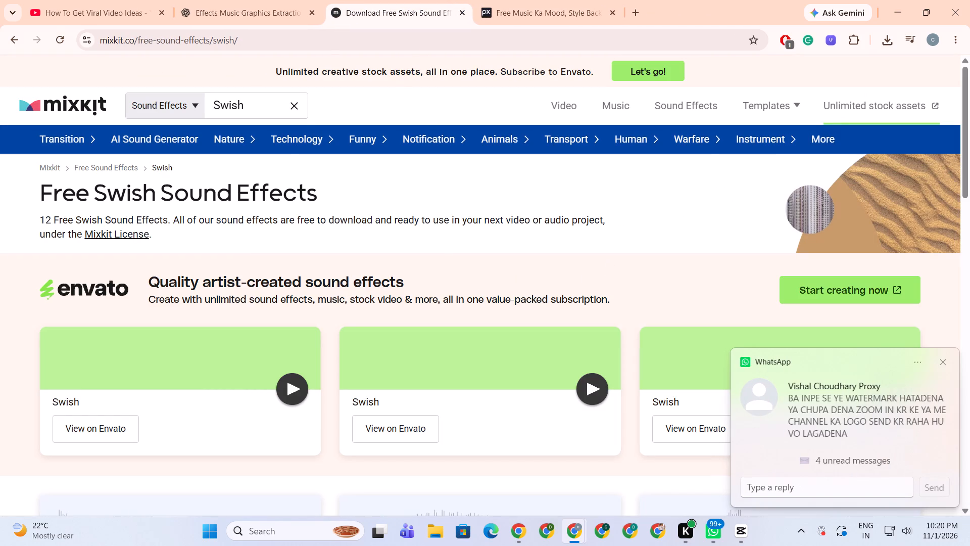
{"action": "left_click", "coordinate": [295, 103]}
{"action": "key", "text": "ctrl+r"}
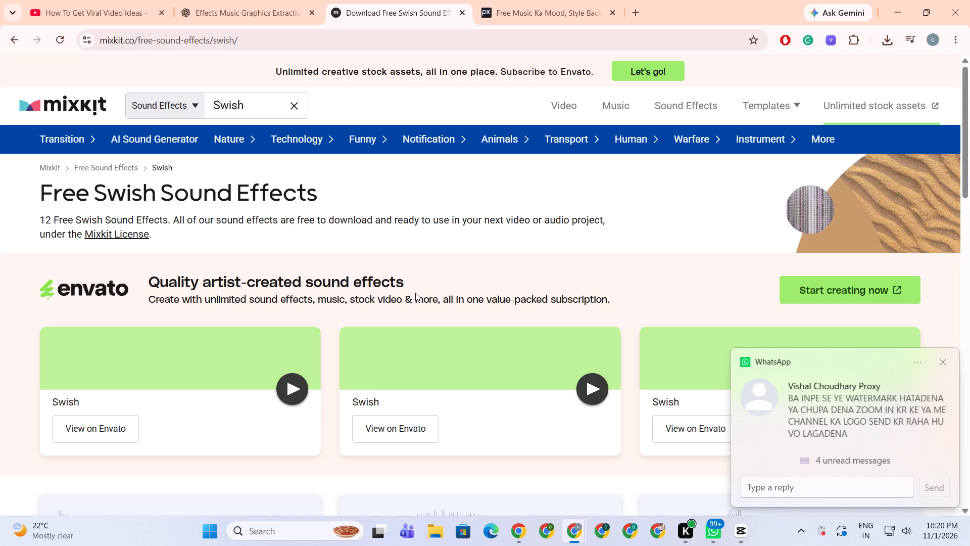
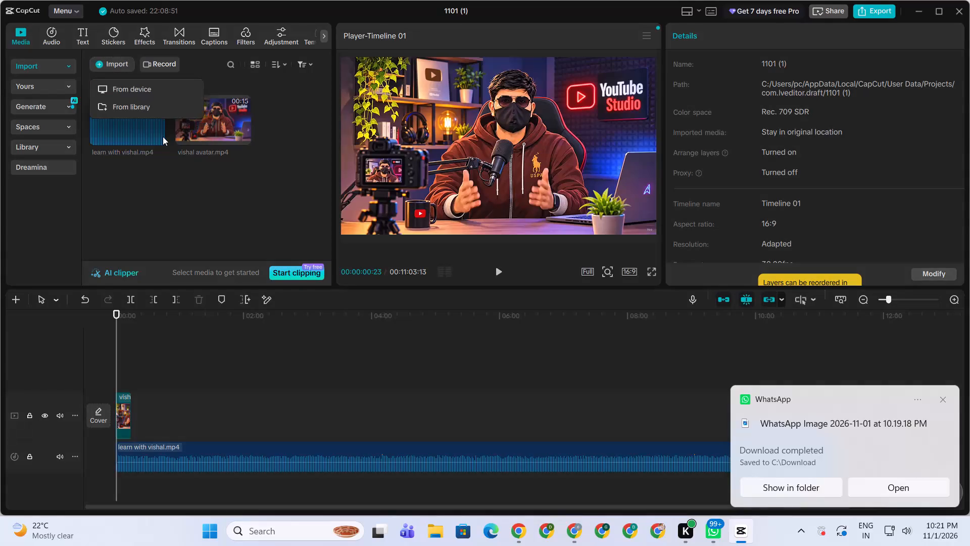
Start a media import from the device and look through the Download folder for the file to add to the project.
{"action": "left_click", "coordinate": [136, 91]}
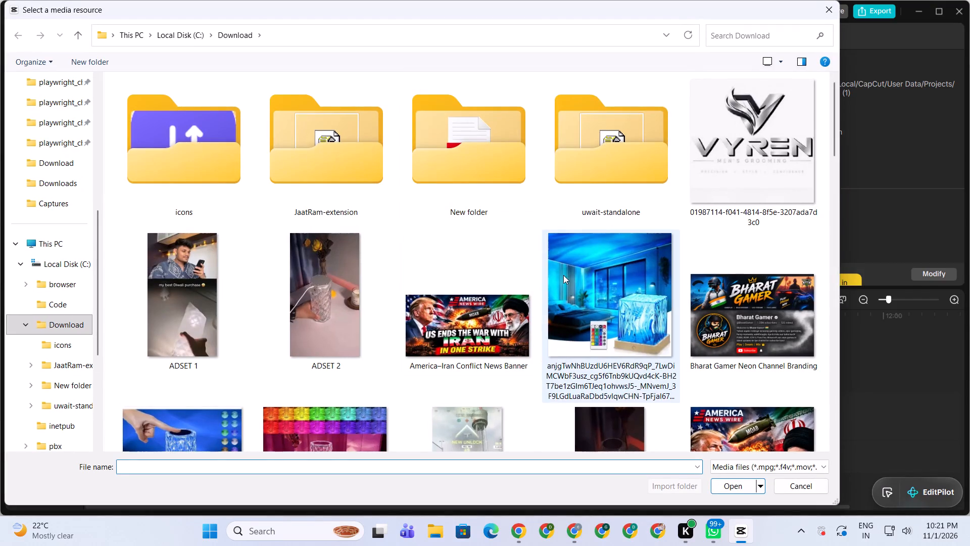
{"action": "scroll", "coordinate": [565, 297], "scroll_direction": "down", "scroll_amount": 1}
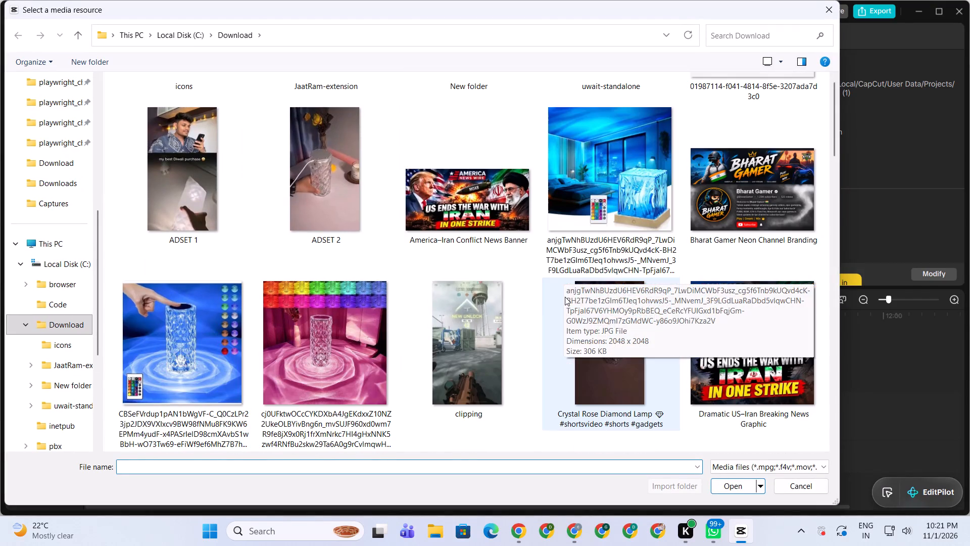
{"action": "scroll", "coordinate": [469, 309], "scroll_direction": "down", "scroll_amount": 2}
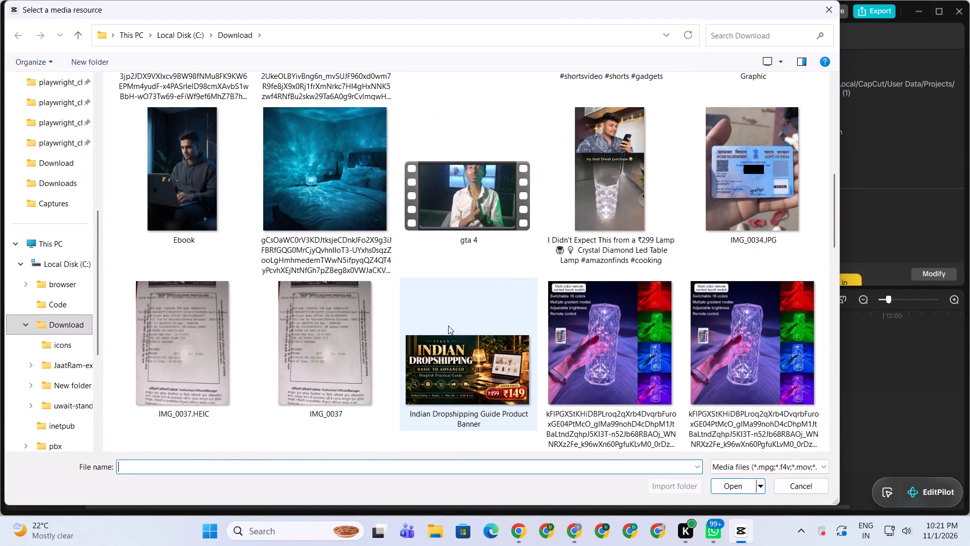
{"action": "scroll", "coordinate": [447, 326], "scroll_direction": "down", "scroll_amount": 1}
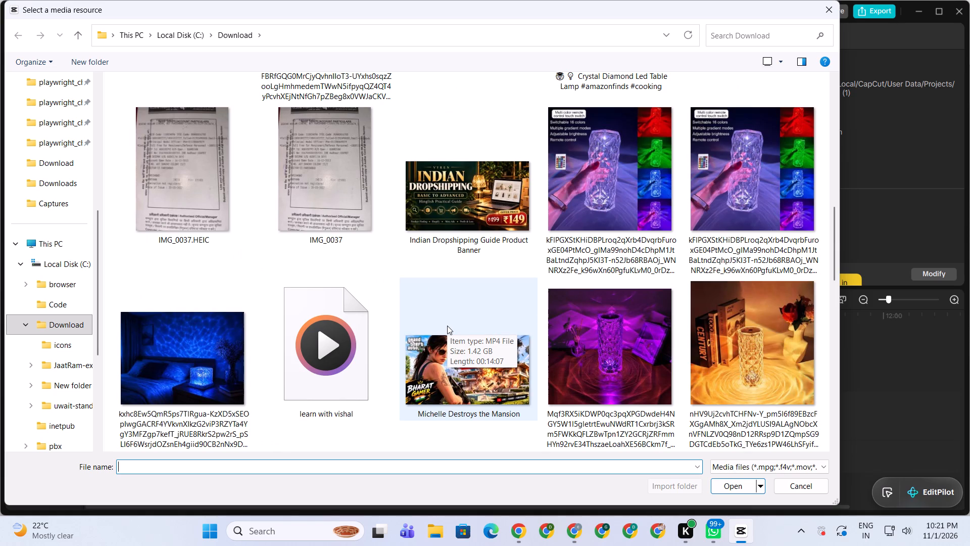
Import the four WhatsApp images dated 2026-11-01 at 10.11.20 PM, 10.14.46 PM, 10.18.35 PM and 10.19.18 PM from the Download folder.
{"action": "scroll", "coordinate": [447, 326], "scroll_direction": "down", "scroll_amount": 1}
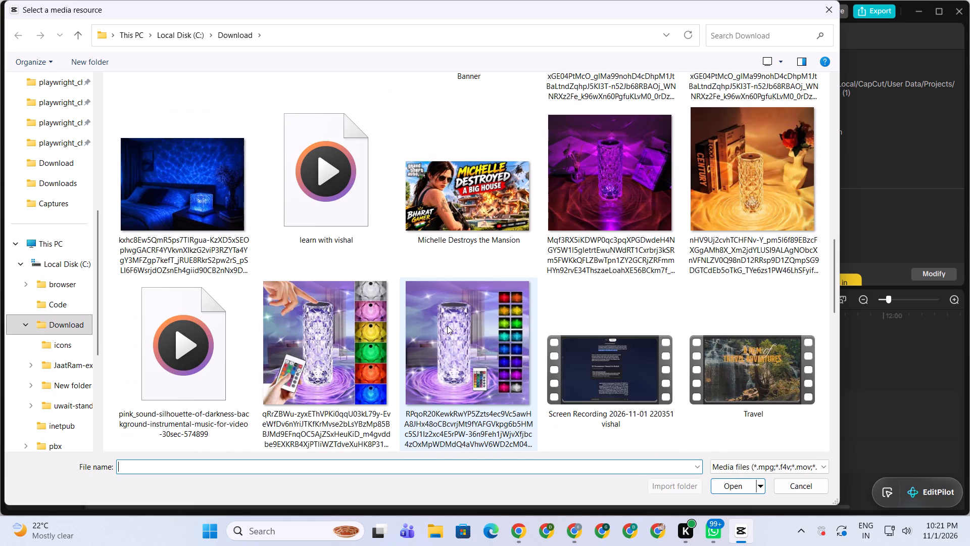
{"action": "scroll", "coordinate": [447, 326], "scroll_direction": "down", "scroll_amount": 2}
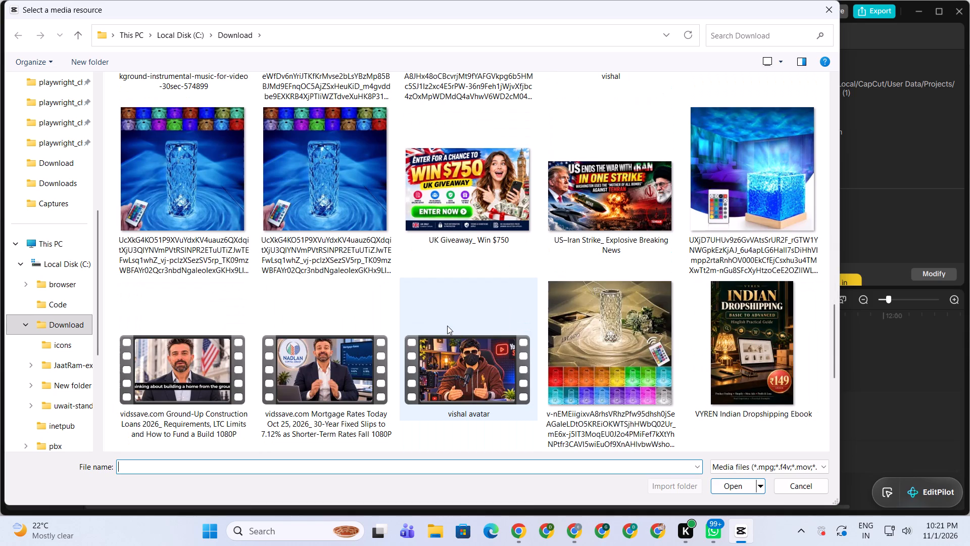
{"action": "scroll", "coordinate": [447, 326], "scroll_direction": "down", "scroll_amount": 2}
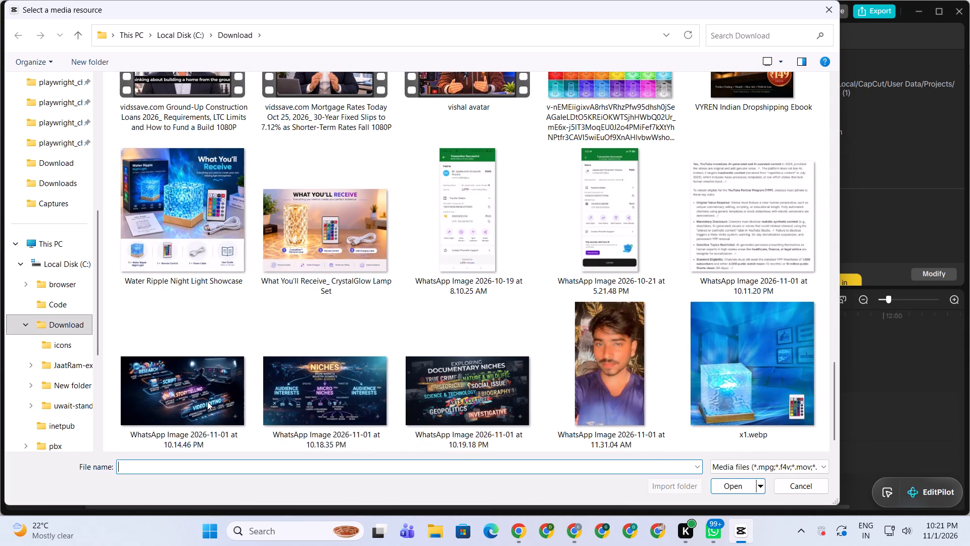
{"action": "left_click", "coordinate": [207, 401], "text": "ctrl"}
{"action": "left_click", "coordinate": [320, 396], "text": "ctrl"}
{"action": "left_click", "coordinate": [432, 391], "text": "ctrl"}
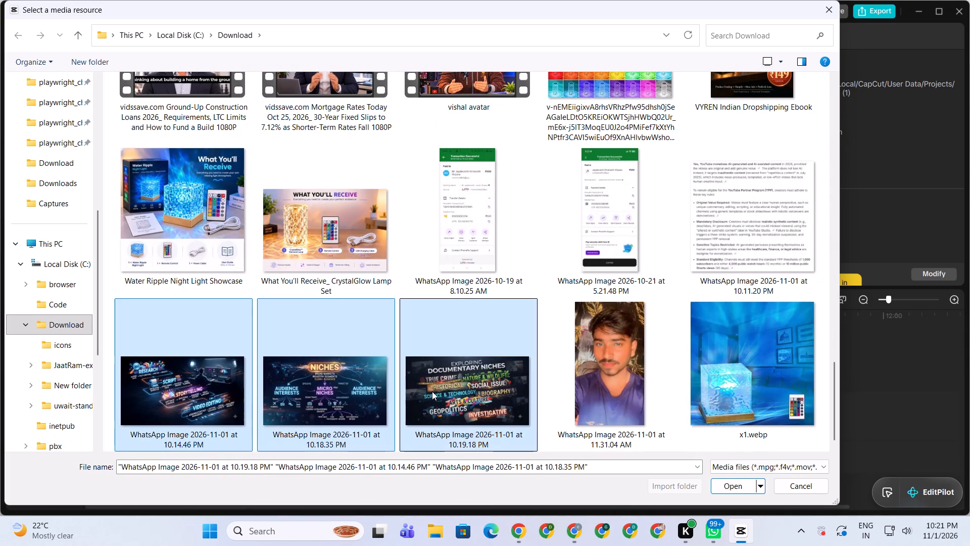
{"action": "left_click", "coordinate": [729, 211], "text": "ctrl"}
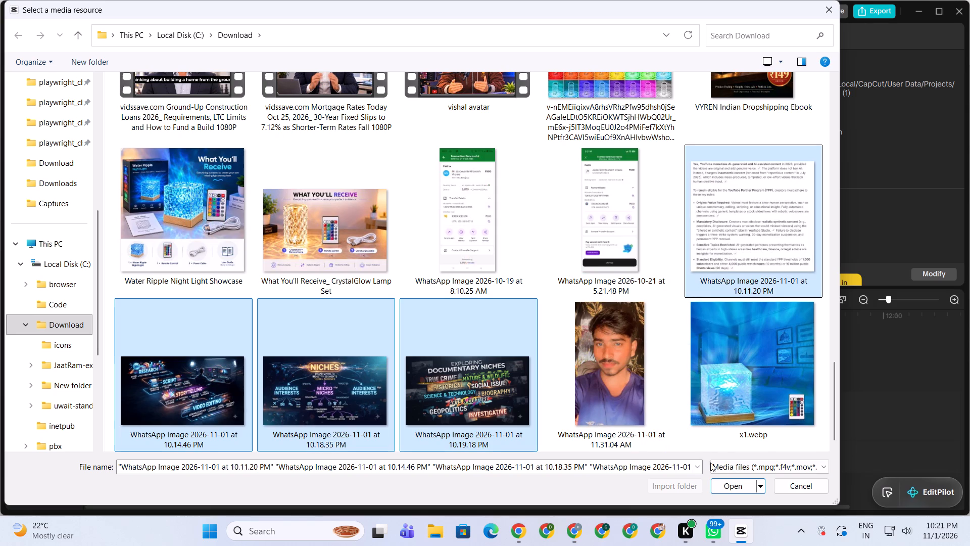
{"action": "left_click", "coordinate": [725, 486]}
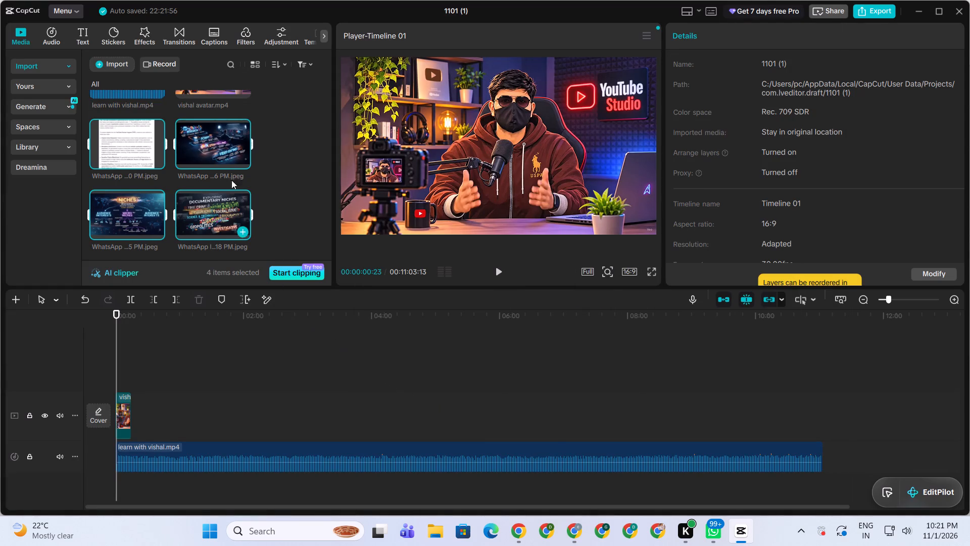
Preview the imported research and storytelling, niches, and documentary niches images one after another.
{"action": "left_click", "coordinate": [213, 128]}
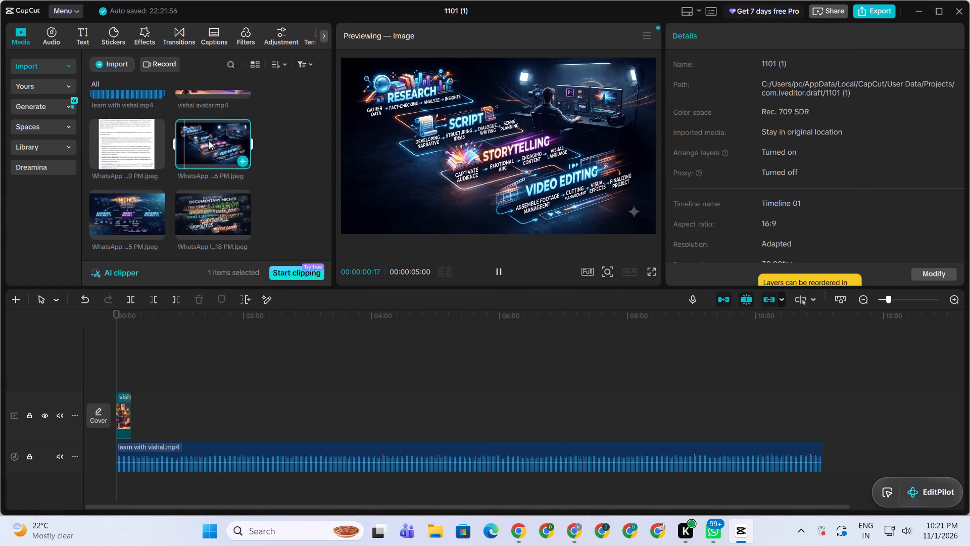
{"action": "left_click", "coordinate": [134, 214]}
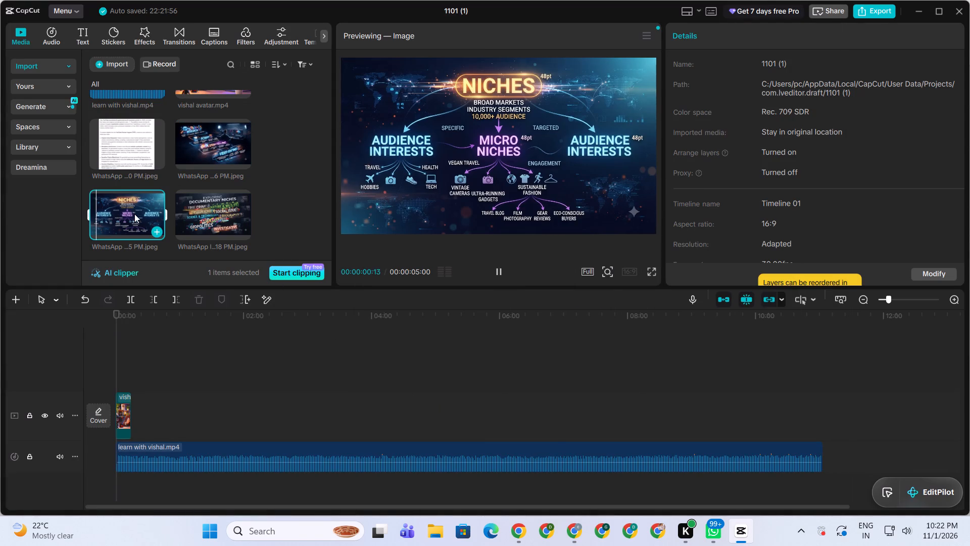
{"action": "left_click", "coordinate": [227, 205]}
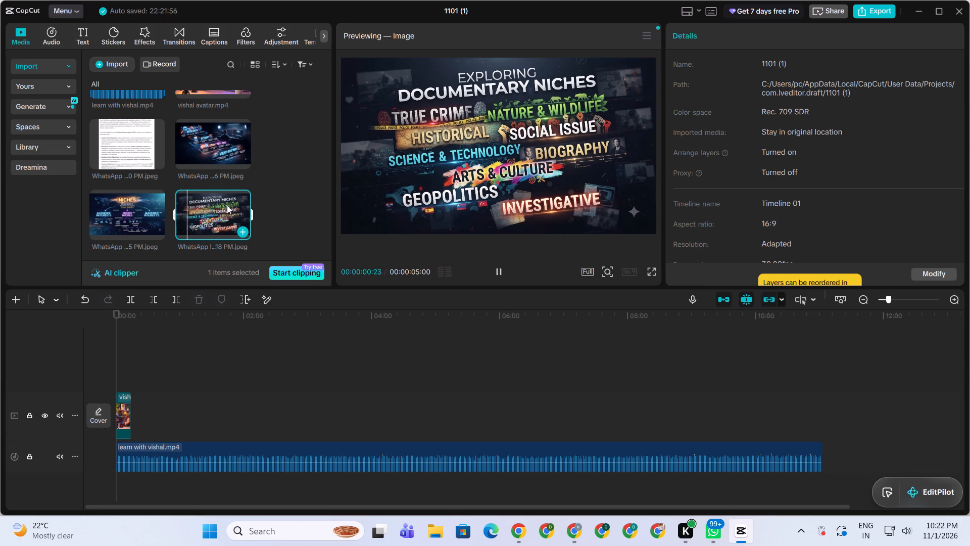
{"action": "key", "text": "space"}
Play the timeline from the start through about the first 9 seconds, reviewing the avatar clip against the narration.
{"action": "left_click", "coordinate": [192, 365]}
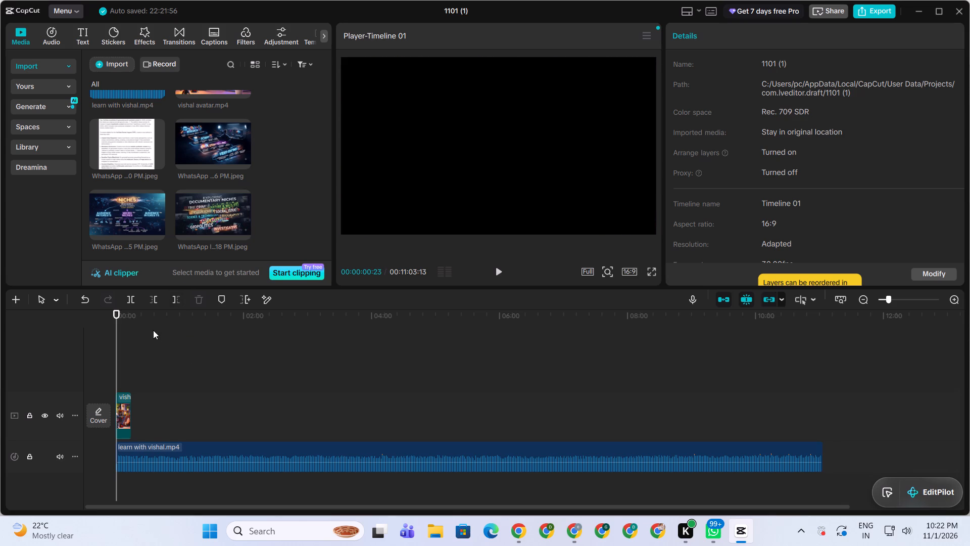
{"action": "left_click_drag", "start_coordinate": [148, 317], "coordinate": [62, 322]}
{"action": "key", "text": "space"}
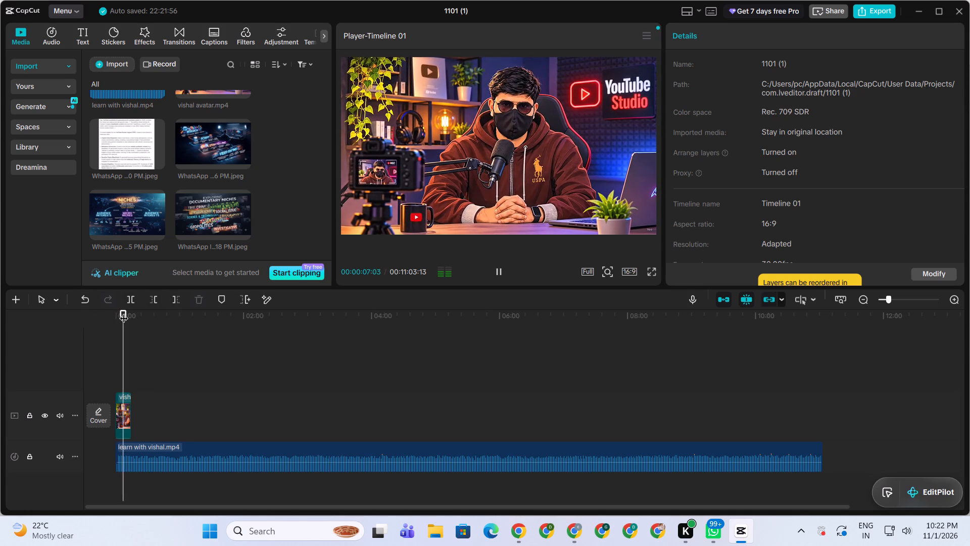
{"action": "left_click_drag", "start_coordinate": [124, 312], "coordinate": [96, 320]}
{"action": "key", "text": "space"}
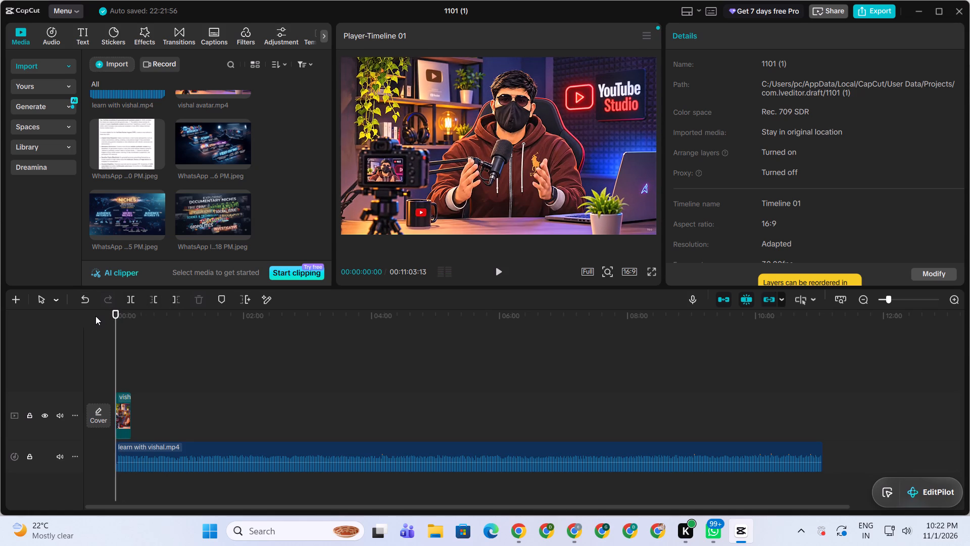
{"action": "key", "text": "space"}
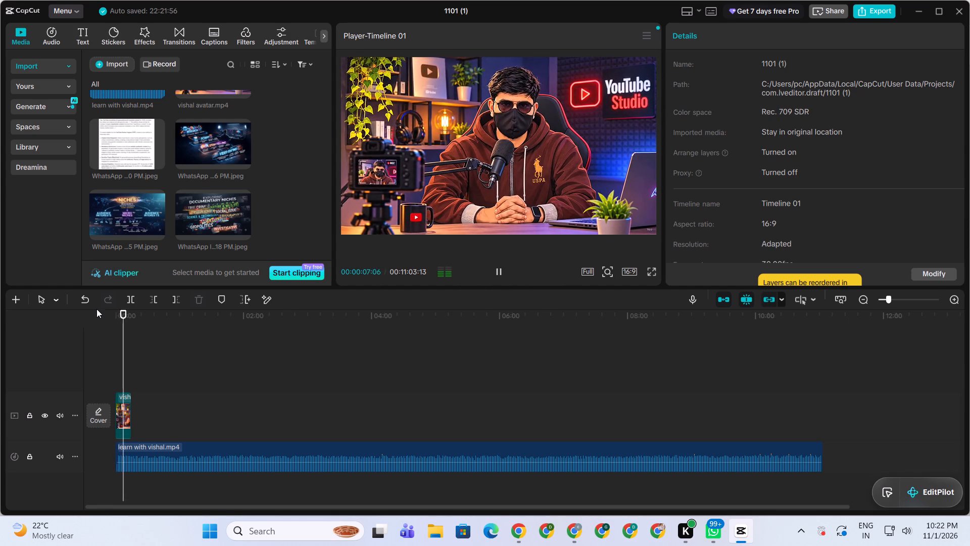
{"action": "key", "text": "space"}
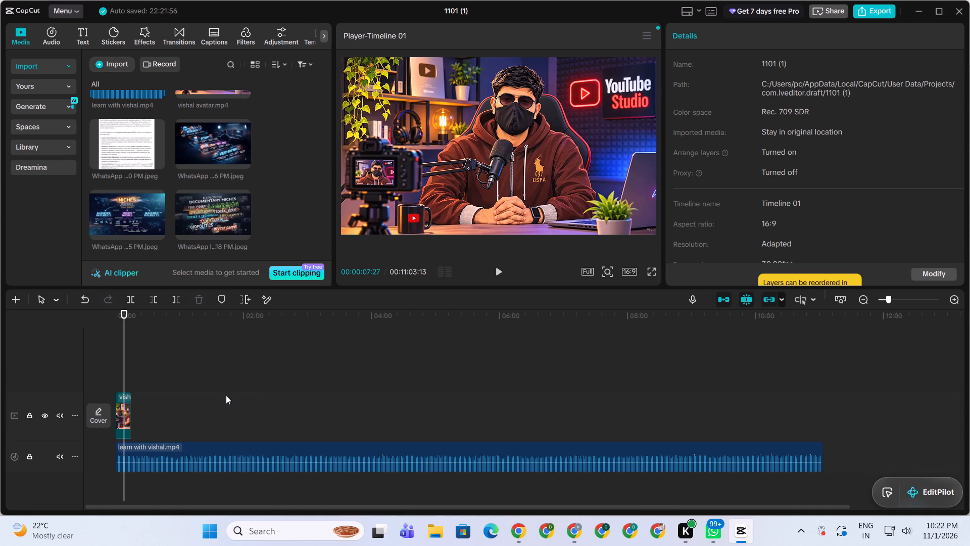
{"action": "key", "text": "space"}
{"action": "key", "text": "space"}
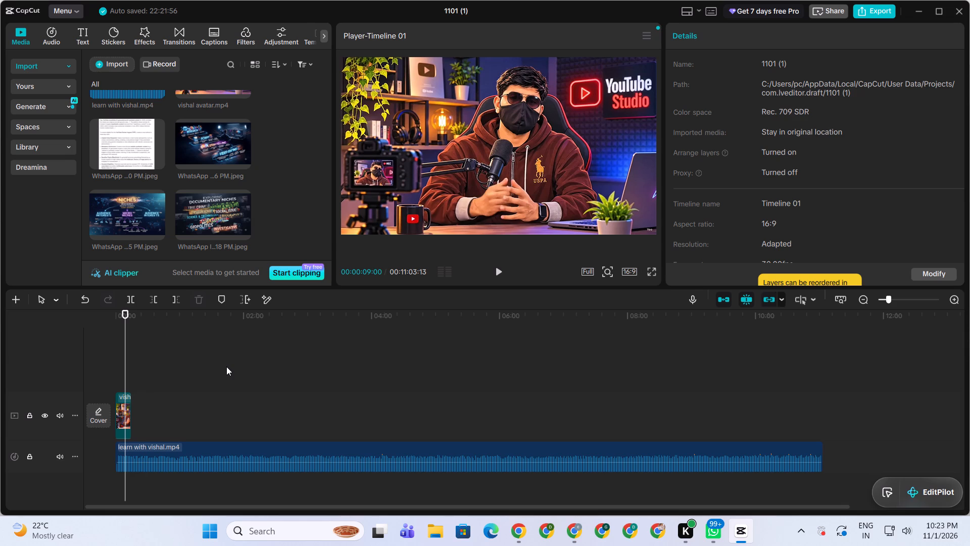
Replay the timeline from the start through the end of the vishal avatar clip at about 15 seconds.
{"action": "left_click_drag", "start_coordinate": [125, 313], "coordinate": [128, 325]}
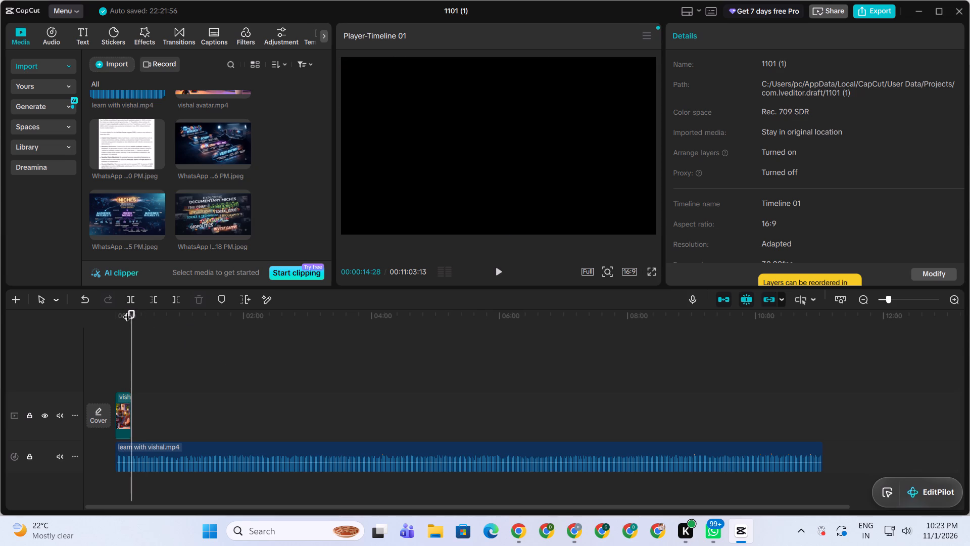
{"action": "left_click_drag", "start_coordinate": [132, 311], "coordinate": [85, 323]}
{"action": "key", "text": "space"}
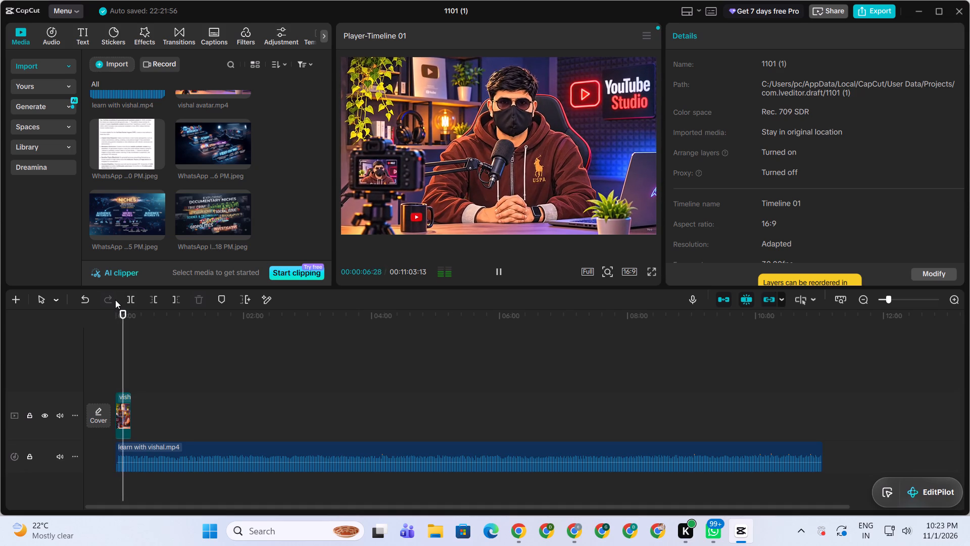
{"action": "key", "text": "space"}
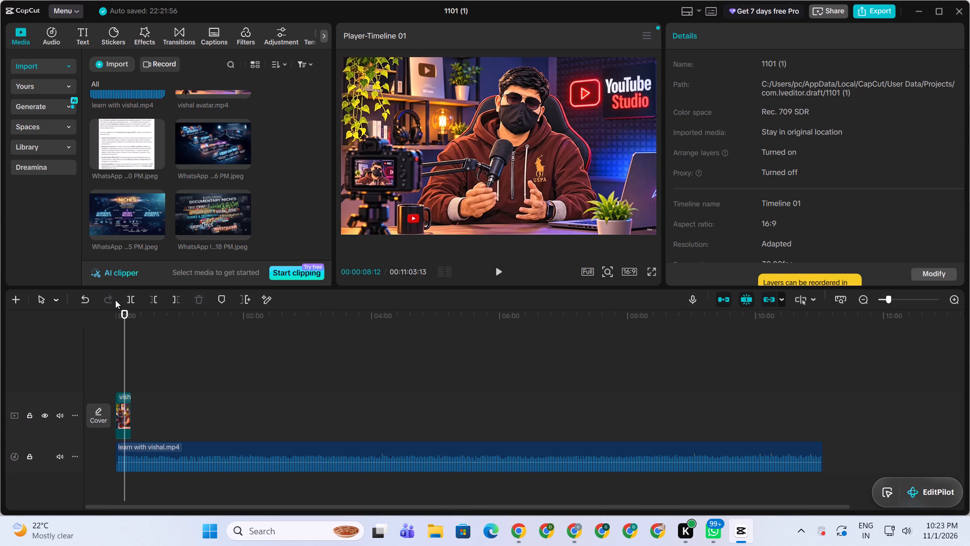
{"action": "key", "text": "space"}
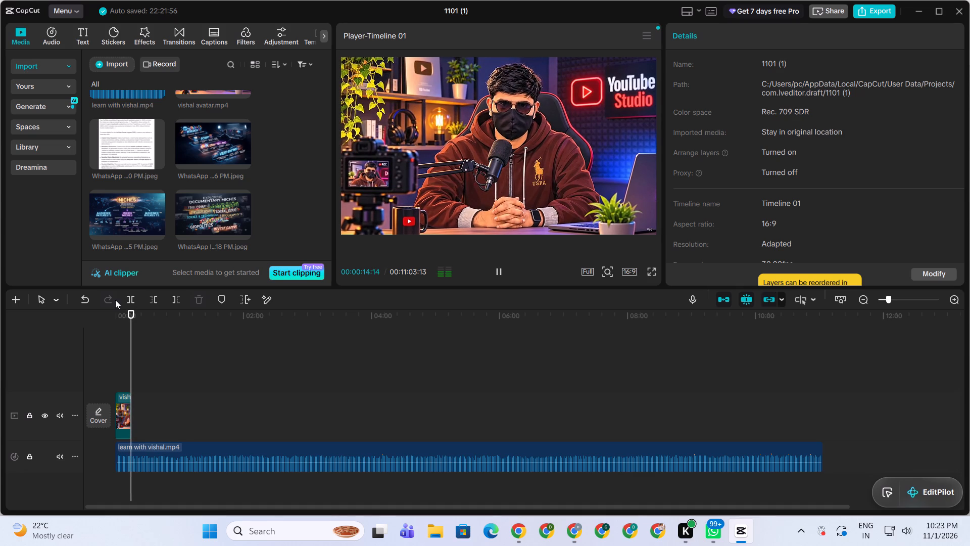
{"action": "key", "text": "space"}
{"action": "key", "text": "space"}
{"action": "key", "text": "space"}
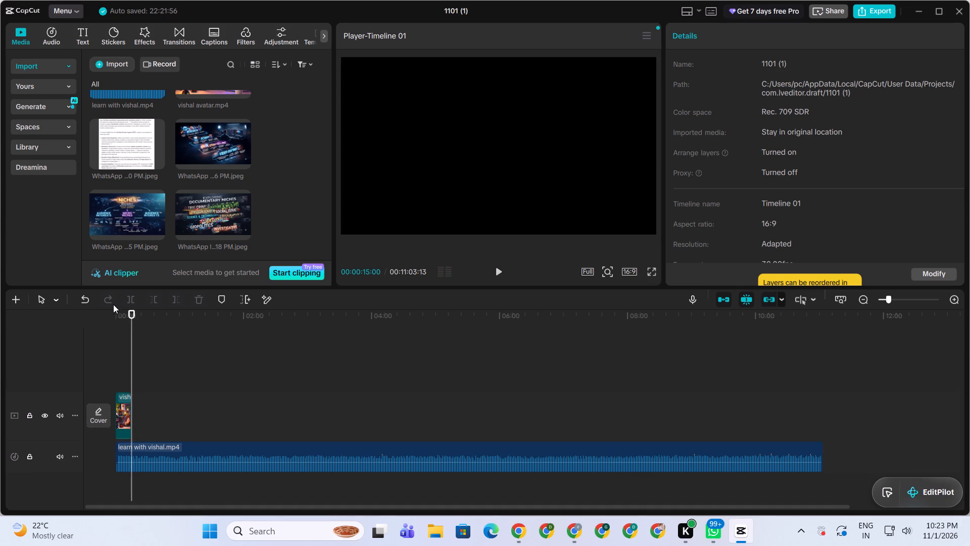
Replay the opening five to six seconds of the timeline repeatedly, pausing to examine how the narration begins.
{"action": "left_click_drag", "start_coordinate": [131, 310], "coordinate": [116, 315]}
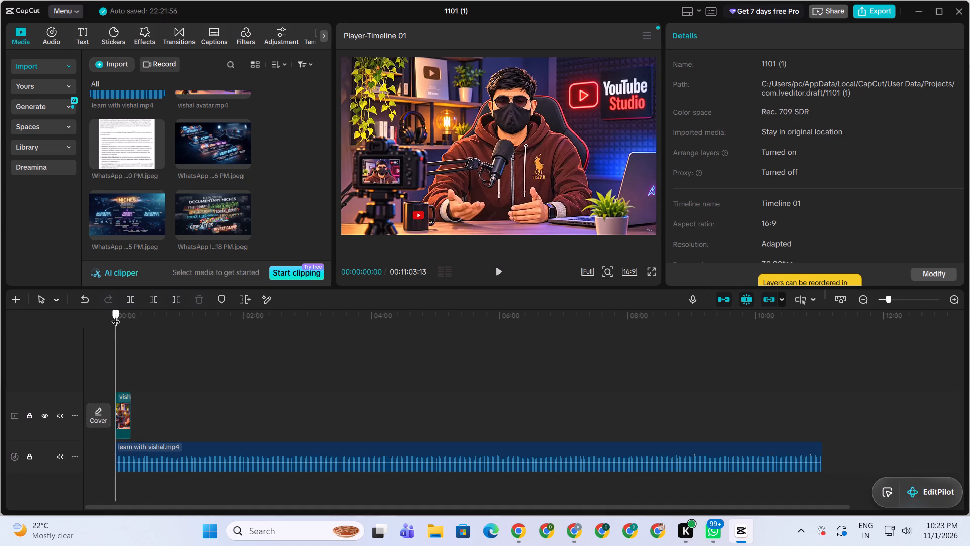
{"action": "left_click_drag", "start_coordinate": [116, 315], "coordinate": [114, 316]}
{"action": "key", "text": "space"}
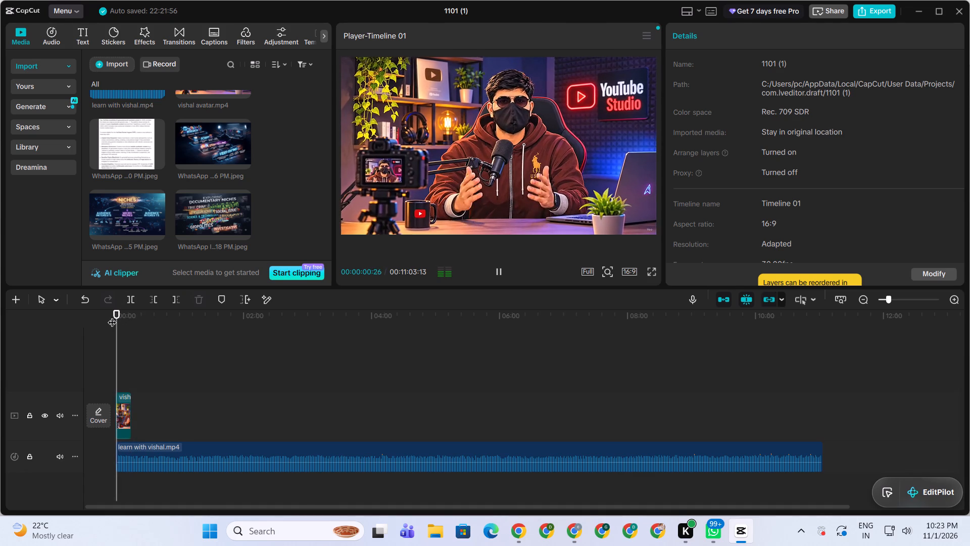
{"action": "key", "text": "space"}
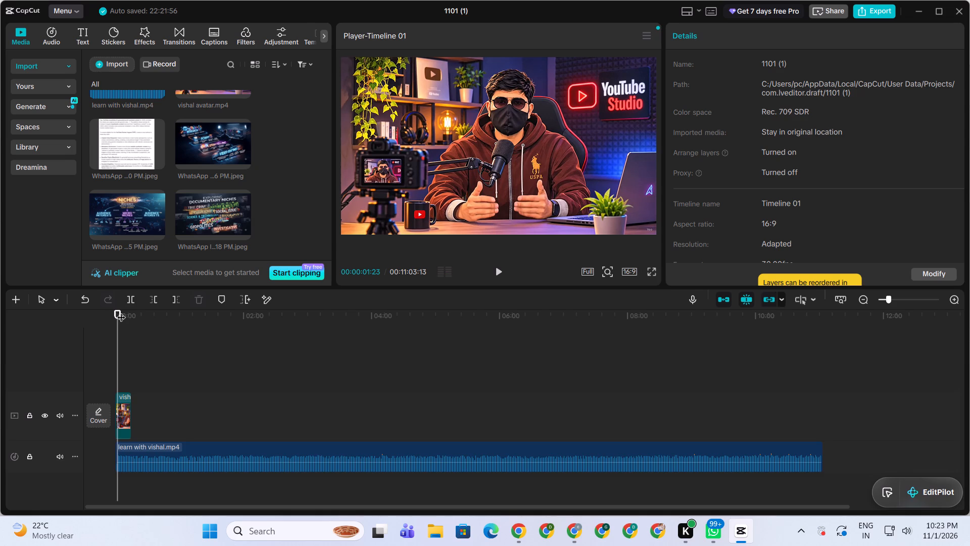
{"action": "left_click_drag", "start_coordinate": [121, 310], "coordinate": [110, 311]}
{"action": "key", "text": "space"}
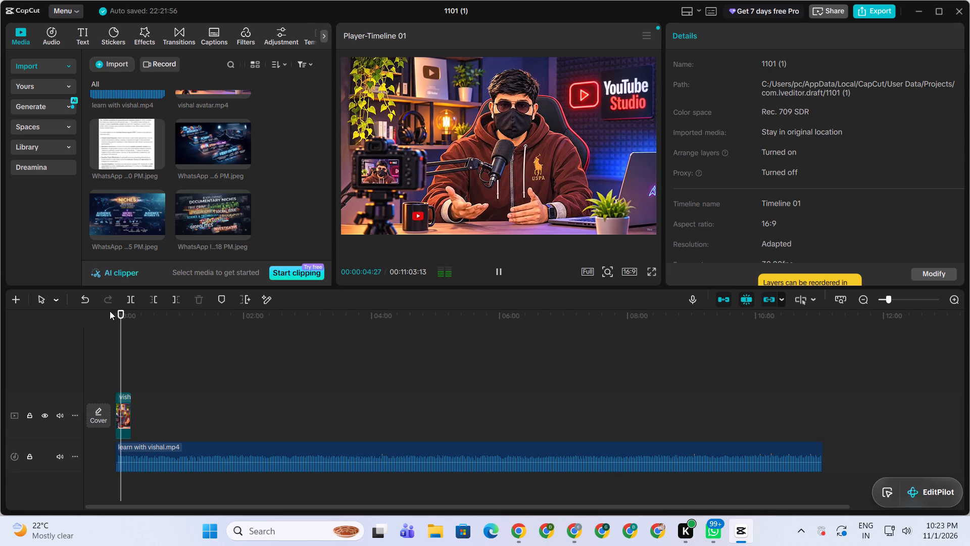
{"action": "key", "text": "space"}
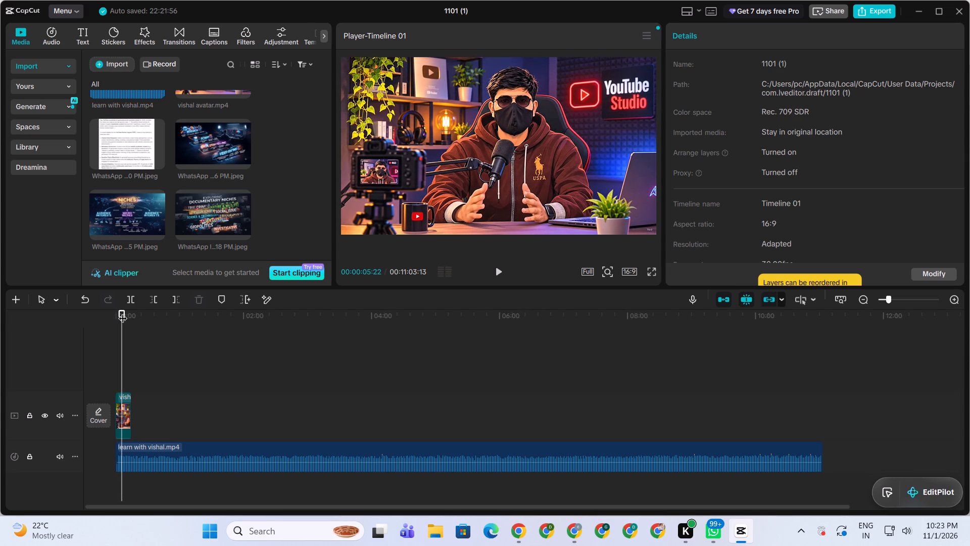
{"action": "left_click_drag", "start_coordinate": [122, 312], "coordinate": [109, 313]}
{"action": "key", "text": "space"}
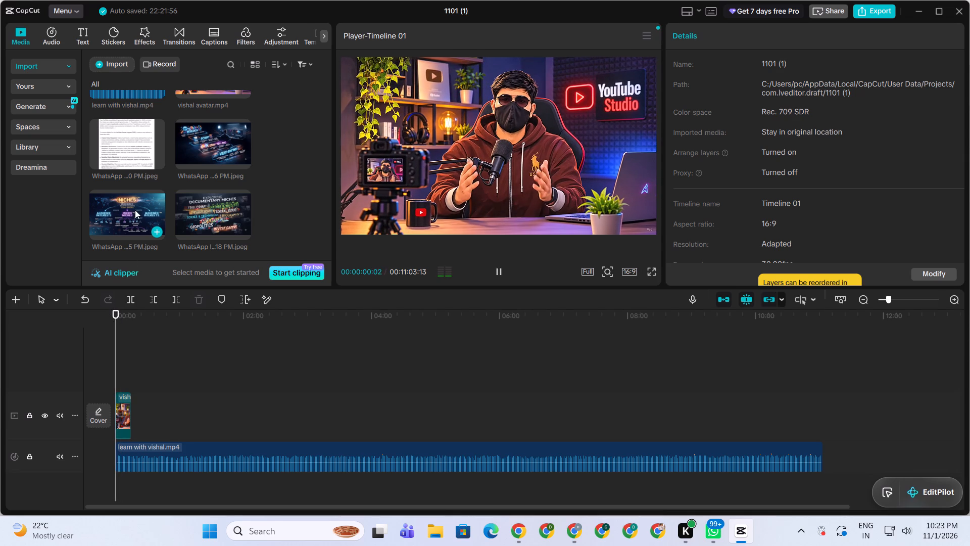
{"action": "key", "text": "space"}
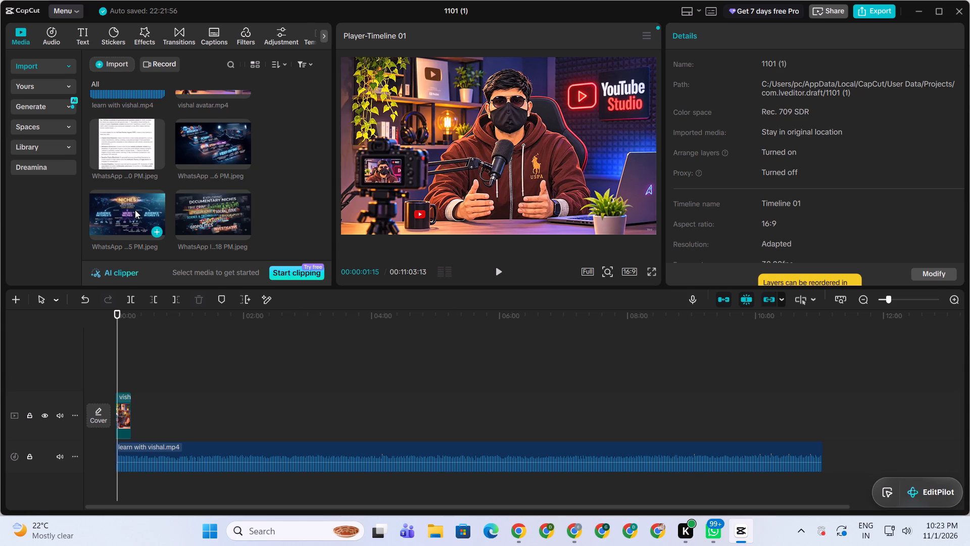
{"action": "key", "text": "space"}
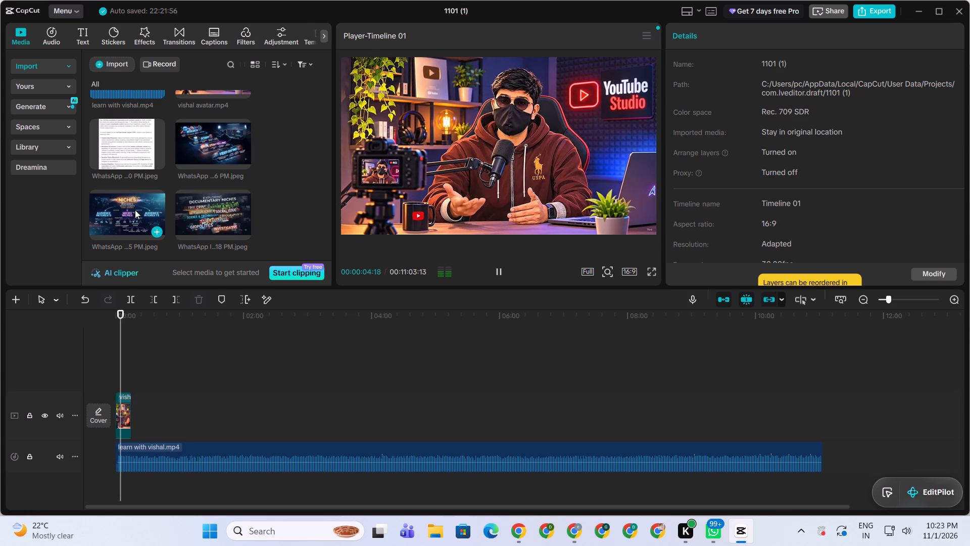
{"action": "key", "text": "space"}
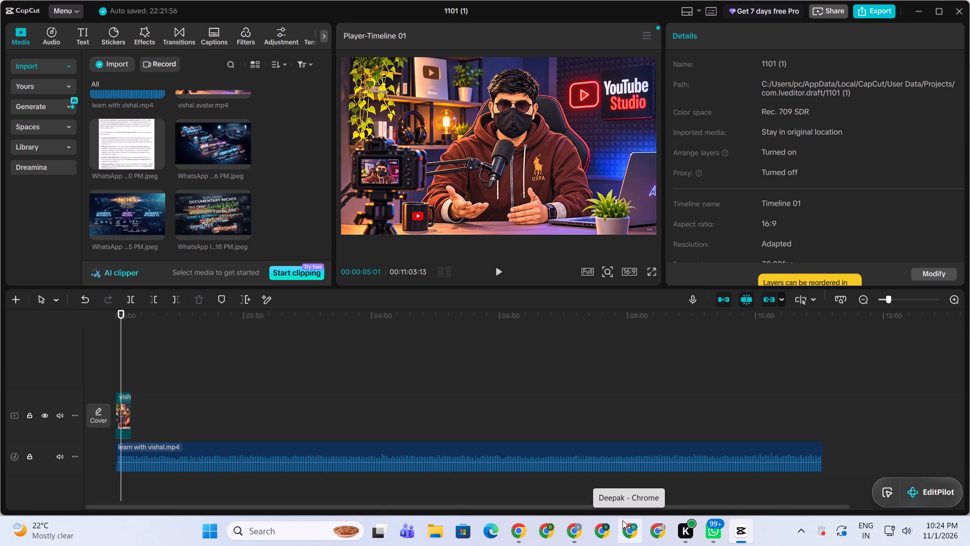
{"action": "left_click_drag", "start_coordinate": [121, 308], "coordinate": [113, 309]}
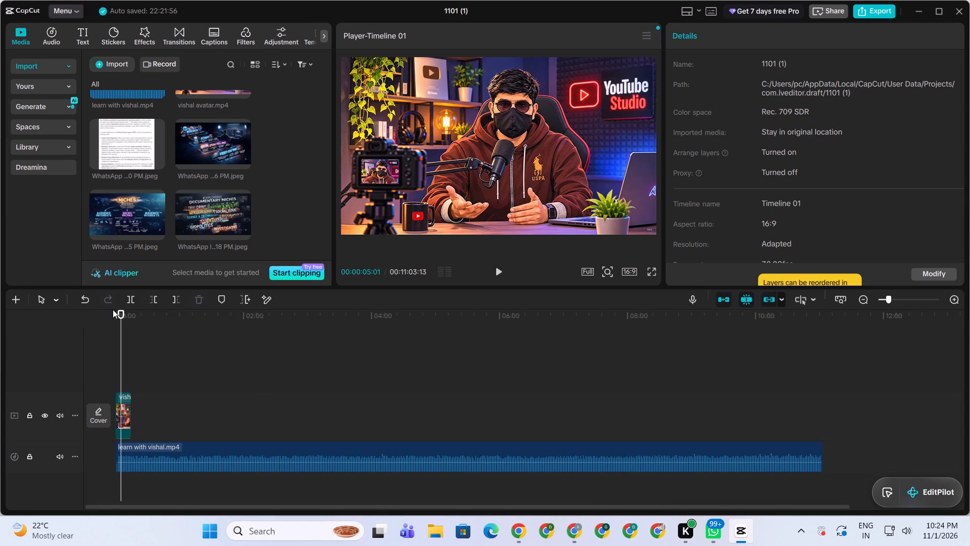
{"action": "left_click_drag", "start_coordinate": [113, 309], "coordinate": [101, 312]}
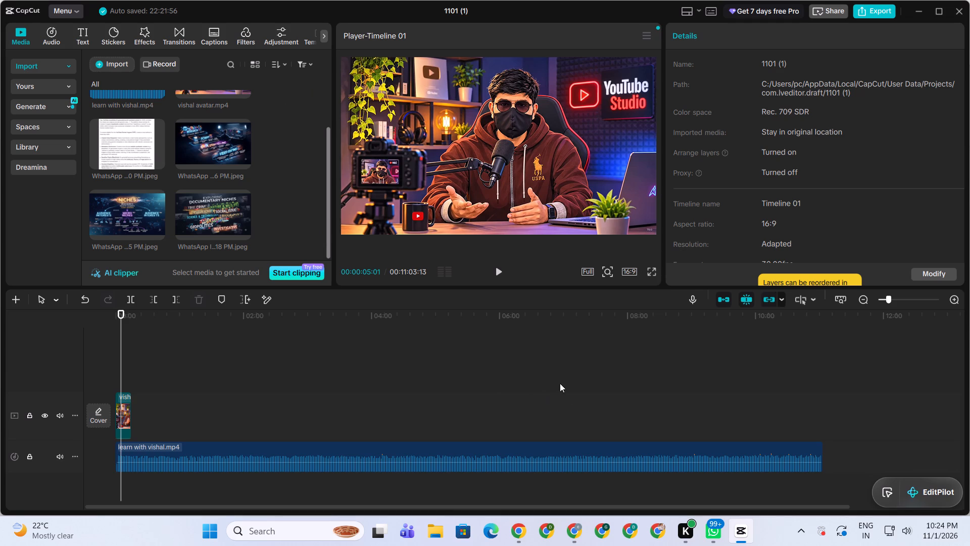
Switch to Chrome, browse Mixkit's Transition and Zoom sound effects, audition the first Zoom effect, and close the Mixkit page.
{"action": "left_click", "coordinate": [574, 525]}
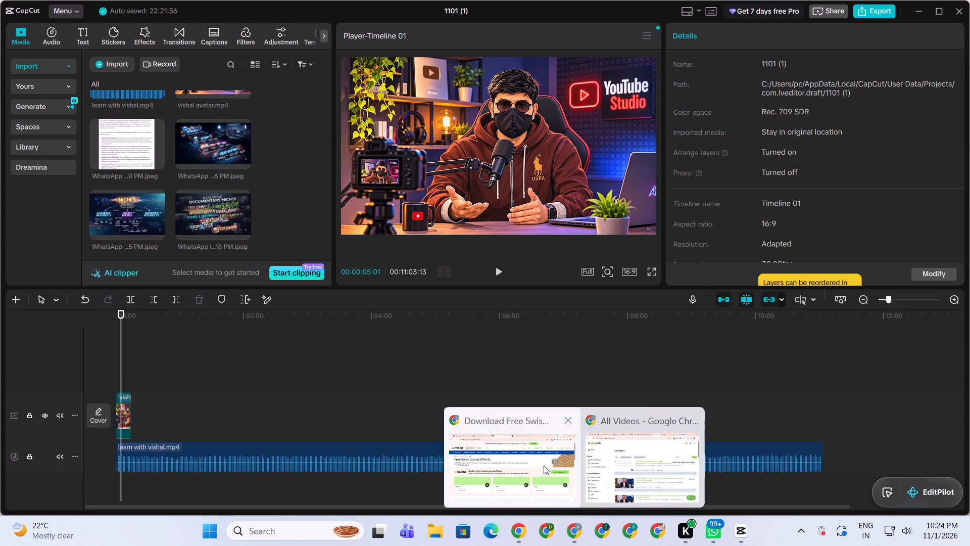
{"action": "left_click", "coordinate": [542, 465]}
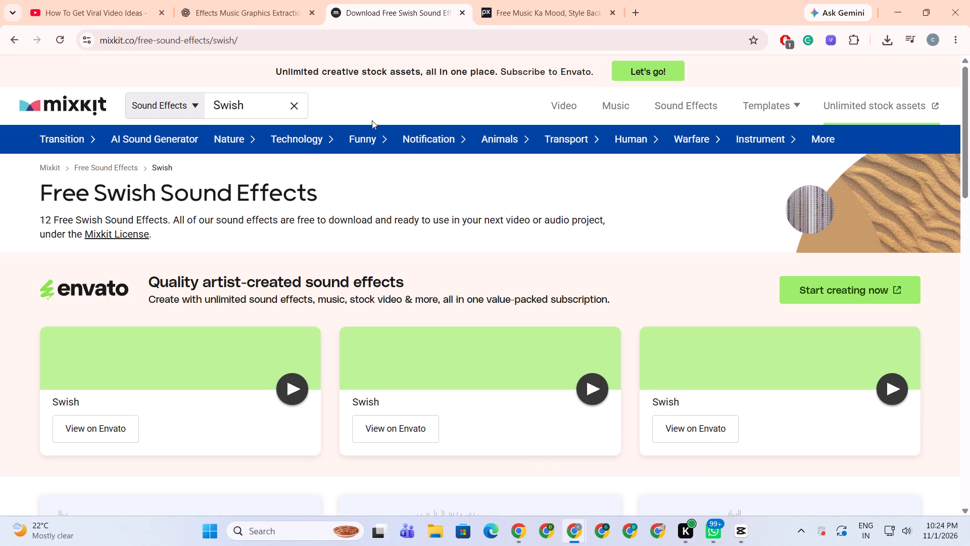
{"action": "left_click", "coordinate": [293, 106]}
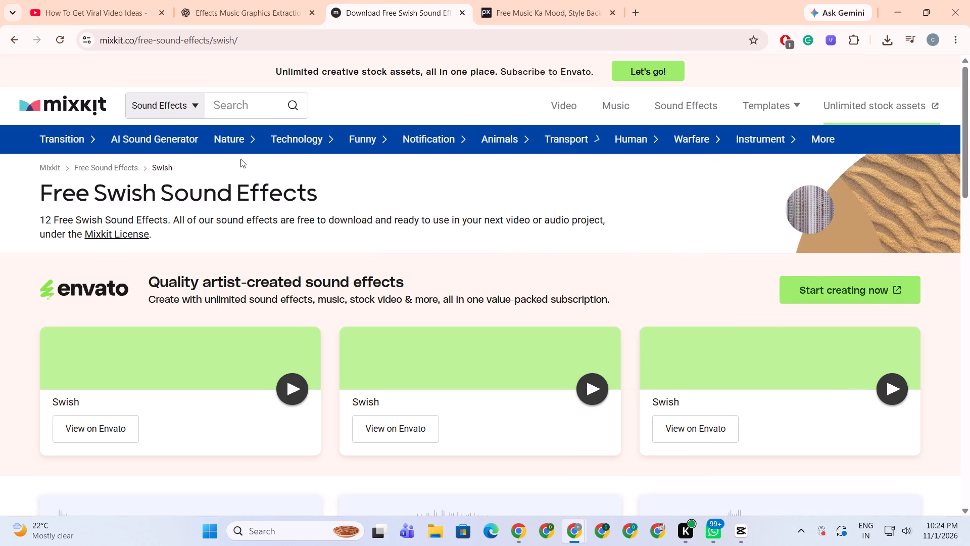
{"action": "left_click", "coordinate": [61, 139]}
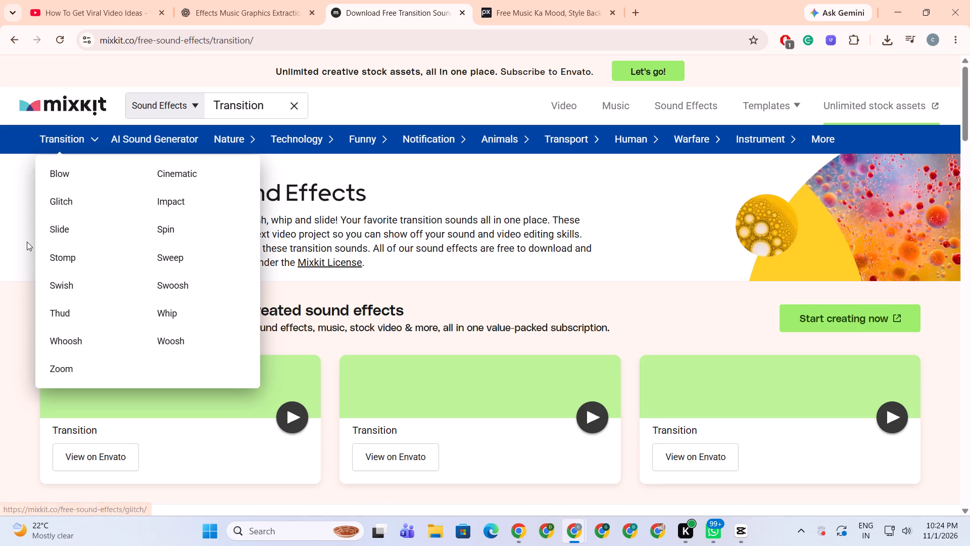
{"action": "left_click", "coordinate": [66, 370]}
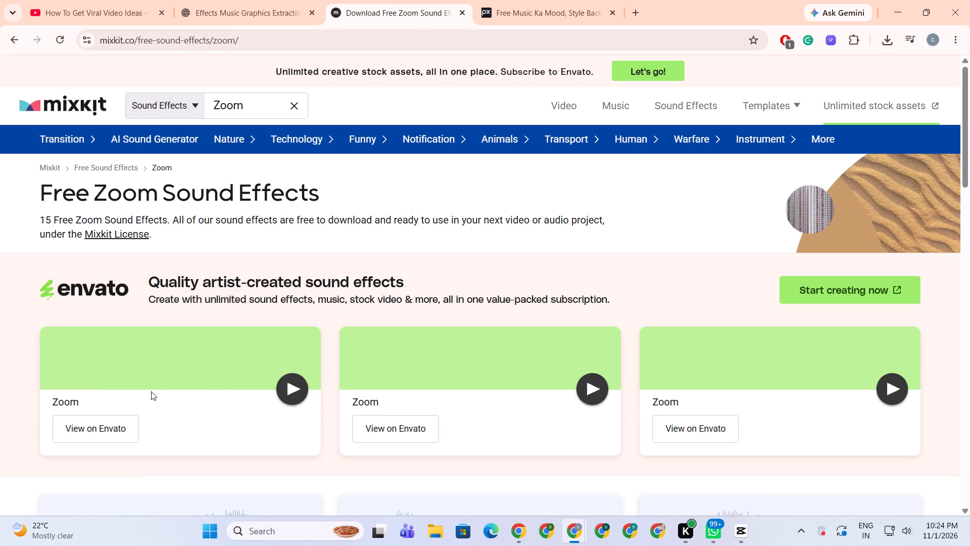
{"action": "left_click", "coordinate": [294, 387]}
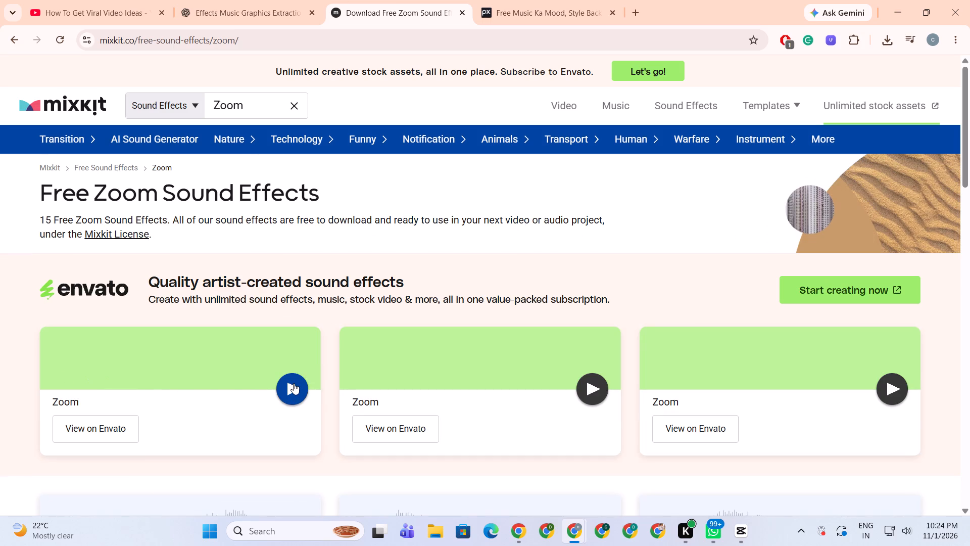
{"action": "left_click", "coordinate": [460, 15]}
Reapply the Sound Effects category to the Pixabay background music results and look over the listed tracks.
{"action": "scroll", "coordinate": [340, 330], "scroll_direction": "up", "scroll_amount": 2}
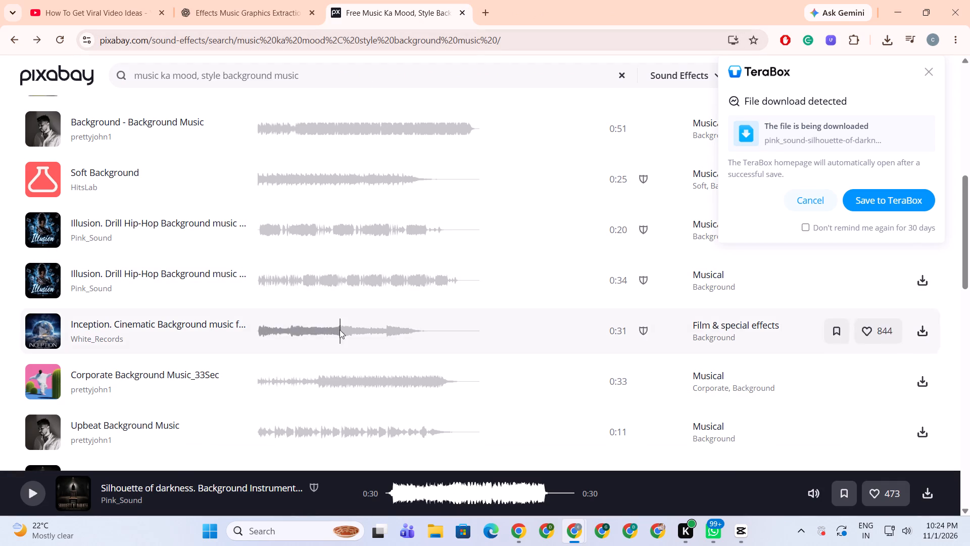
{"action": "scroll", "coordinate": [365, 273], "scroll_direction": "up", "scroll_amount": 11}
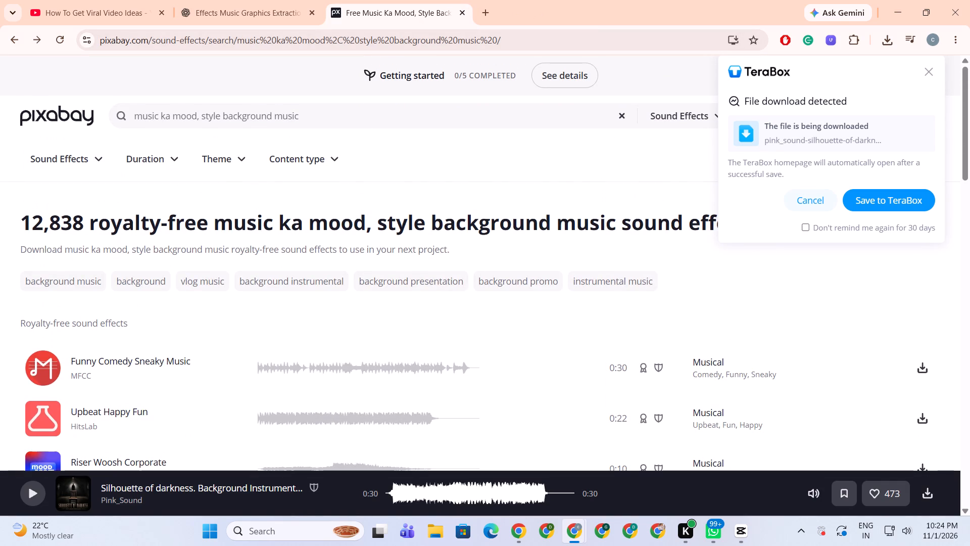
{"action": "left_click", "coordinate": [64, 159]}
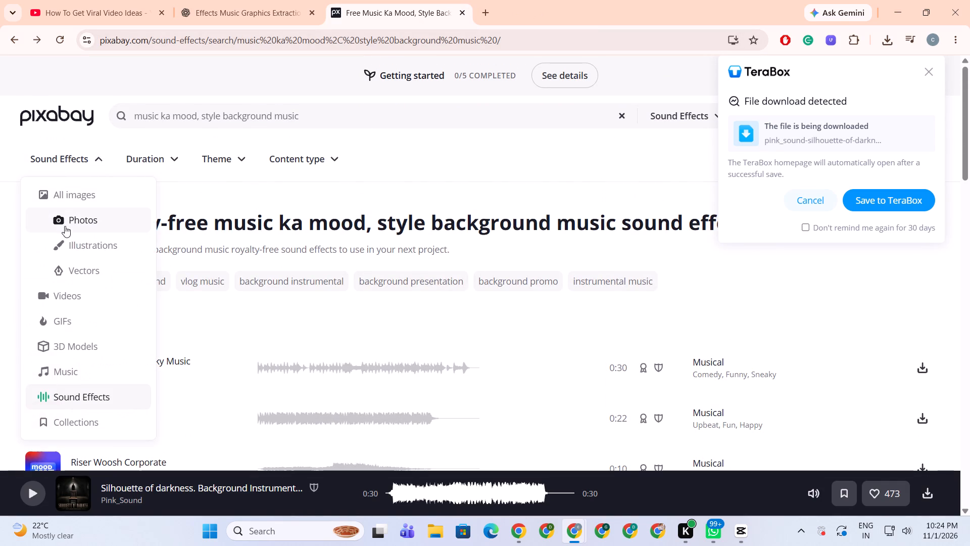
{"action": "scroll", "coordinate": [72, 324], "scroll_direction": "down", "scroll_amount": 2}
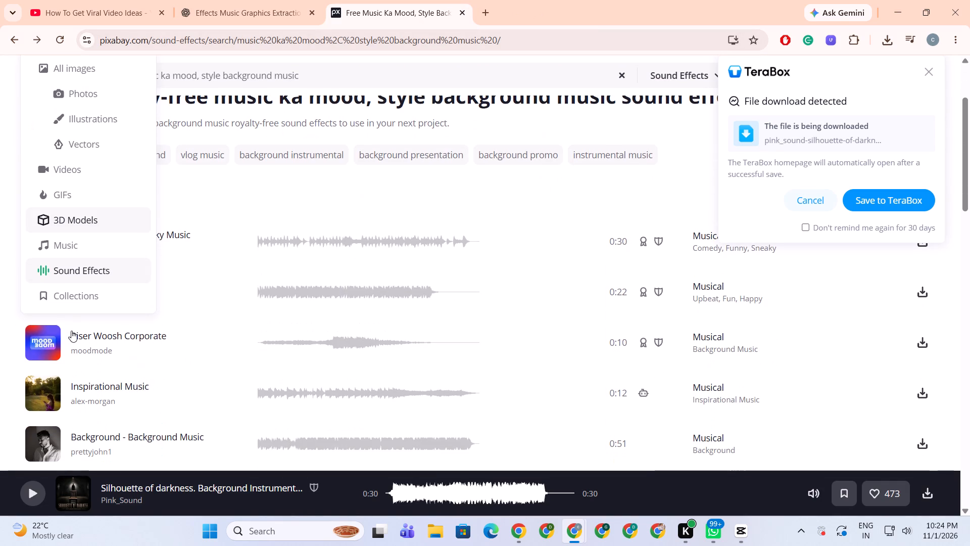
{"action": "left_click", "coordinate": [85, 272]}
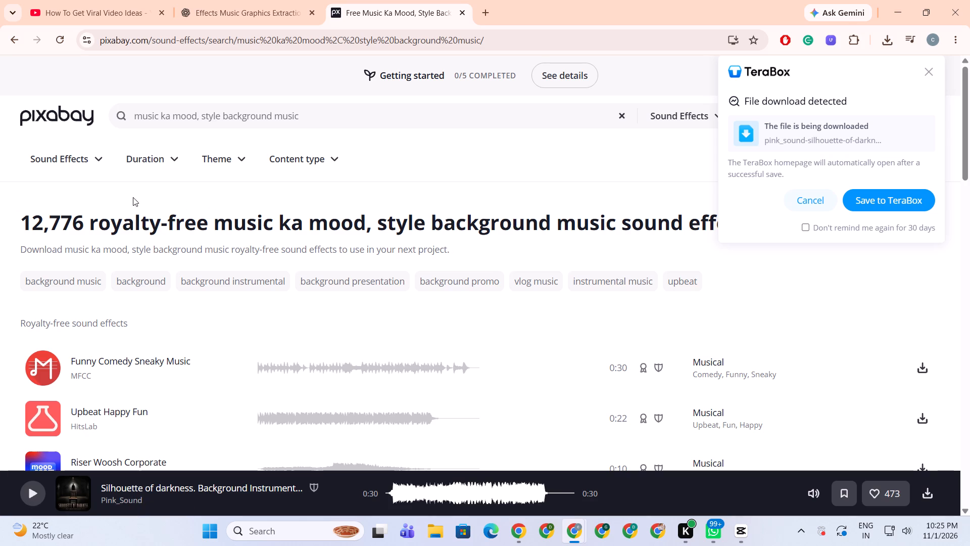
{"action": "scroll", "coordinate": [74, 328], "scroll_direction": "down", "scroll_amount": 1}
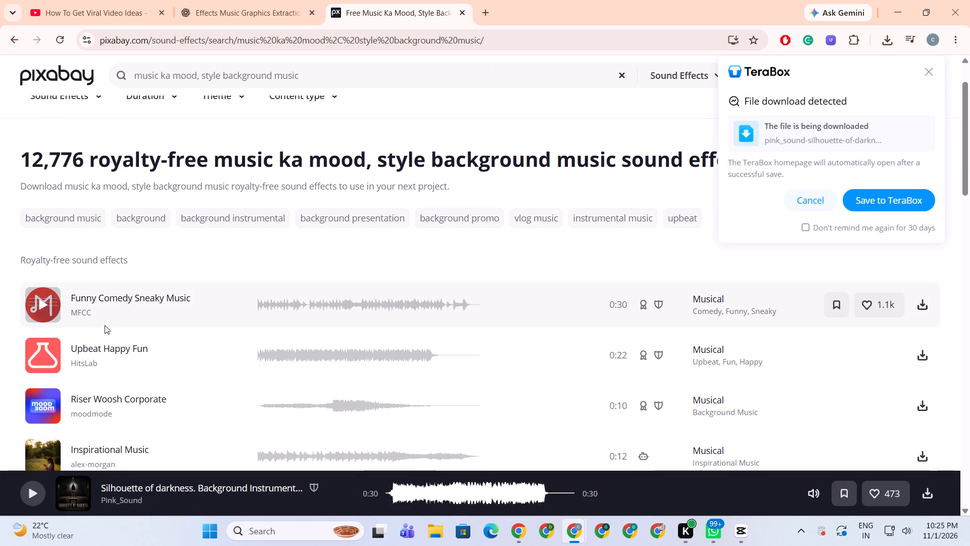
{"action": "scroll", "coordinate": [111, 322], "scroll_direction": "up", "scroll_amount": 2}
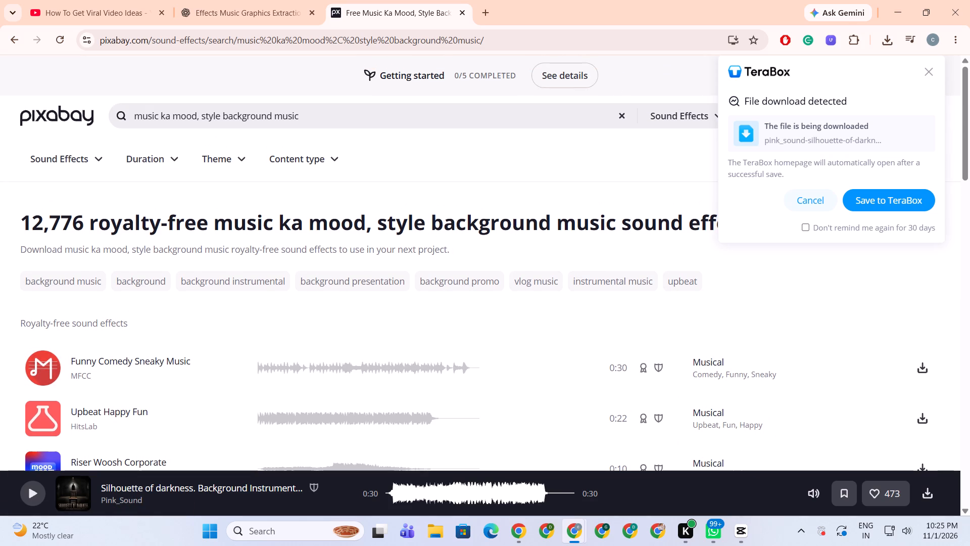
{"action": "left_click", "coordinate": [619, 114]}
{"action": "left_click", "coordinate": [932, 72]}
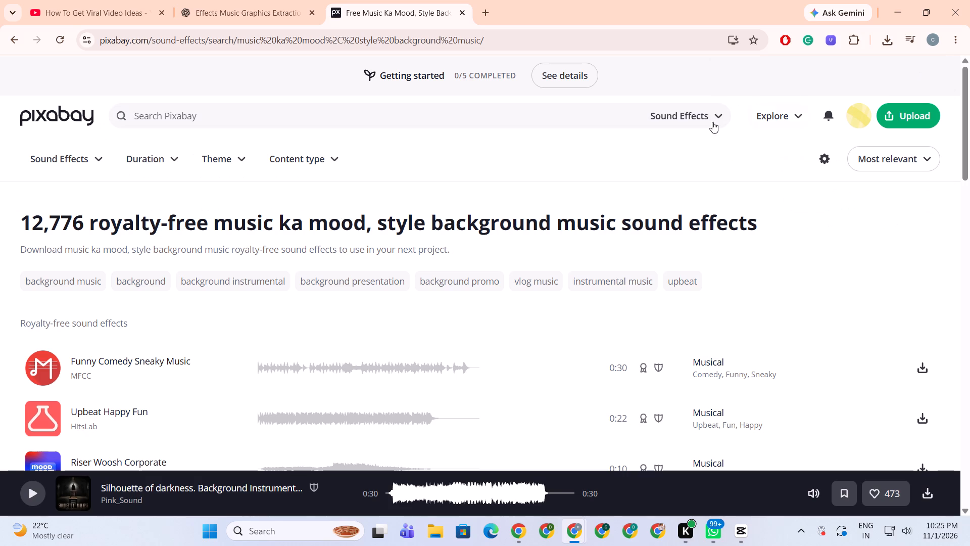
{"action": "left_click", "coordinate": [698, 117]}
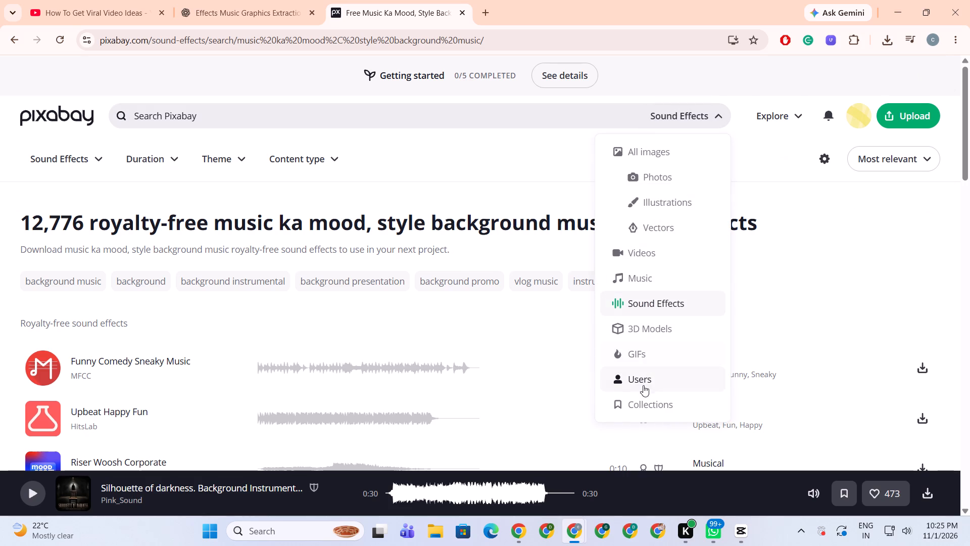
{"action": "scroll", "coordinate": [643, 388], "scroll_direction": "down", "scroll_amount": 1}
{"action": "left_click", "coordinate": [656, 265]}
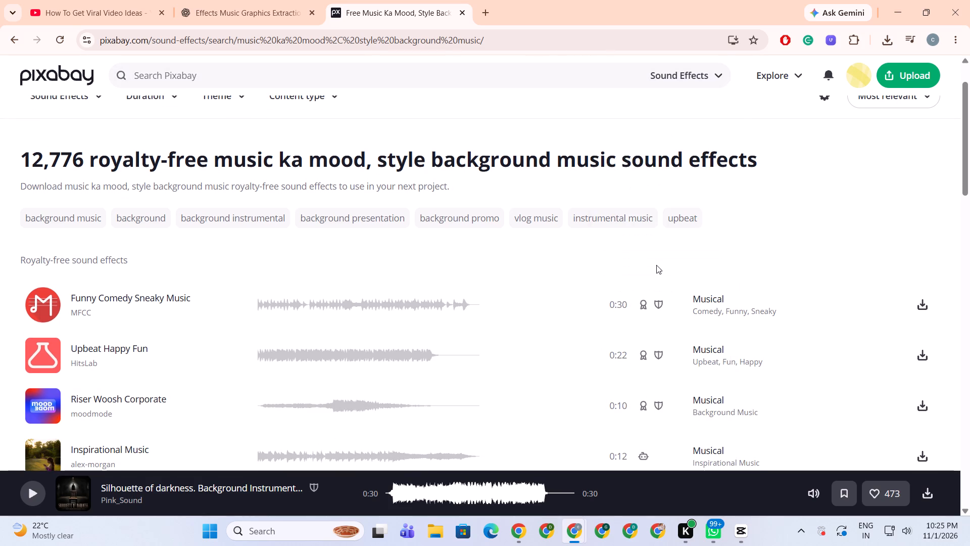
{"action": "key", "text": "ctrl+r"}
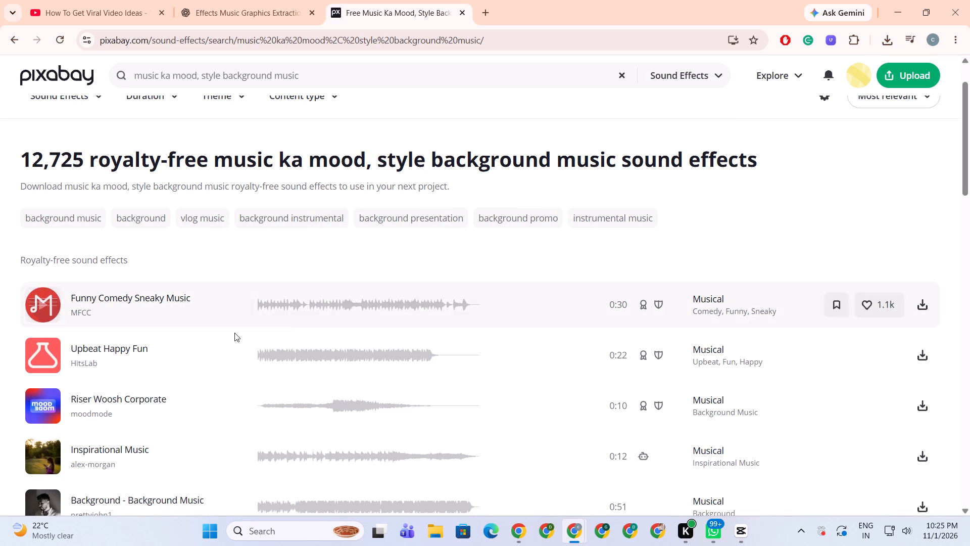
Search Pixabay's sound effects for "pop up sound effect".
{"action": "scroll", "coordinate": [211, 312], "scroll_direction": "up", "scroll_amount": 2}
{"action": "left_click", "coordinate": [316, 117]}
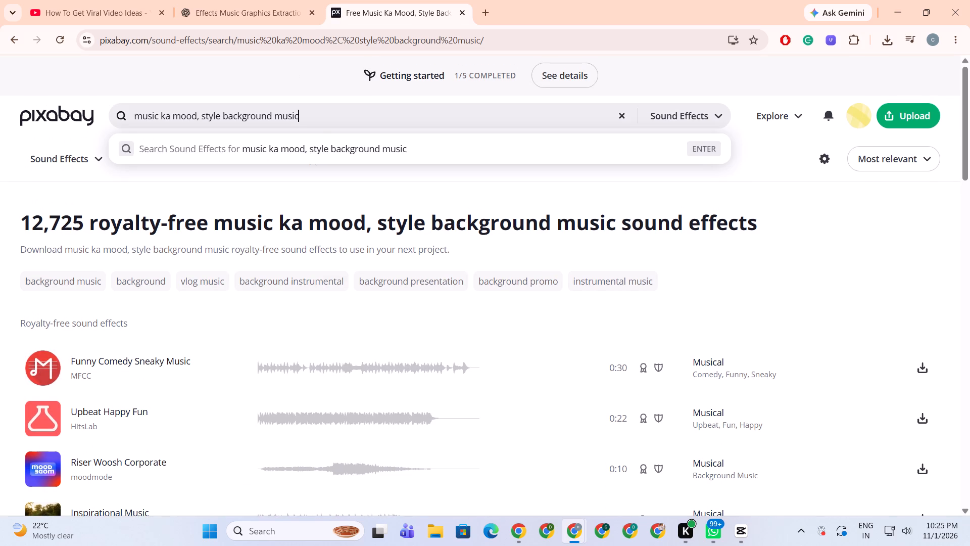
{"action": "key", "text": "ctrl+a"}
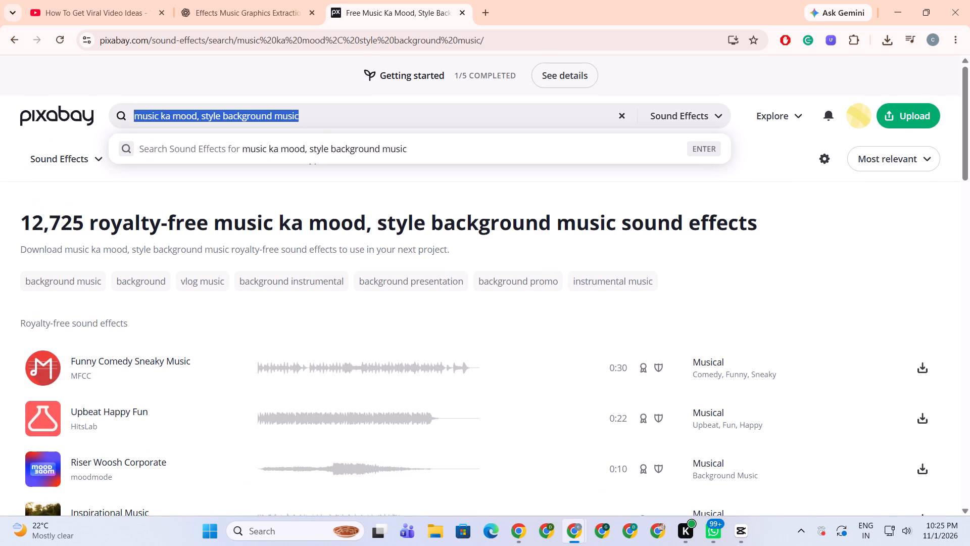
{"action": "type", "text": "pop u"}
{"action": "key", "text": "p"}
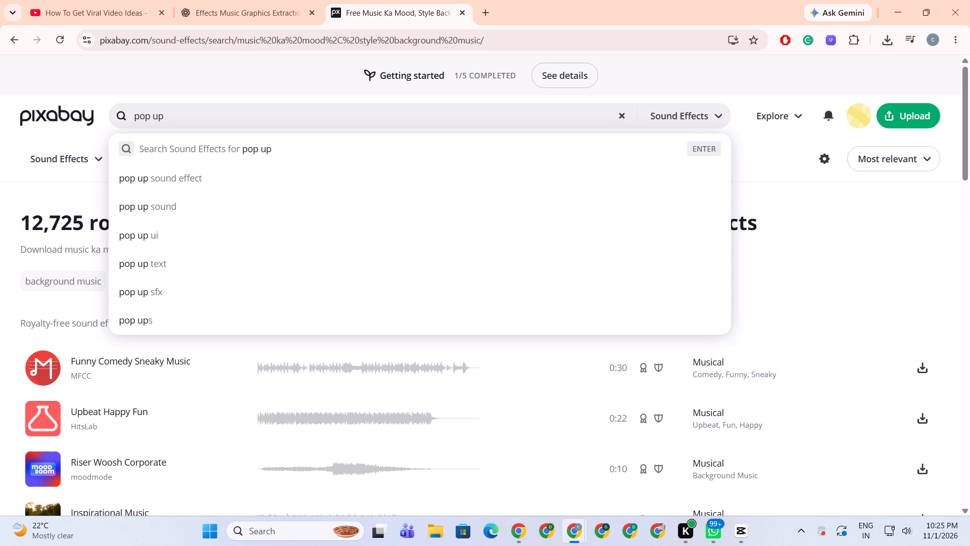
{"action": "left_click", "coordinate": [168, 180]}
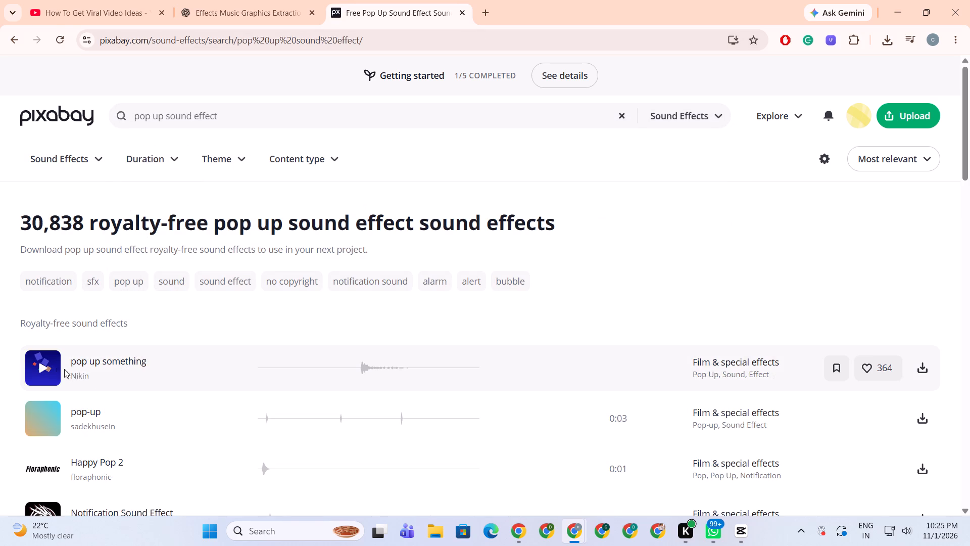
Audition the "pop up something" and "pop-up" sounds and download "pop up something".
{"action": "left_click", "coordinate": [40, 368]}
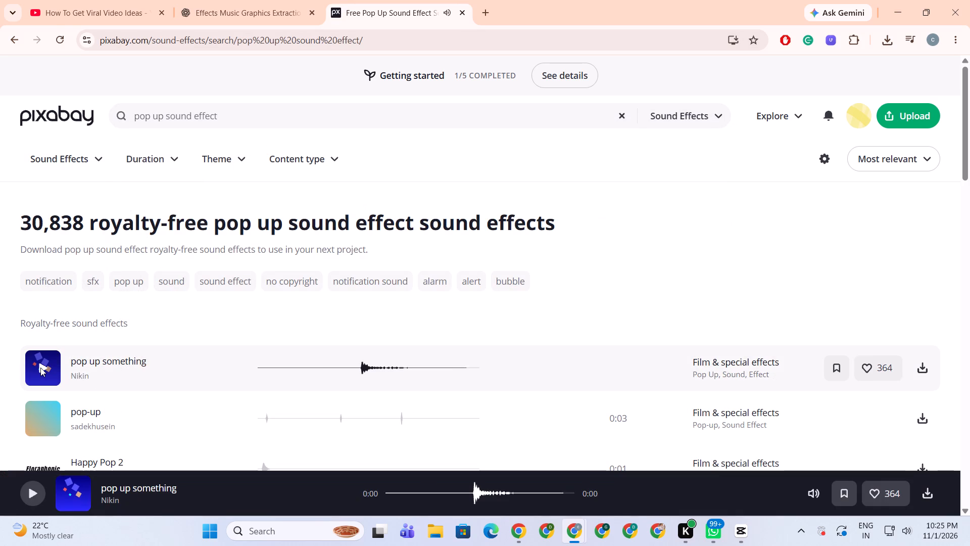
{"action": "left_click", "coordinate": [40, 368]}
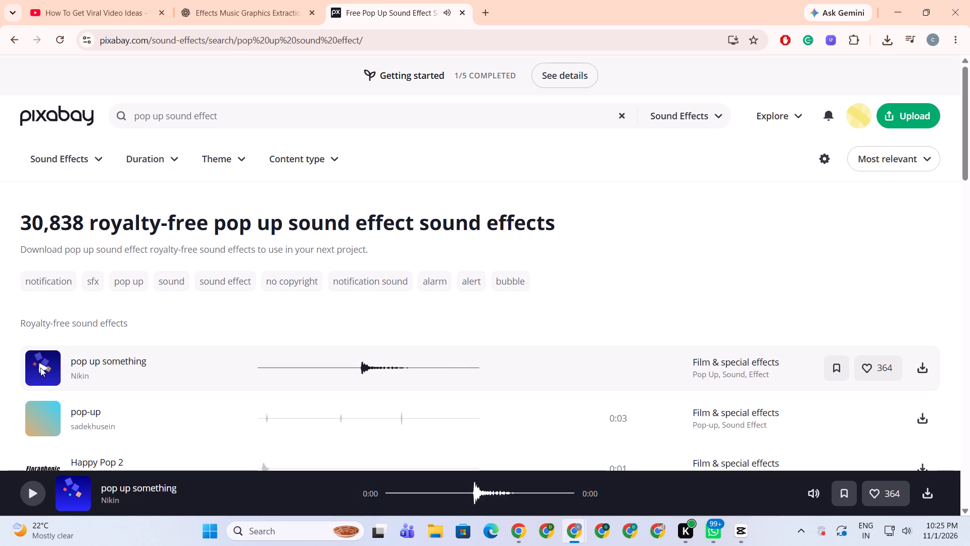
{"action": "left_click", "coordinate": [40, 368]}
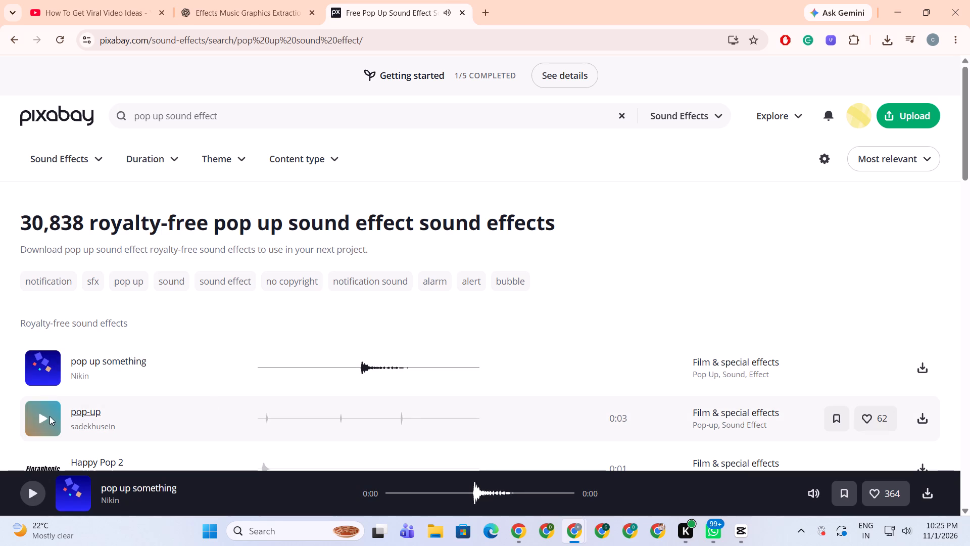
{"action": "left_click", "coordinate": [43, 419]}
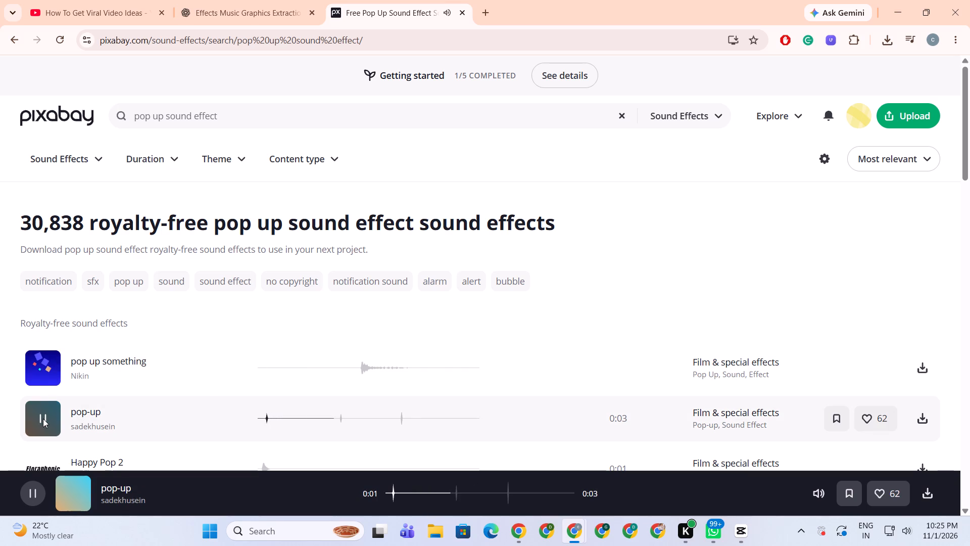
{"action": "left_click", "coordinate": [38, 368]}
{"action": "scroll", "coordinate": [164, 363], "scroll_direction": "down", "scroll_amount": 1}
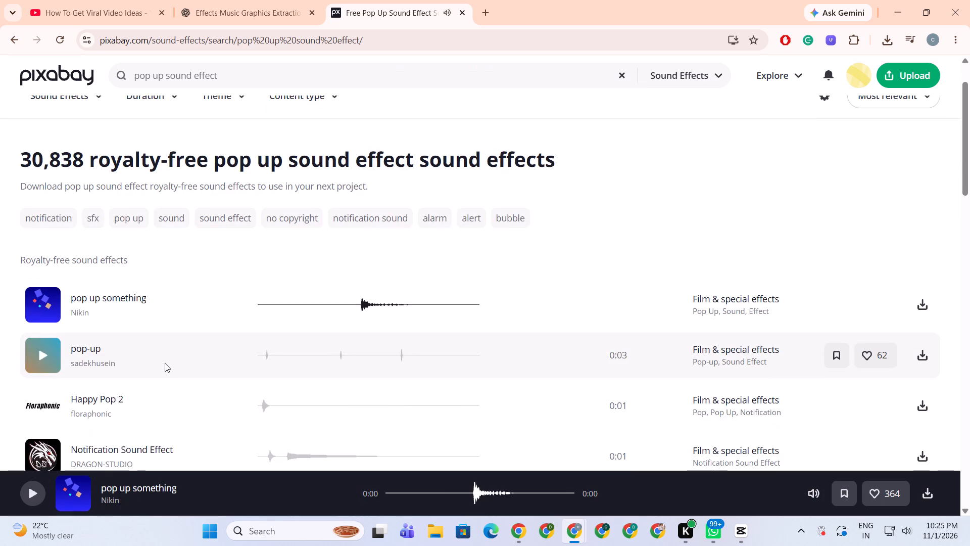
{"action": "scroll", "coordinate": [155, 368], "scroll_direction": "down", "scroll_amount": 2}
{"action": "scroll", "coordinate": [824, 285], "scroll_direction": "up", "scroll_amount": 1}
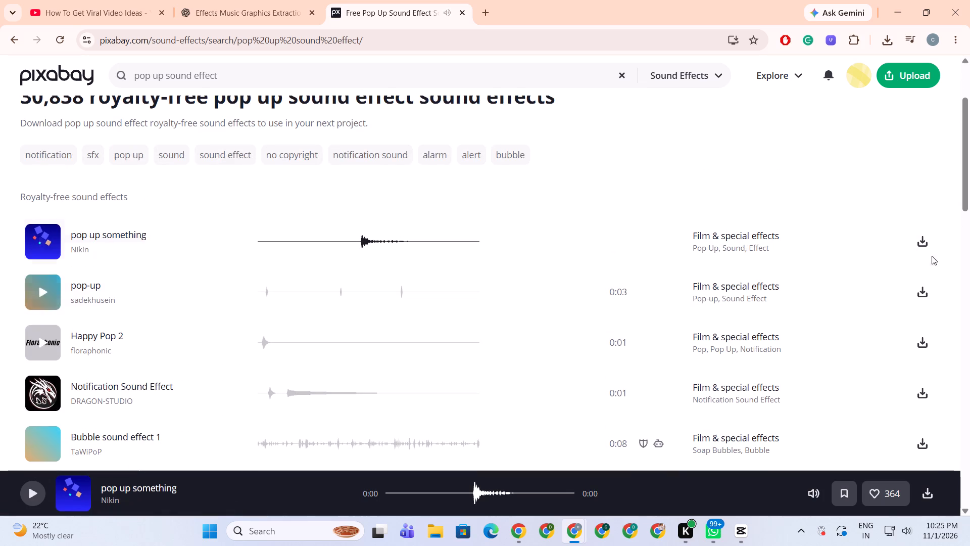
{"action": "left_click", "coordinate": [923, 242]}
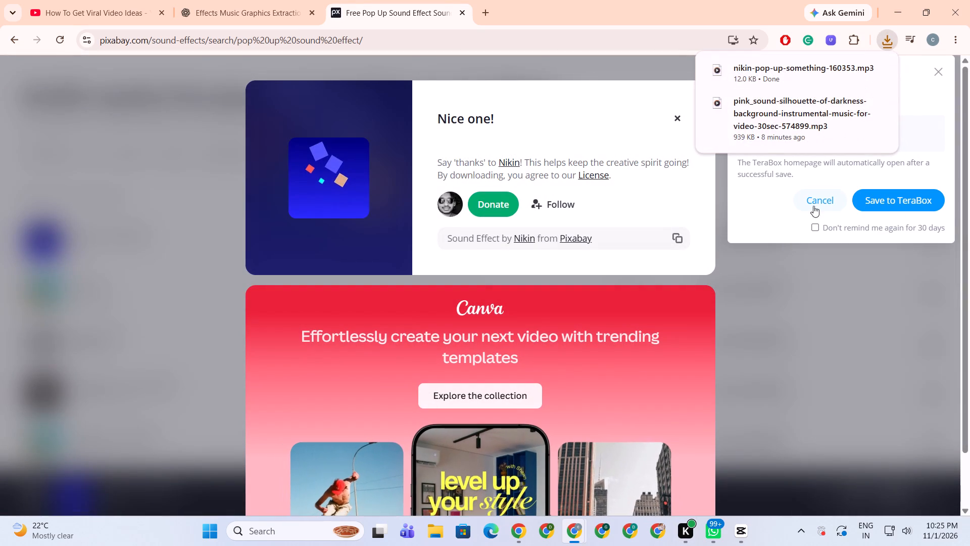
Switch to CapCut and move the playhead back to the start of Timeline 01.
{"action": "left_click", "coordinate": [739, 530]}
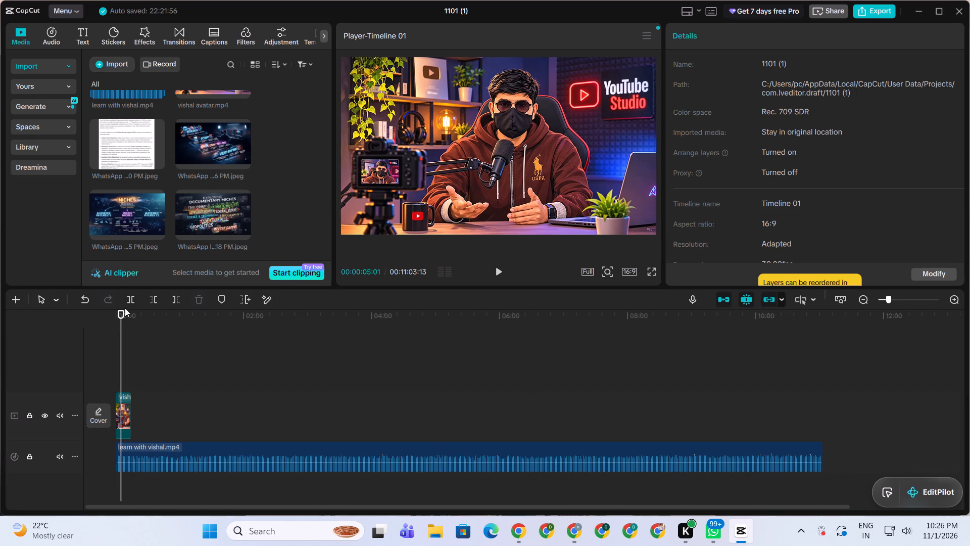
{"action": "left_click_drag", "start_coordinate": [119, 314], "coordinate": [102, 313]}
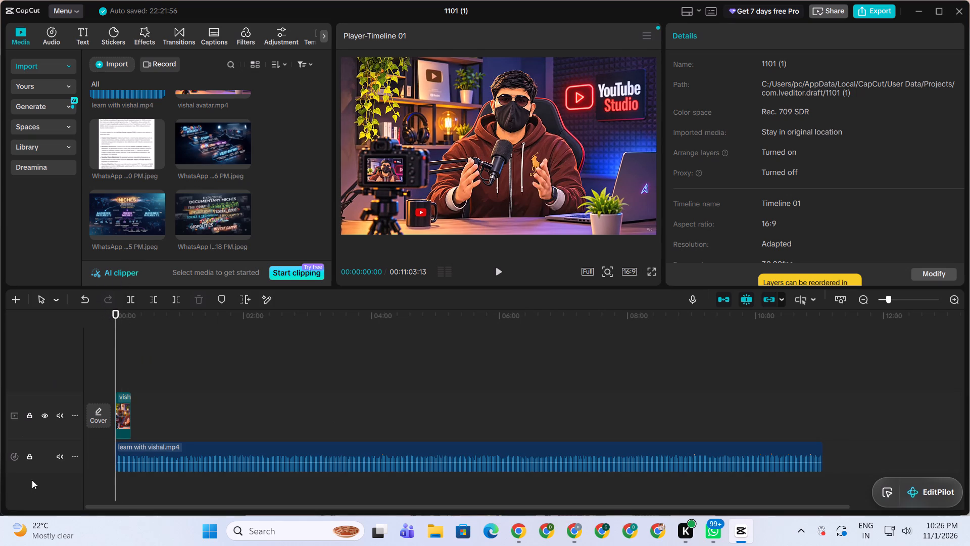
Add a new empty timeline to the project and return to Timeline 01.
{"action": "left_click", "coordinate": [13, 299]}
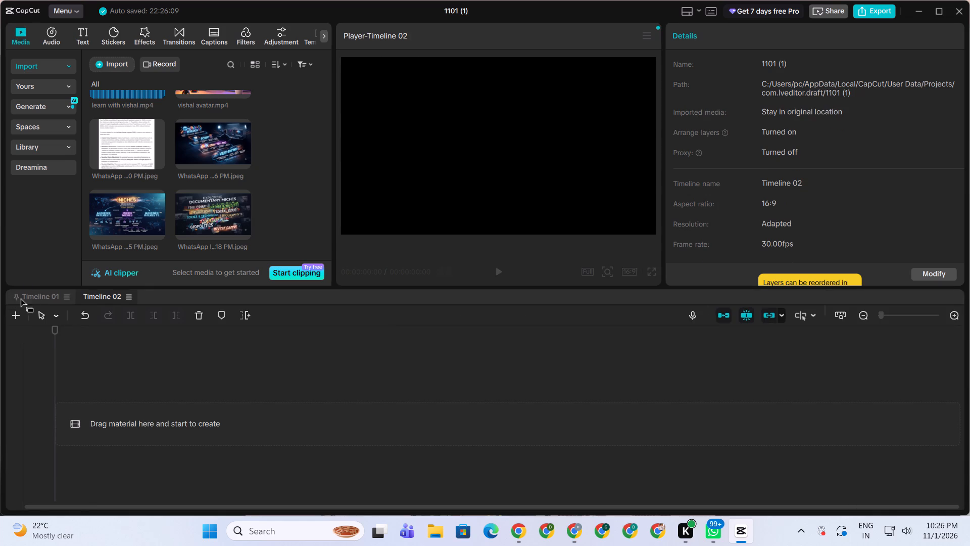
{"action": "left_click", "coordinate": [34, 293]}
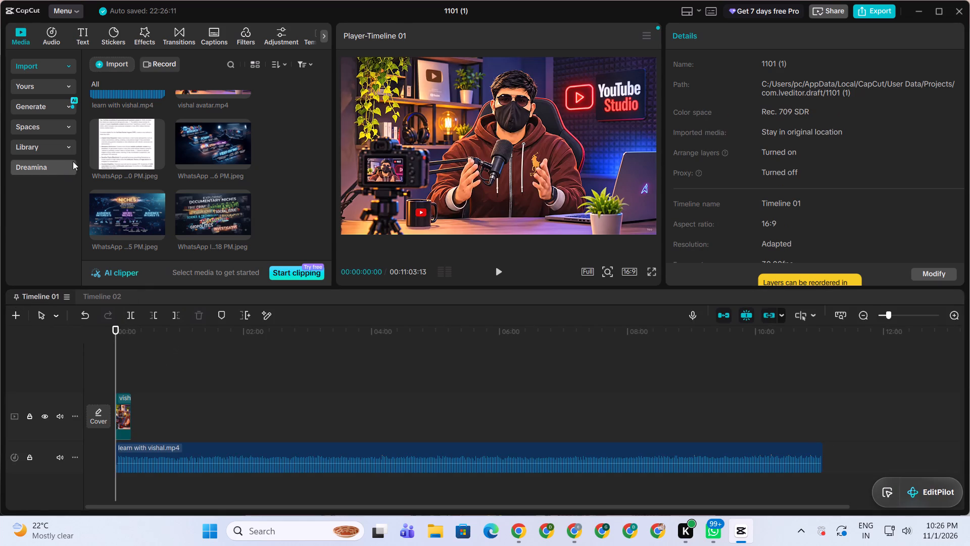
Import the downloaded nikin-pop-up-something sound effect and the pink_sound silhouette-of-darkness background music from the Download folder into the project media.
{"action": "left_click", "coordinate": [120, 62]}
{"action": "left_click", "coordinate": [126, 90]}
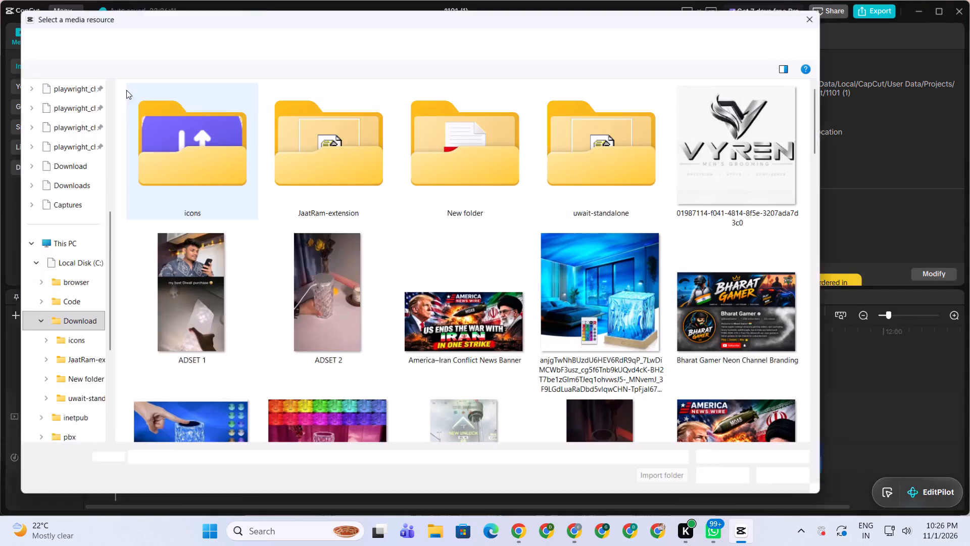
{"action": "scroll", "coordinate": [554, 351], "scroll_direction": "down", "scroll_amount": 1}
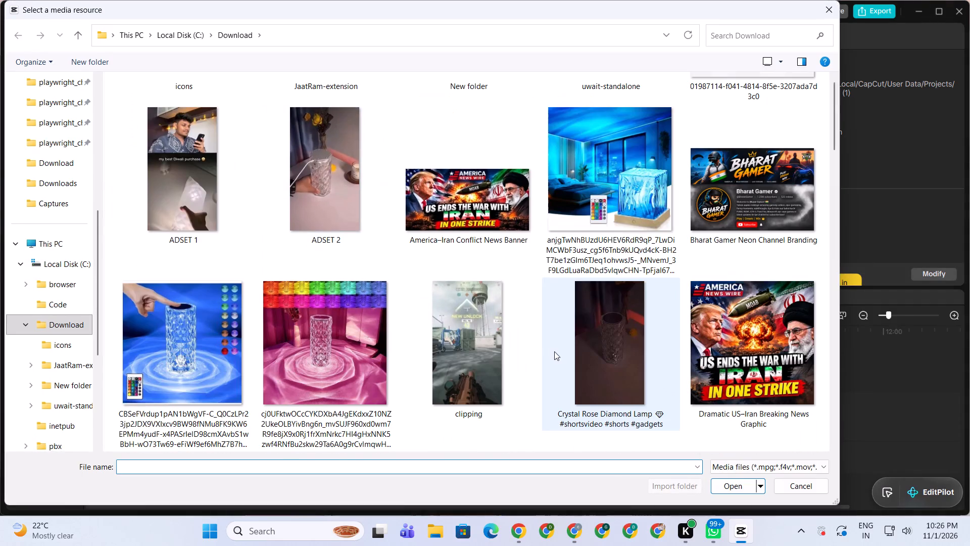
{"action": "scroll", "coordinate": [554, 351], "scroll_direction": "down", "scroll_amount": 1}
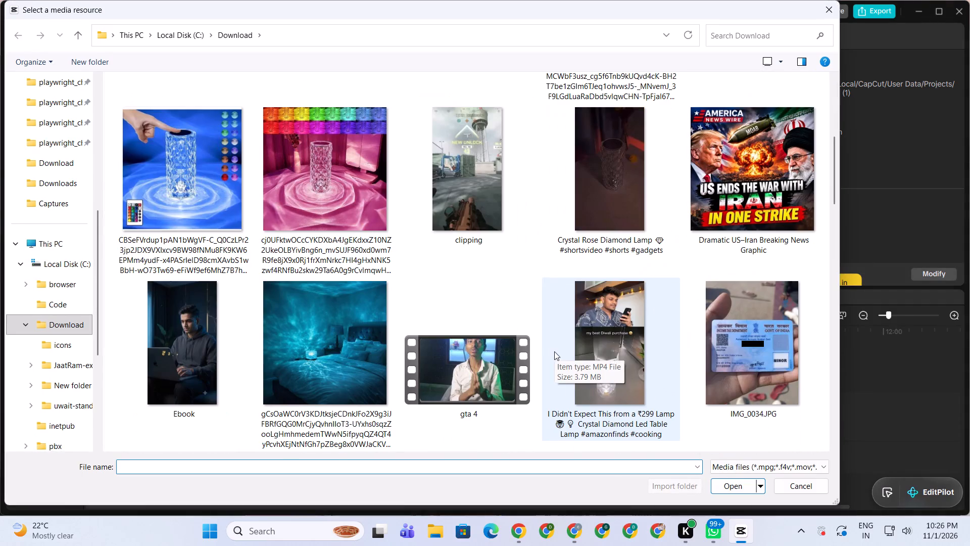
{"action": "scroll", "coordinate": [554, 351], "scroll_direction": "down", "scroll_amount": 6}
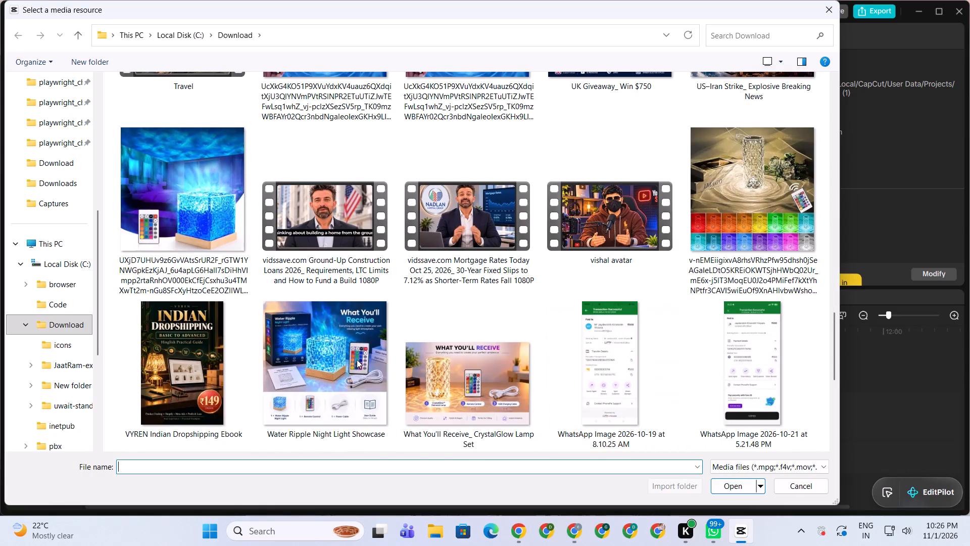
{"action": "scroll", "coordinate": [407, 352], "scroll_direction": "down", "scroll_amount": 1}
{"action": "scroll", "coordinate": [407, 352], "scroll_direction": "up", "scroll_amount": 1}
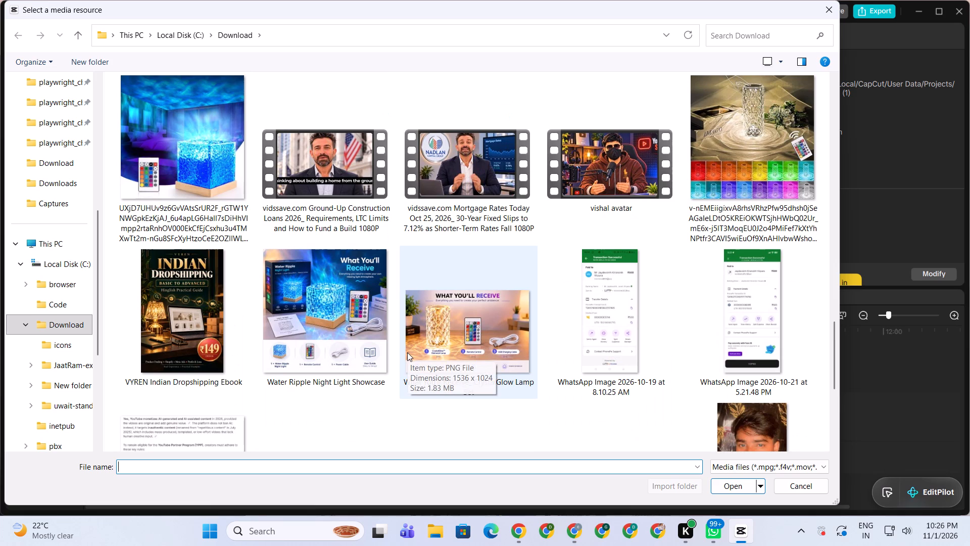
{"action": "scroll", "coordinate": [407, 352], "scroll_direction": "down", "scroll_amount": 2}
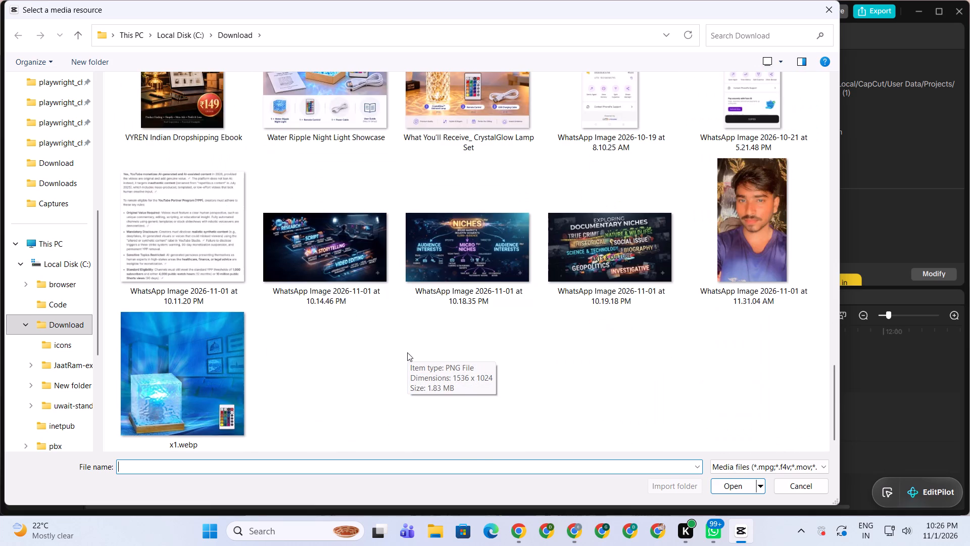
{"action": "scroll", "coordinate": [407, 352], "scroll_direction": "up", "scroll_amount": 3}
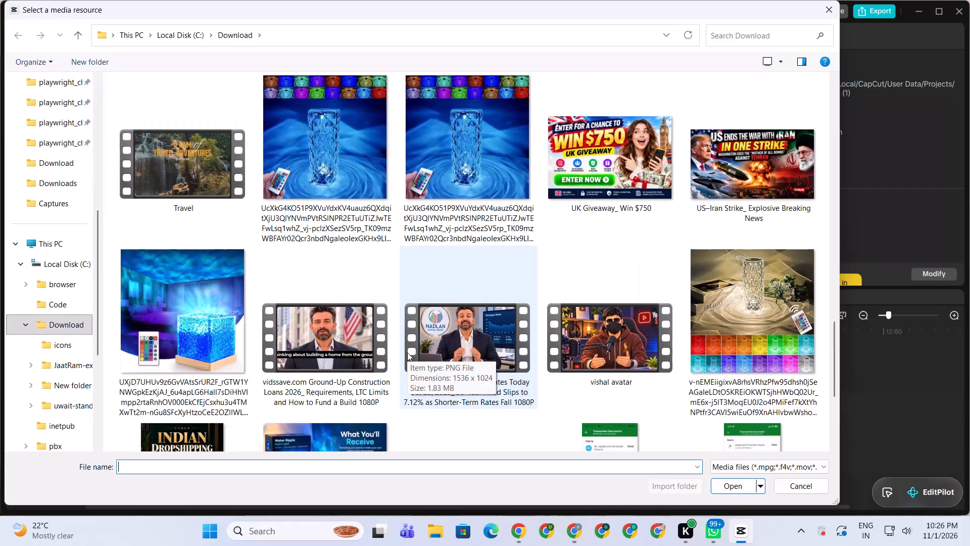
{"action": "scroll", "coordinate": [407, 352], "scroll_direction": "up", "scroll_amount": 1}
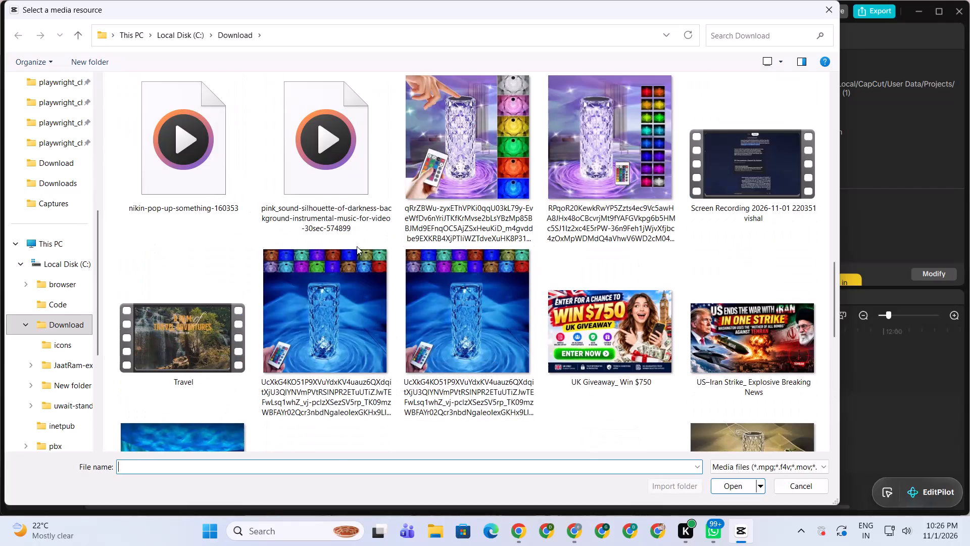
{"action": "left_click", "coordinate": [315, 159]}
{"action": "left_click", "coordinate": [157, 158], "text": "ctrl"}
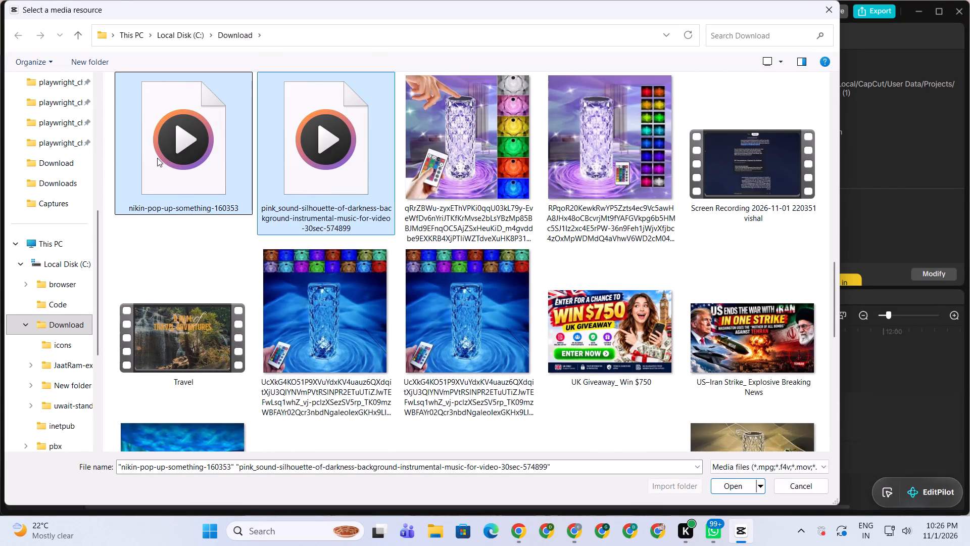
{"action": "left_click", "coordinate": [734, 485]}
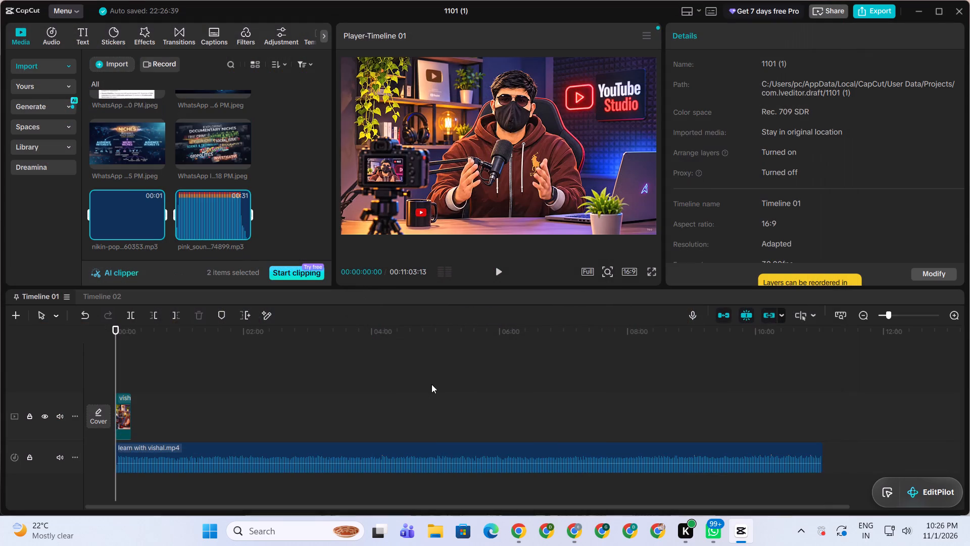
{"action": "left_click", "coordinate": [291, 220]}
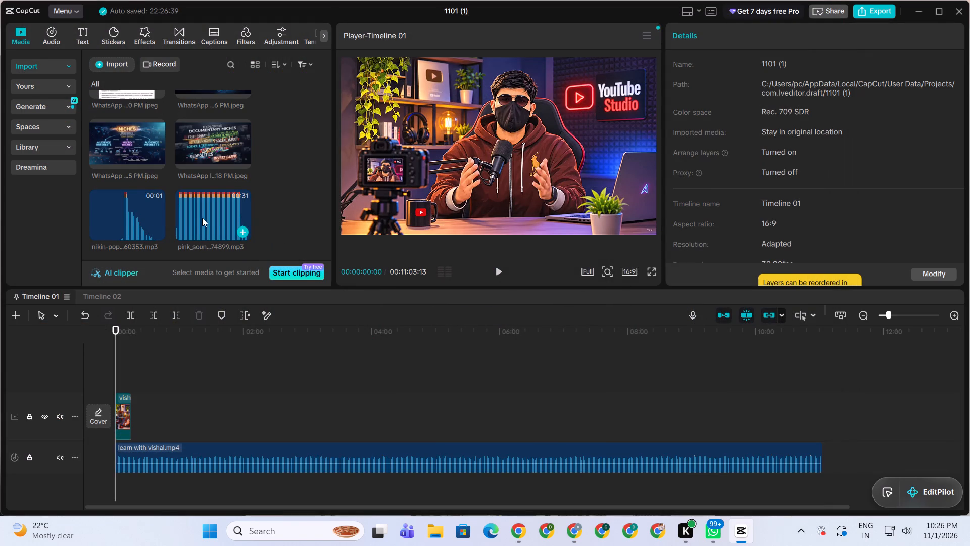
Place the pink_sound background music on a new audio track below the learn with vishal.mp4 audio, starting at 00:00.
{"action": "left_click_drag", "start_coordinate": [202, 210], "coordinate": [123, 494]}
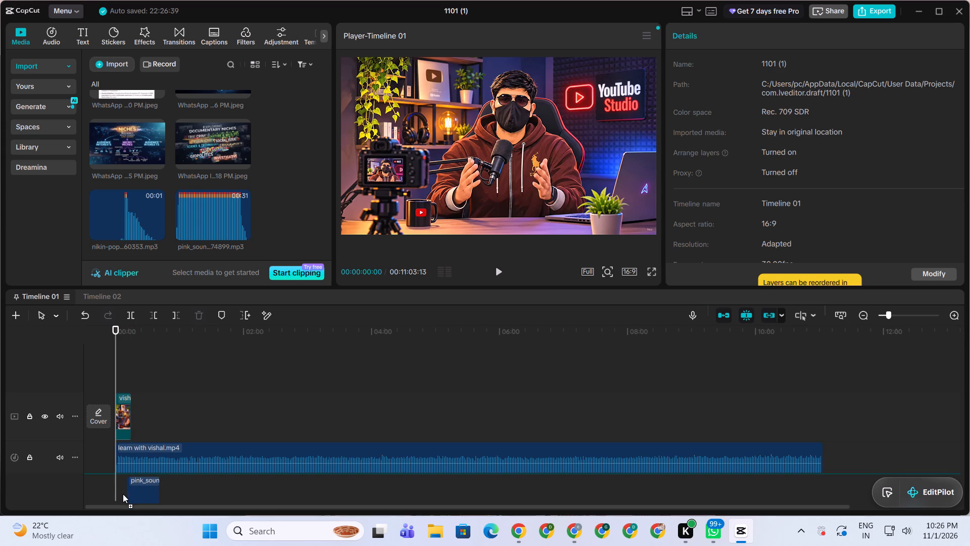
{"action": "left_click_drag", "start_coordinate": [123, 494], "coordinate": [114, 490]}
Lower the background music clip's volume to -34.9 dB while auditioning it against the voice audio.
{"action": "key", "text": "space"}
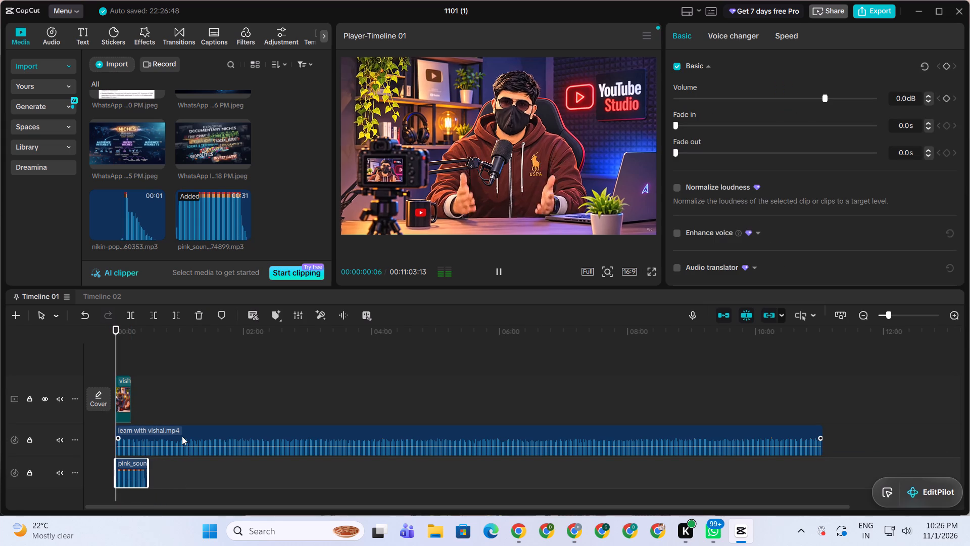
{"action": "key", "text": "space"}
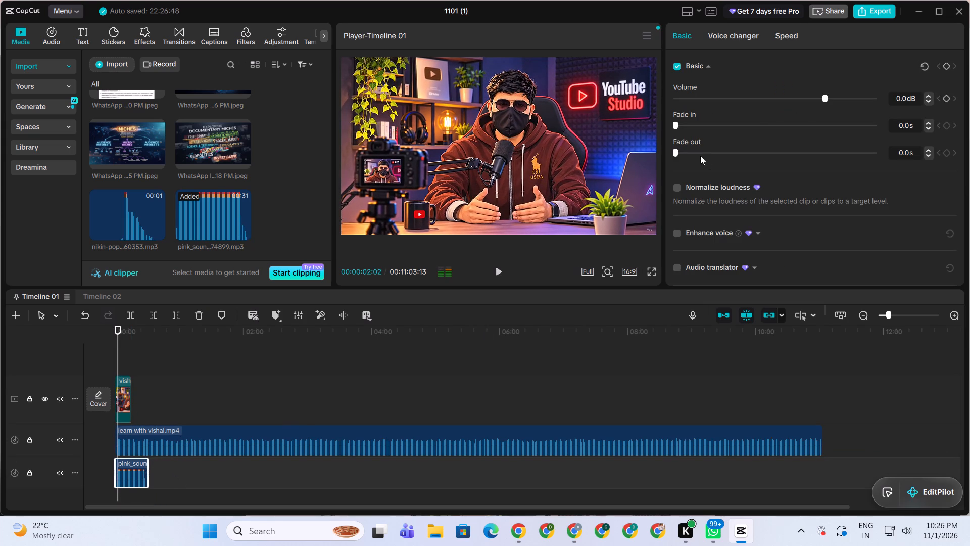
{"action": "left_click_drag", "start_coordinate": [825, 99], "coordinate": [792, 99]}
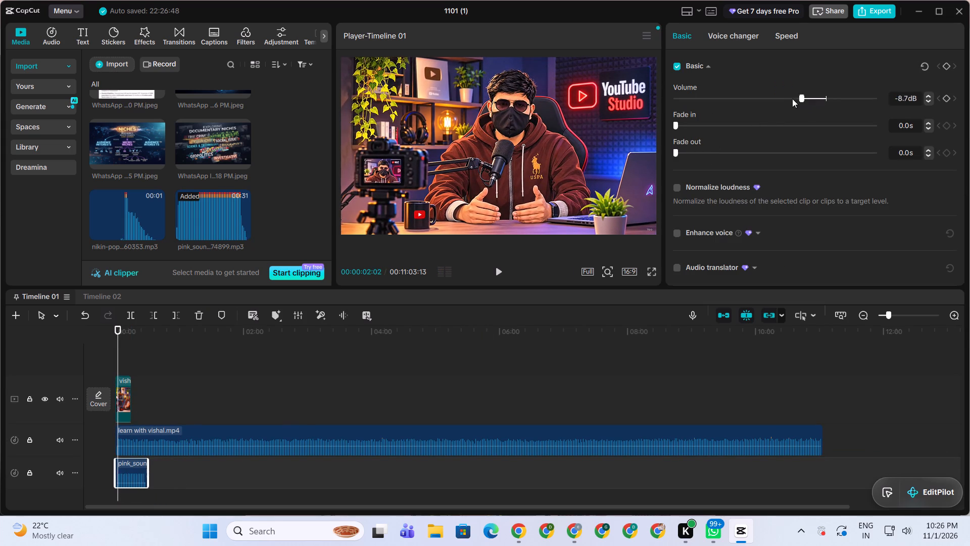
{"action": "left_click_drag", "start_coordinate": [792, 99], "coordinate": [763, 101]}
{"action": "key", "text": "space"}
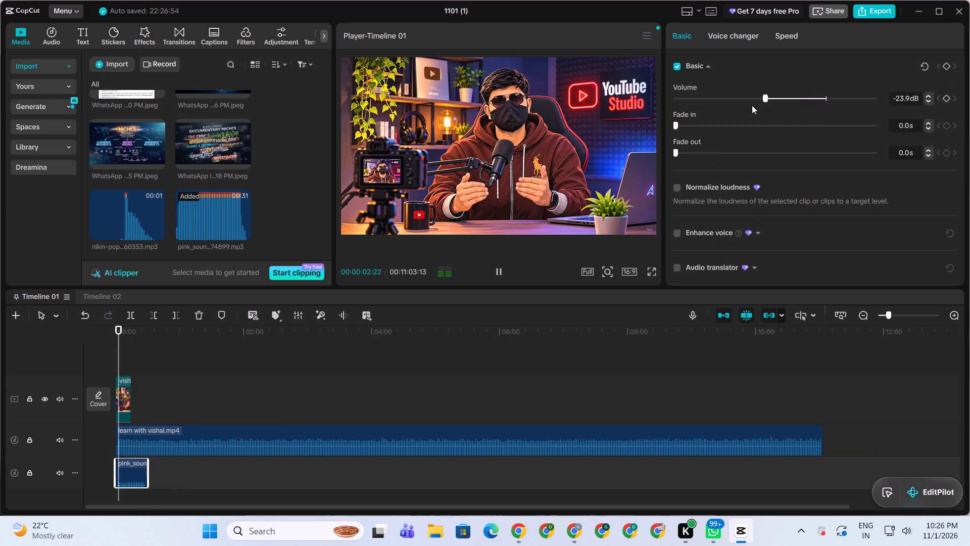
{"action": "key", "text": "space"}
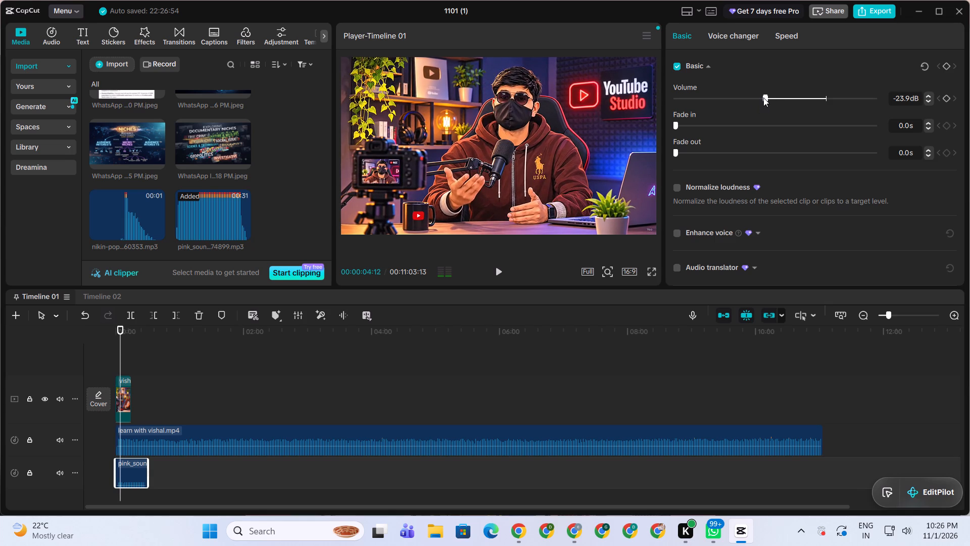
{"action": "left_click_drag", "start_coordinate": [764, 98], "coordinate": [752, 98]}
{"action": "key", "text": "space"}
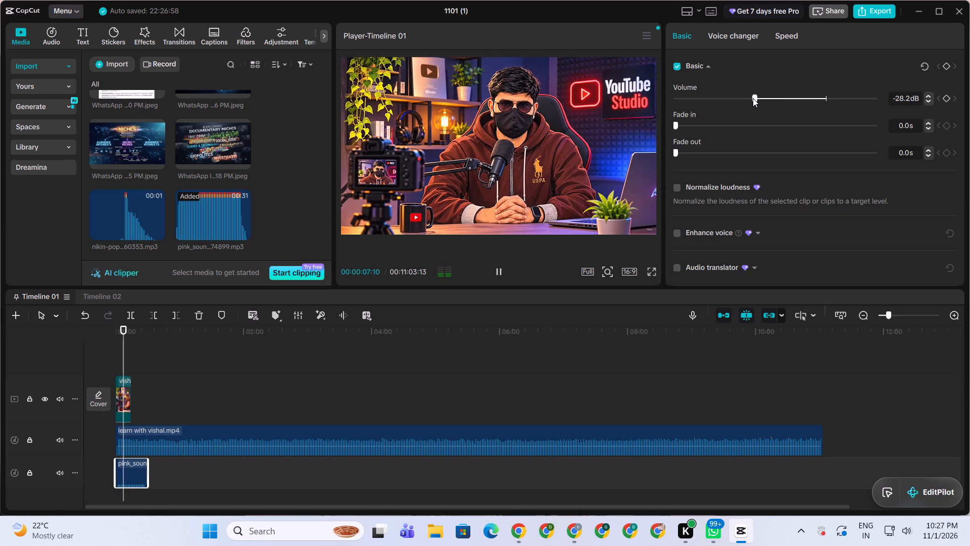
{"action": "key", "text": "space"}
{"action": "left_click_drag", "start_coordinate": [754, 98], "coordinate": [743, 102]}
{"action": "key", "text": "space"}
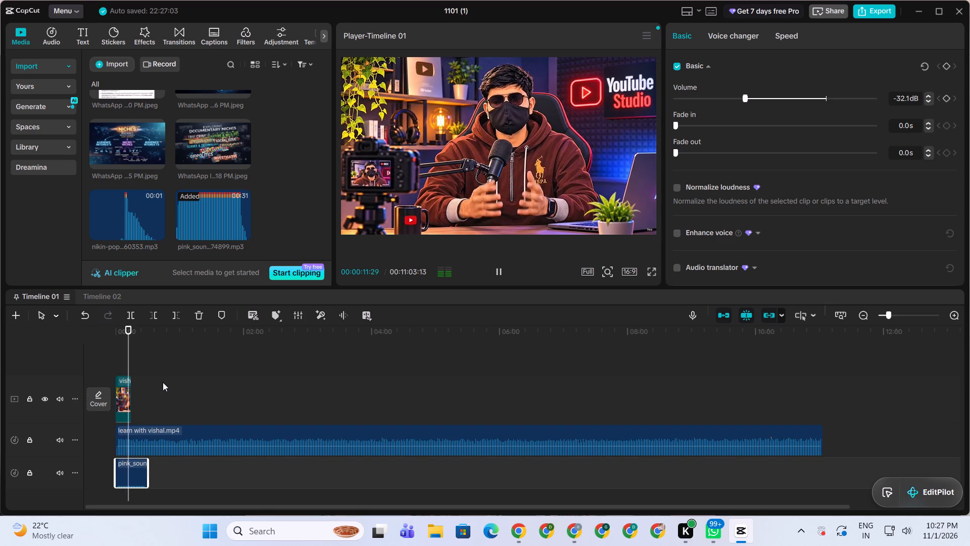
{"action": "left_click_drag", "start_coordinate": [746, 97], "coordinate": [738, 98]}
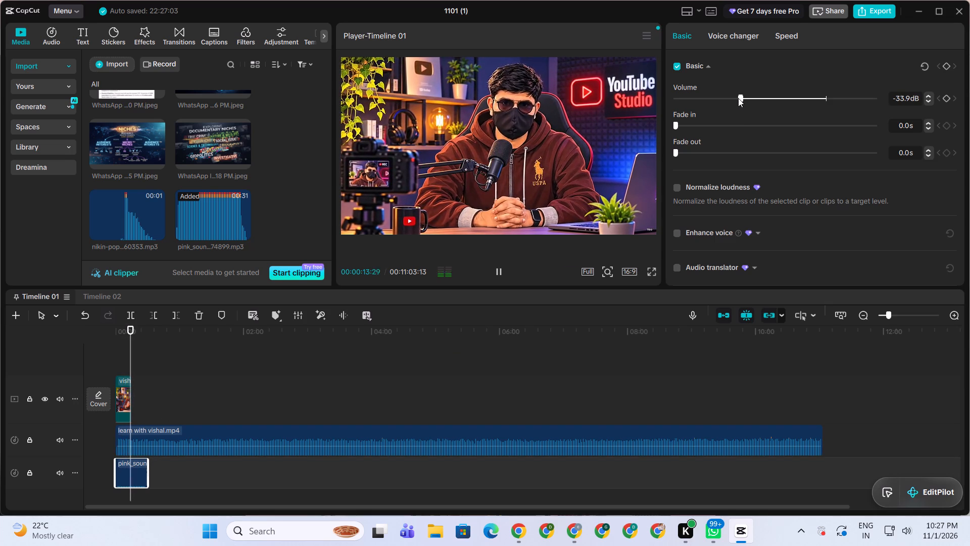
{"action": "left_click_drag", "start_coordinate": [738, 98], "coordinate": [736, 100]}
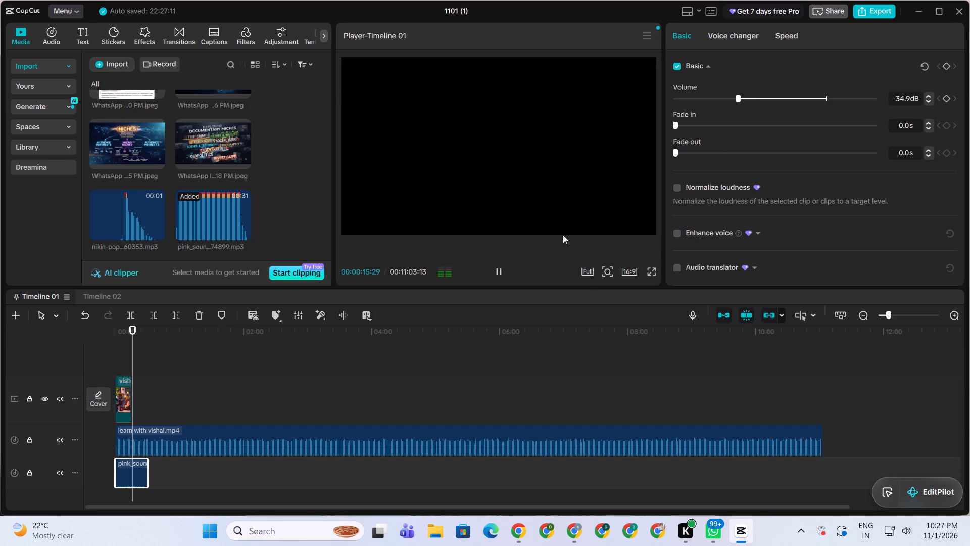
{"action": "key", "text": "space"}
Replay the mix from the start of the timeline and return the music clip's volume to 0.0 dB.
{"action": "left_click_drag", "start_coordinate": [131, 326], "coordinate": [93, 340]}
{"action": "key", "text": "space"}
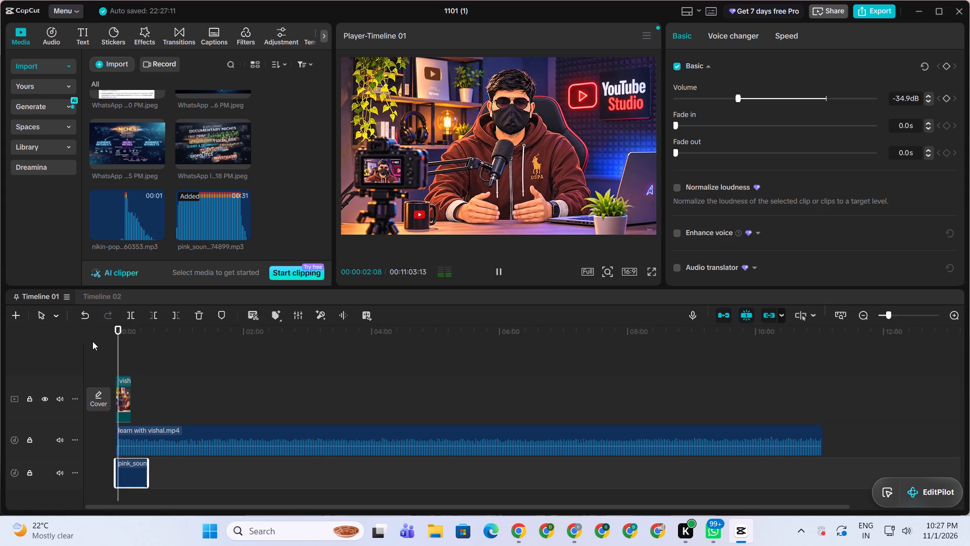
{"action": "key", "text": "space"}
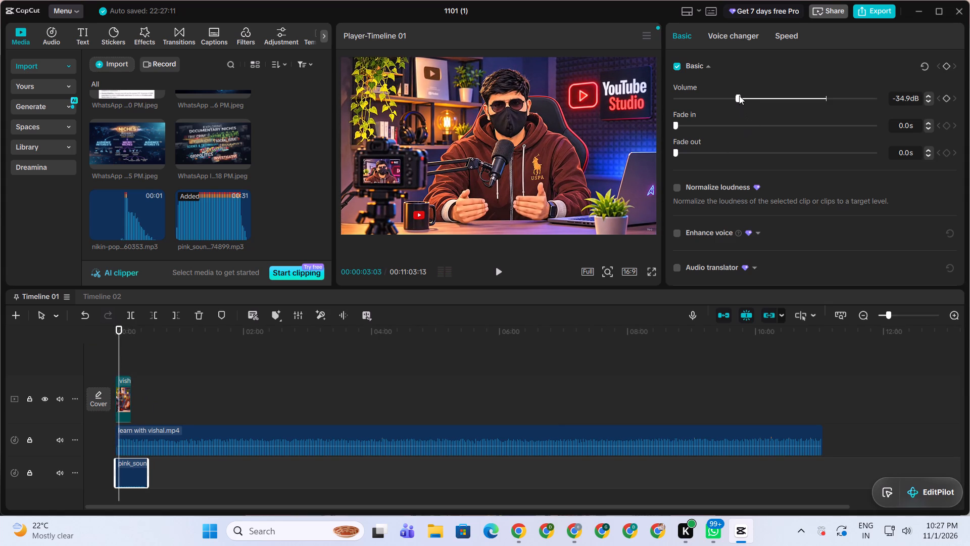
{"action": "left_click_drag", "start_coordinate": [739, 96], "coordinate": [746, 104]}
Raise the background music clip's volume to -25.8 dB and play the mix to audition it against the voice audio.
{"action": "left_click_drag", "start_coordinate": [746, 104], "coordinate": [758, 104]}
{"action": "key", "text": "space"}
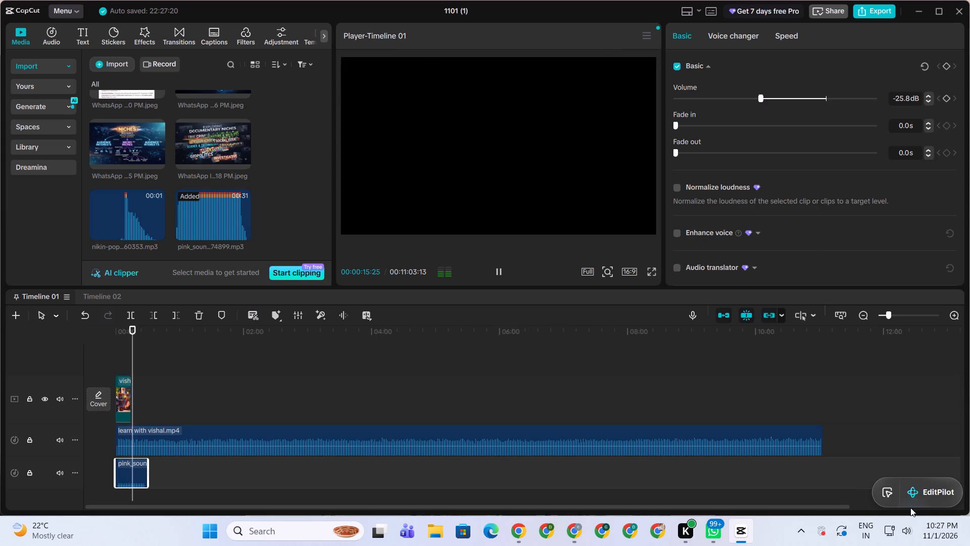
Set the computer's system sound volume to 65 while the mix keeps playing.
{"action": "left_click", "coordinate": [905, 530]}
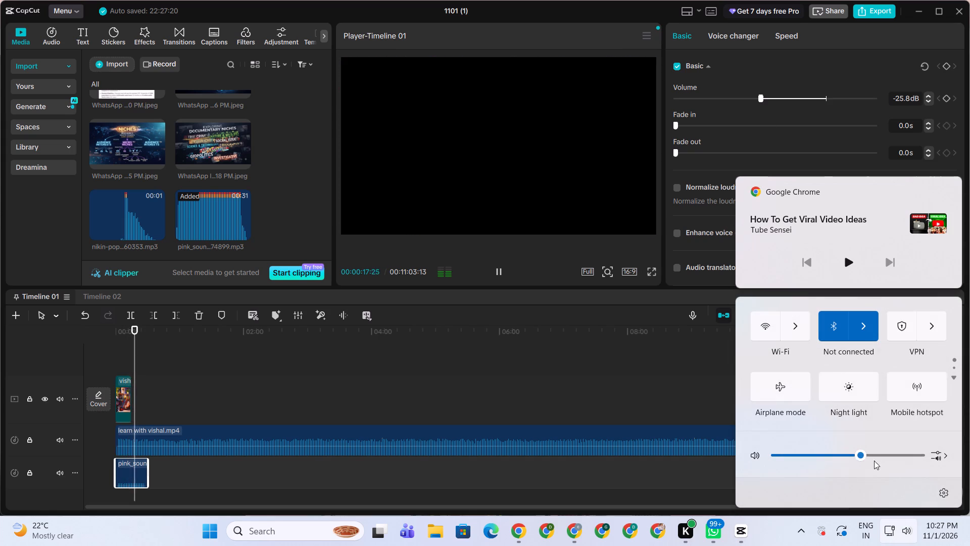
{"action": "left_click_drag", "start_coordinate": [874, 454], "coordinate": [870, 463]}
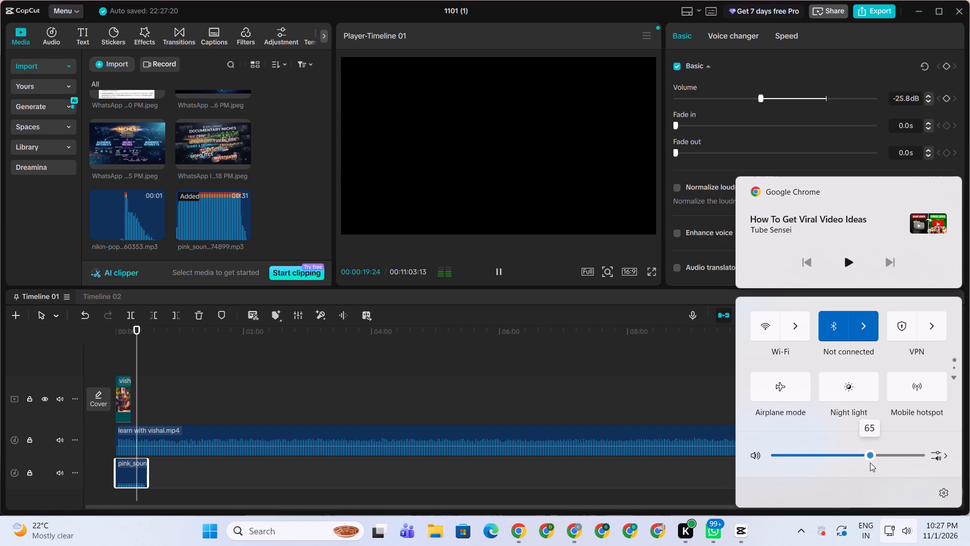
{"action": "left_click_drag", "start_coordinate": [870, 463], "coordinate": [869, 463]}
{"action": "left_click", "coordinate": [911, 529]}
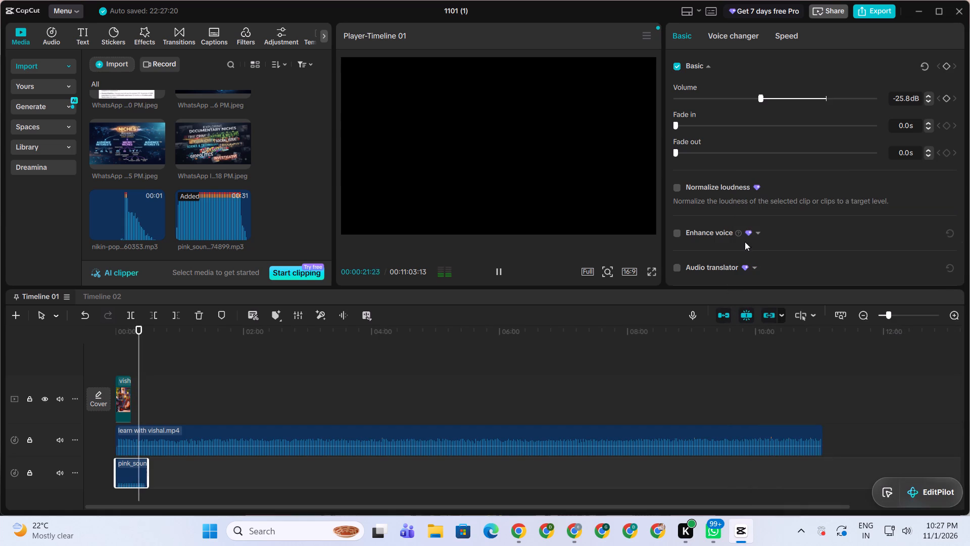
Pause the playback and set the background music clip's volume to 0.0 dB.
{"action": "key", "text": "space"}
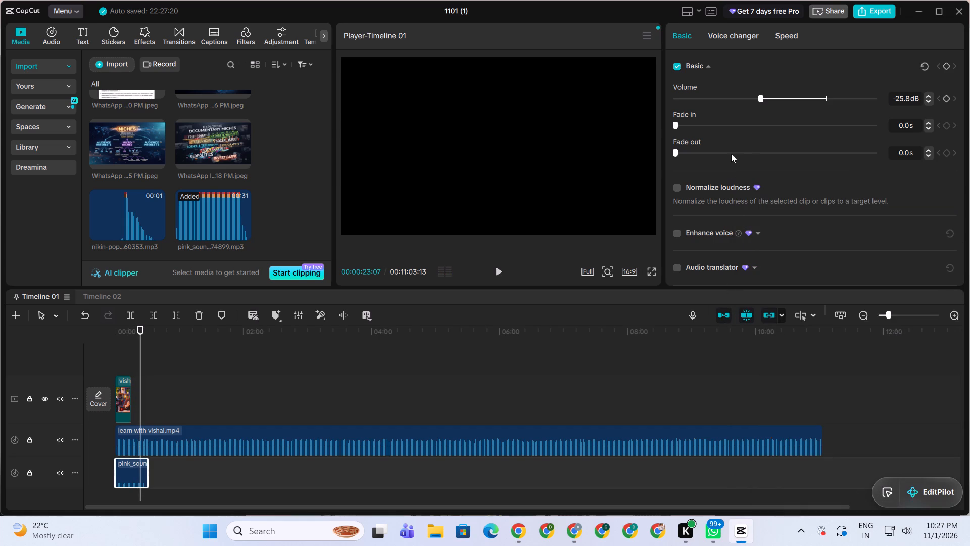
{"action": "left_click_drag", "start_coordinate": [759, 95], "coordinate": [821, 101]}
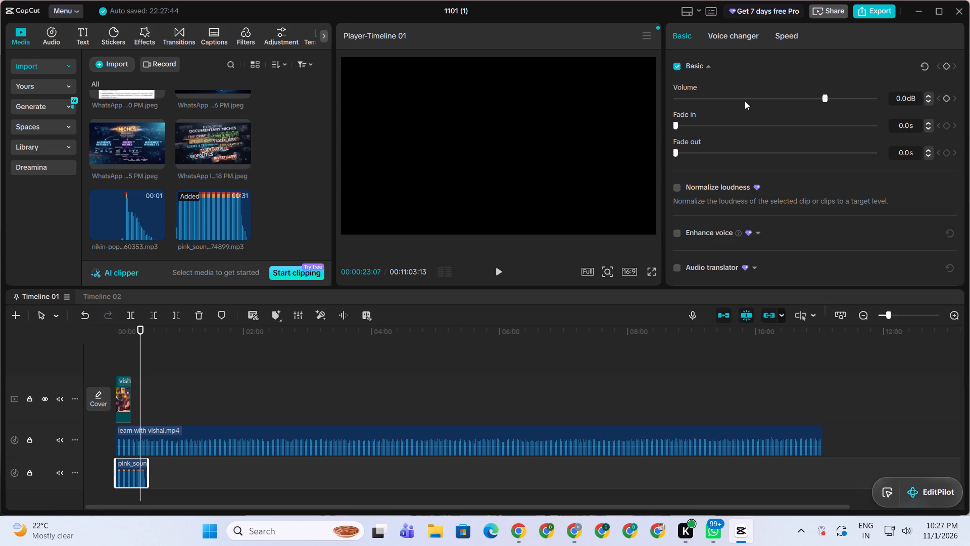
Examine the music clip's remaining audio settings and its available clip commands, and dismiss the chat notification.
{"action": "scroll", "coordinate": [752, 193], "scroll_direction": "down", "scroll_amount": 4}
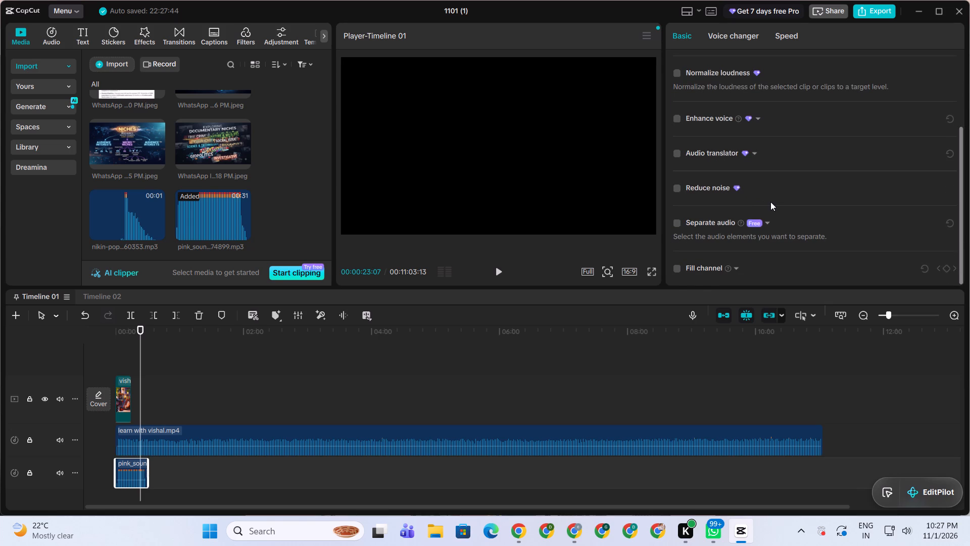
{"action": "scroll", "coordinate": [770, 202], "scroll_direction": "down", "scroll_amount": 2}
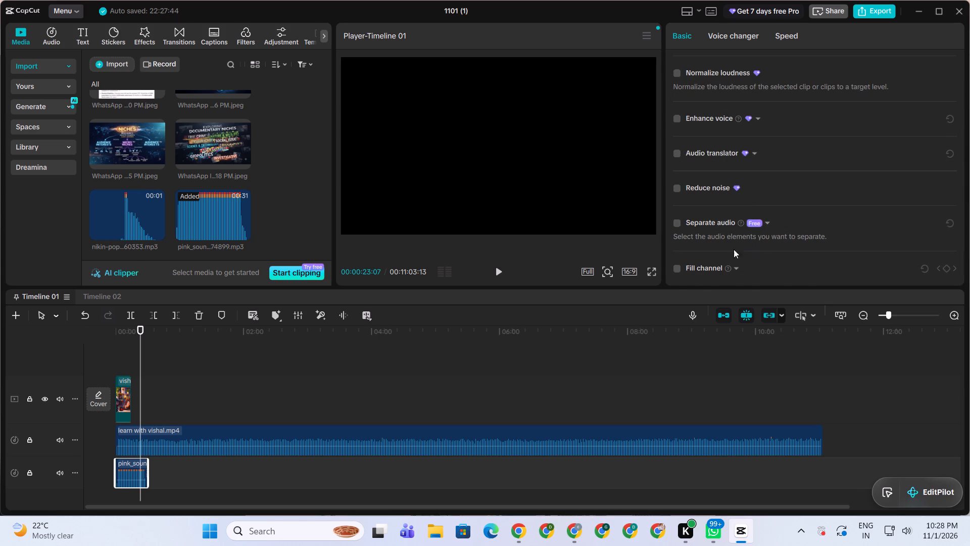
{"action": "left_click", "coordinate": [736, 266]}
{"action": "scroll", "coordinate": [856, 249], "scroll_direction": "up", "scroll_amount": 2}
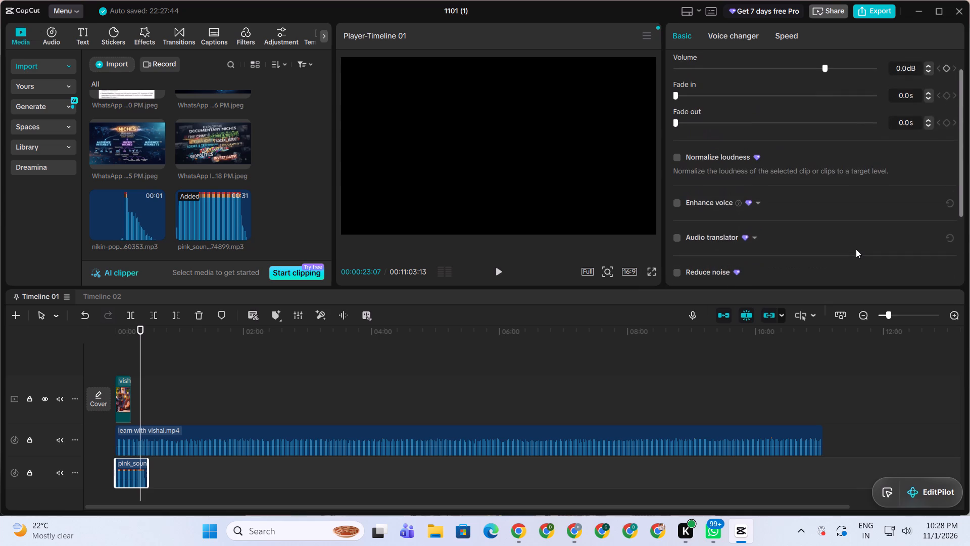
{"action": "scroll", "coordinate": [856, 249], "scroll_direction": "up", "scroll_amount": 2}
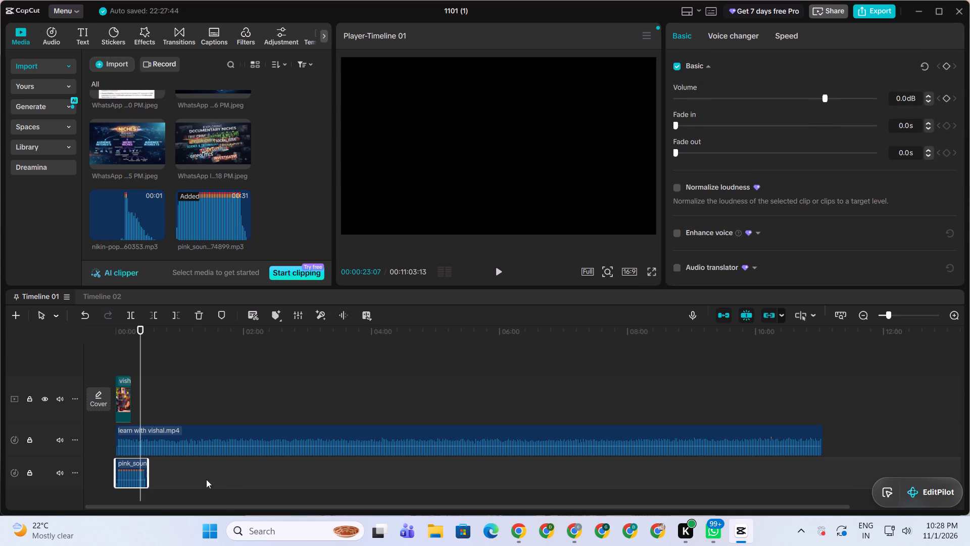
{"action": "right_click", "coordinate": [134, 474]}
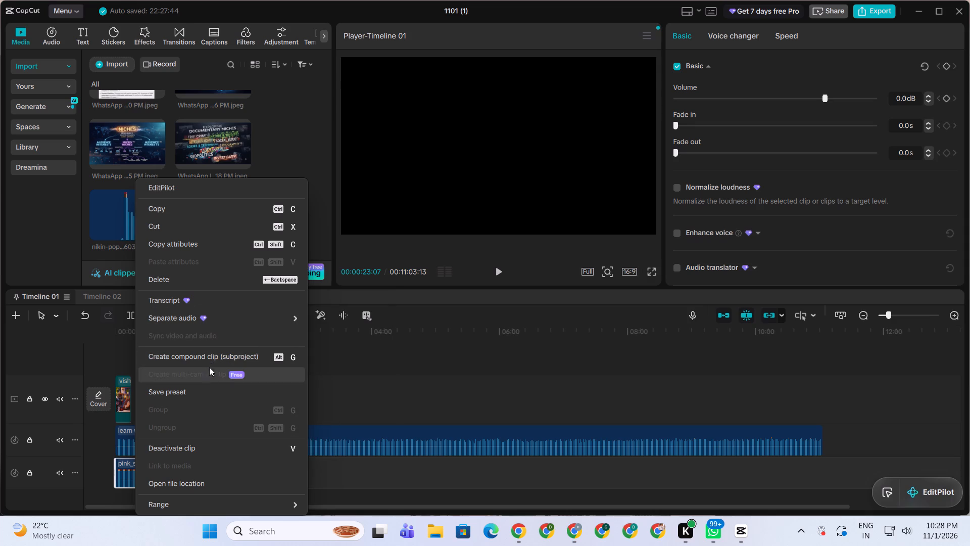
{"action": "left_click", "coordinate": [425, 382]}
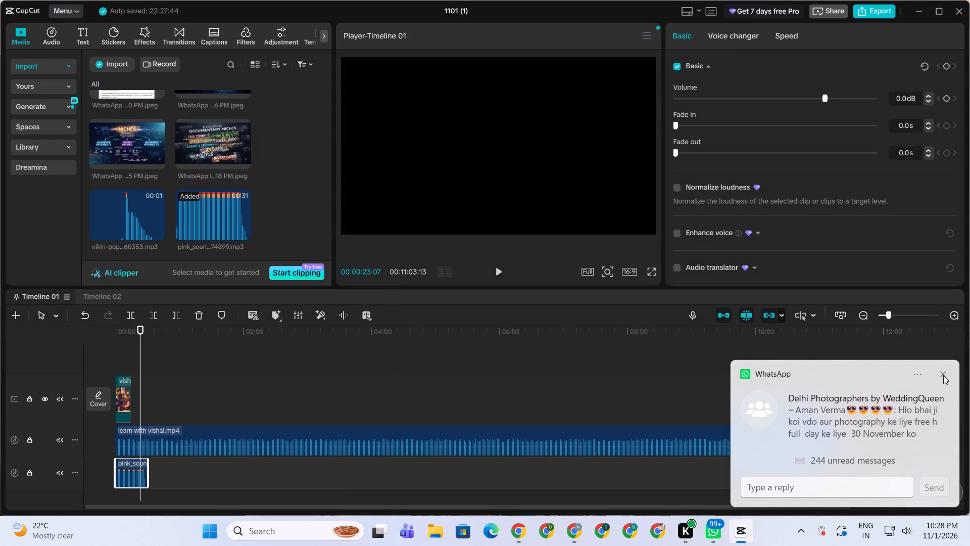
{"action": "left_click", "coordinate": [943, 375]}
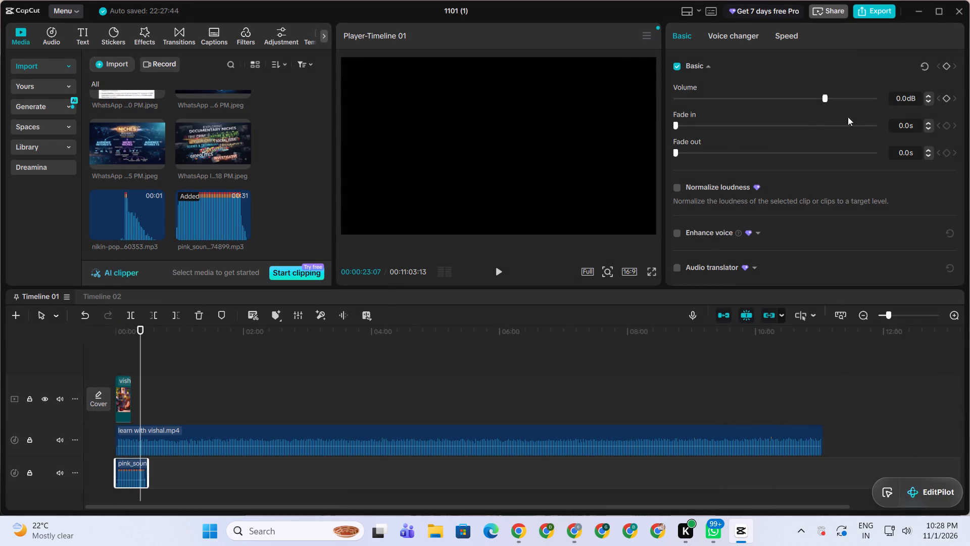
Lower the background music clip's volume to -30.8 dB while playing the mix from the start to judge its level.
{"action": "left_click", "coordinate": [795, 99]}
{"action": "key", "text": "space"}
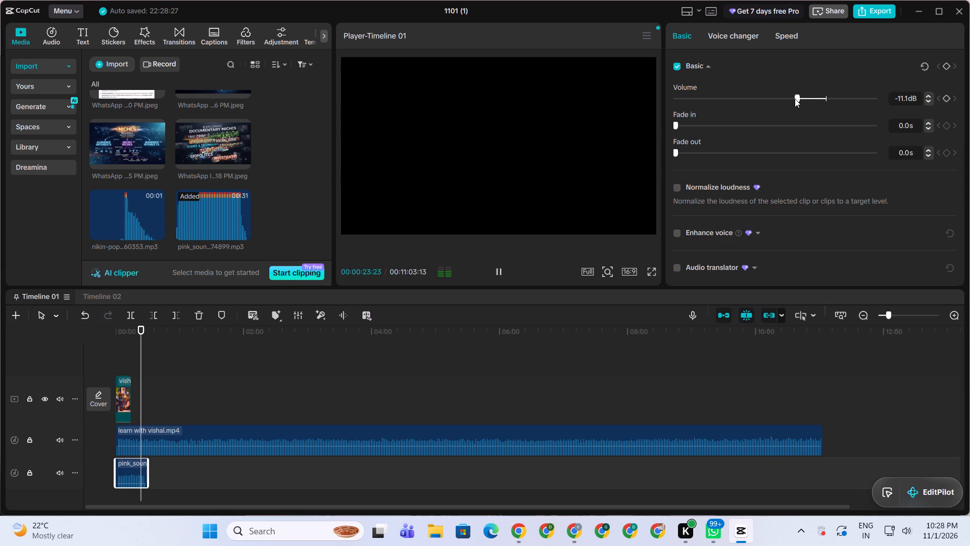
{"action": "left_click_drag", "start_coordinate": [796, 99], "coordinate": [759, 107]}
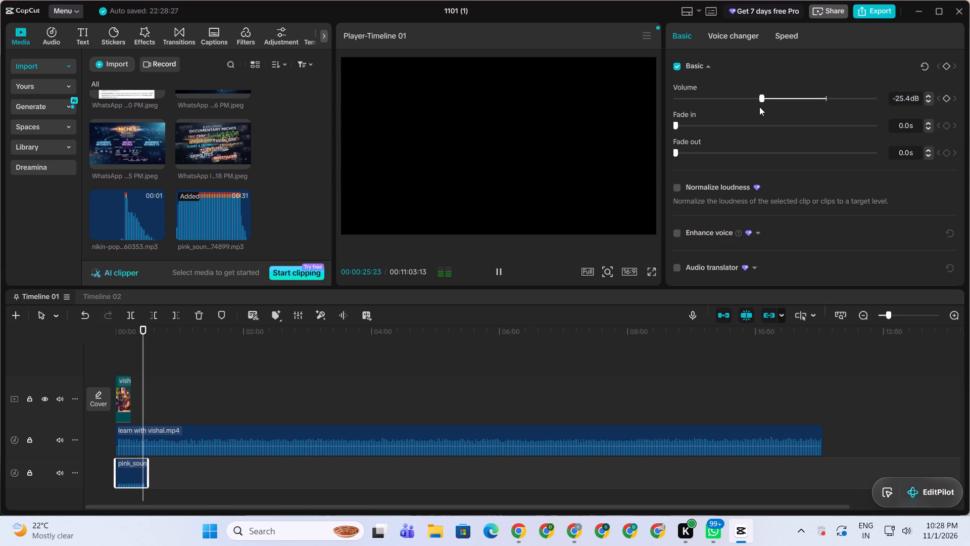
{"action": "left_click_drag", "start_coordinate": [759, 107], "coordinate": [764, 106]}
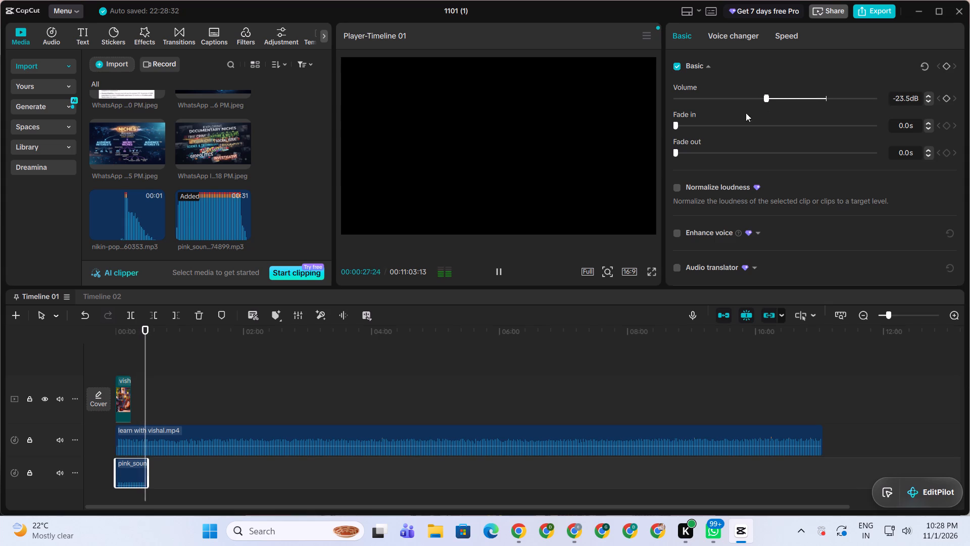
{"action": "left_click_drag", "start_coordinate": [138, 332], "coordinate": [109, 340]}
{"action": "key", "text": "space"}
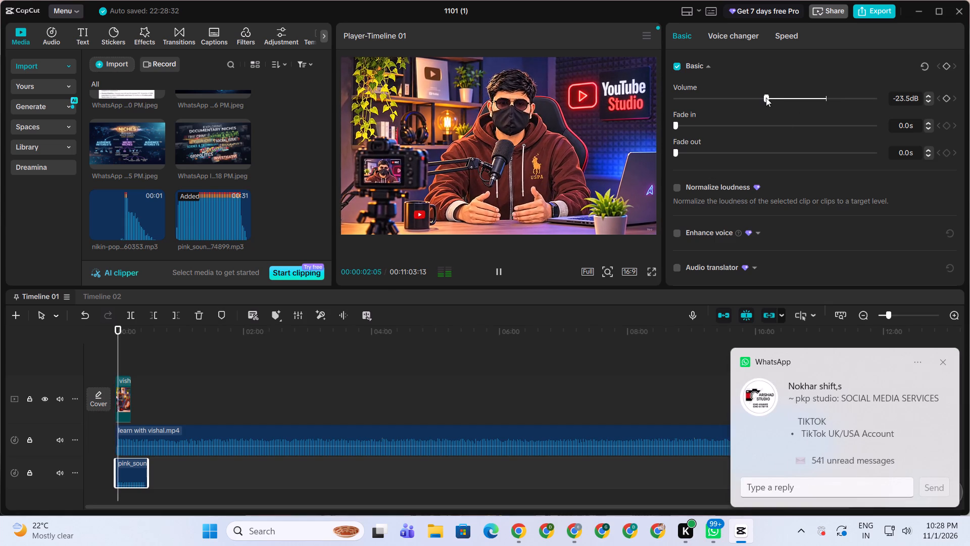
{"action": "left_click", "coordinate": [942, 363]}
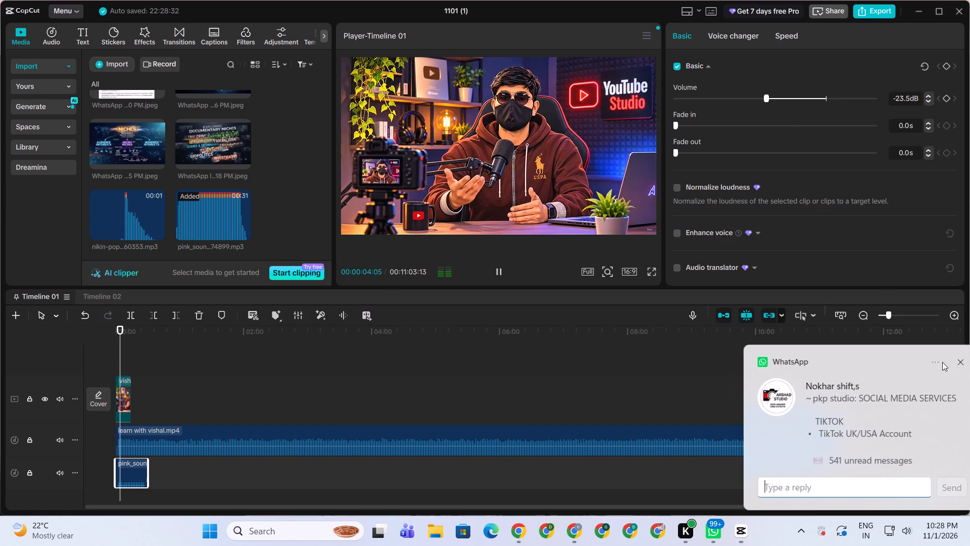
{"action": "left_click_drag", "start_coordinate": [766, 97], "coordinate": [757, 98]}
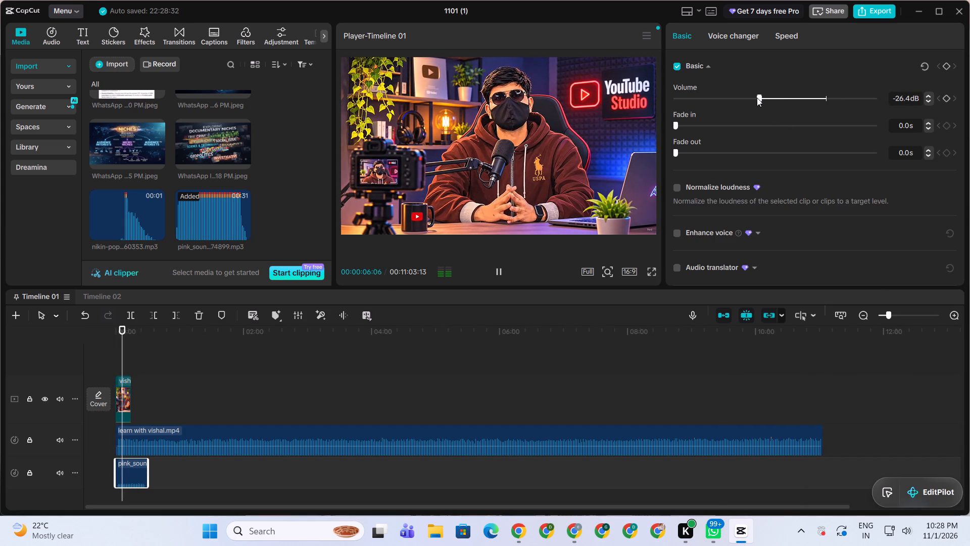
{"action": "left_click_drag", "start_coordinate": [757, 98], "coordinate": [754, 99]}
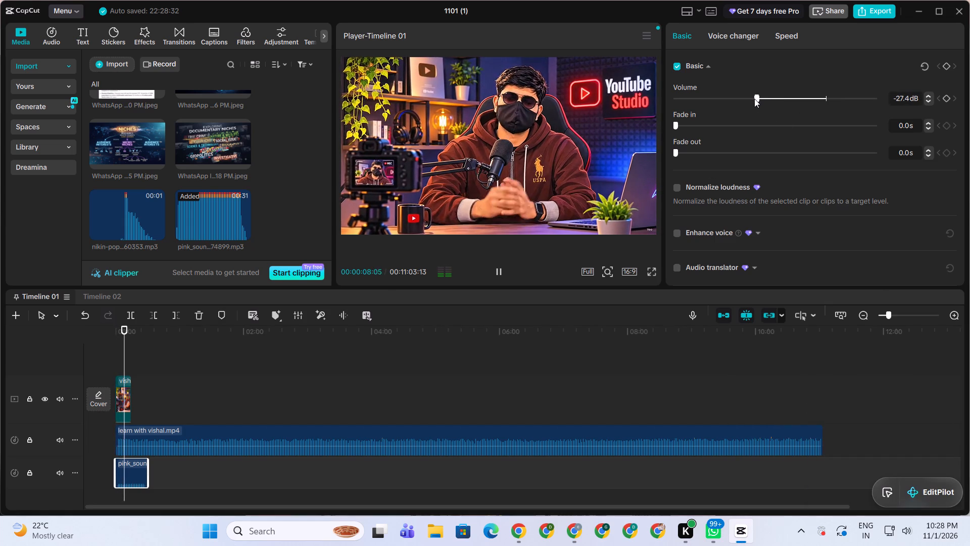
{"action": "left_click_drag", "start_coordinate": [754, 99], "coordinate": [748, 101]}
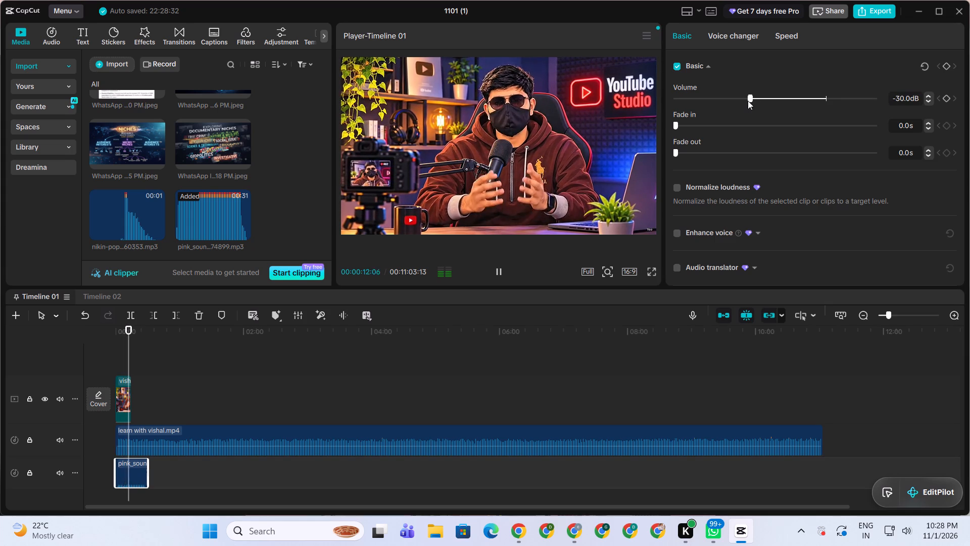
{"action": "left_click_drag", "start_coordinate": [748, 101], "coordinate": [746, 103]}
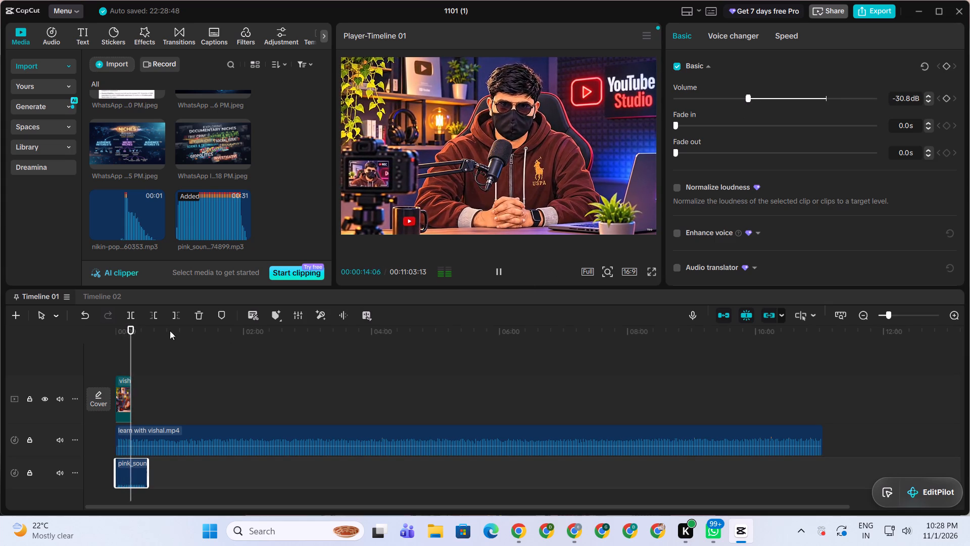
Replay the opening seconds of the timeline several times to check the music against the voice, returning the playhead to 00:00.
{"action": "left_click_drag", "start_coordinate": [131, 328], "coordinate": [91, 337]}
{"action": "key", "text": "space"}
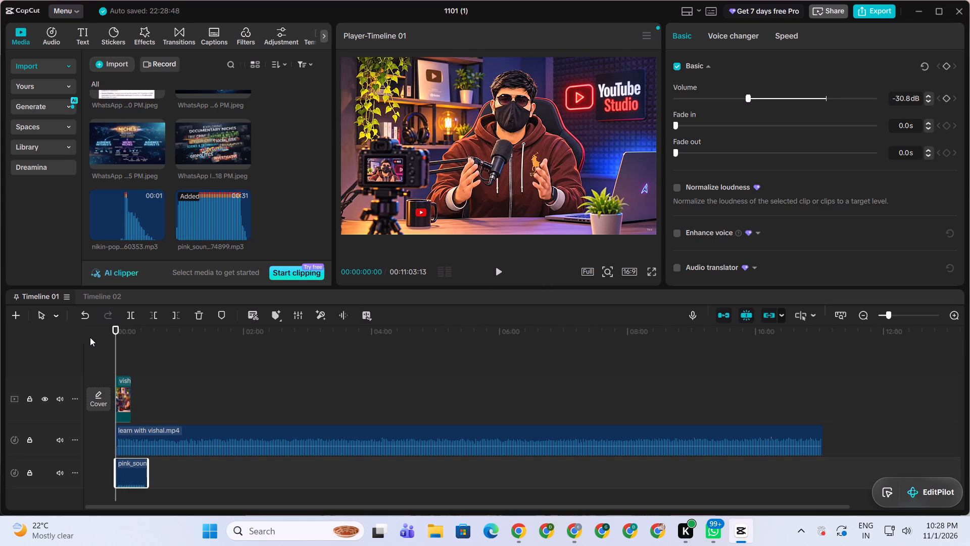
{"action": "key", "text": "space"}
{"action": "key", "text": "space"}
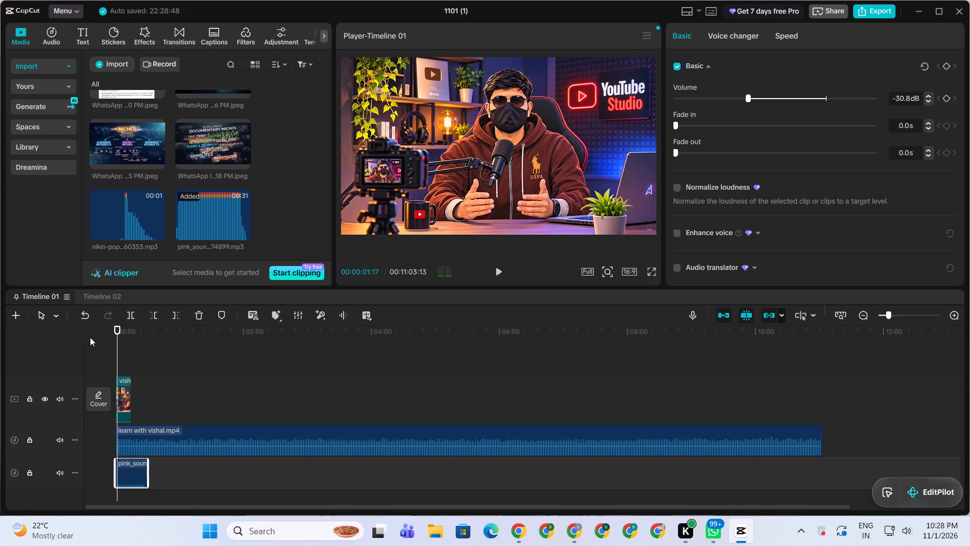
{"action": "key", "text": "space"}
{"action": "key", "text": "space"}
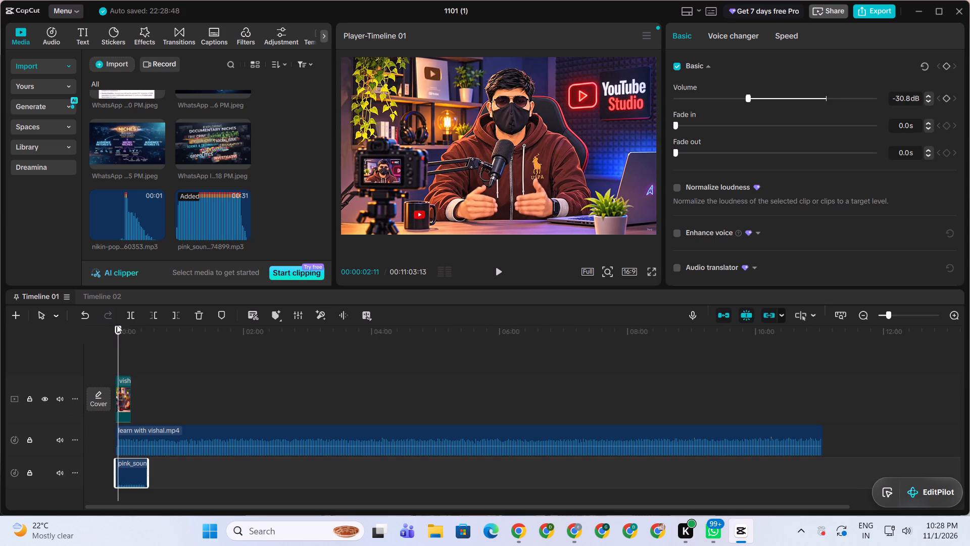
{"action": "left_click_drag", "start_coordinate": [117, 327], "coordinate": [100, 334]}
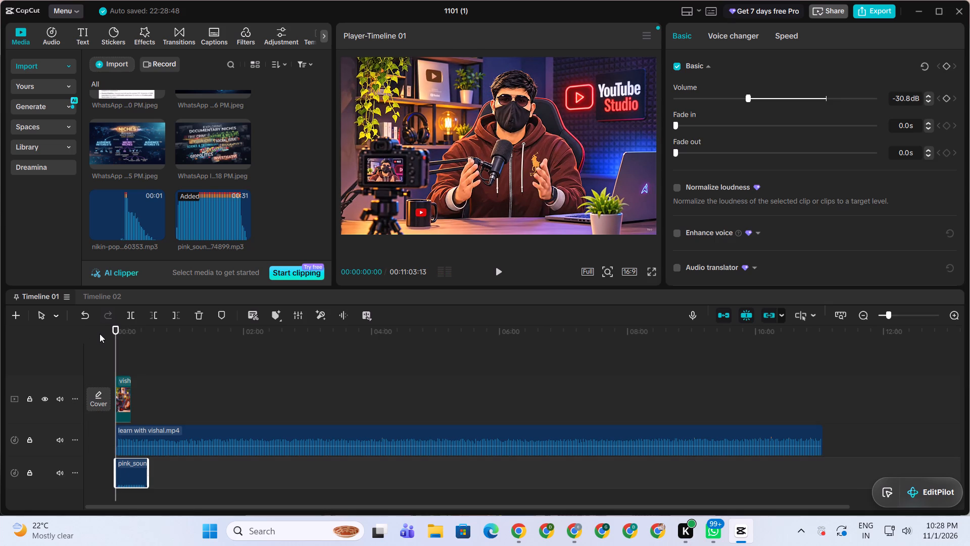
{"action": "key", "text": "space"}
{"action": "key", "text": "space"}
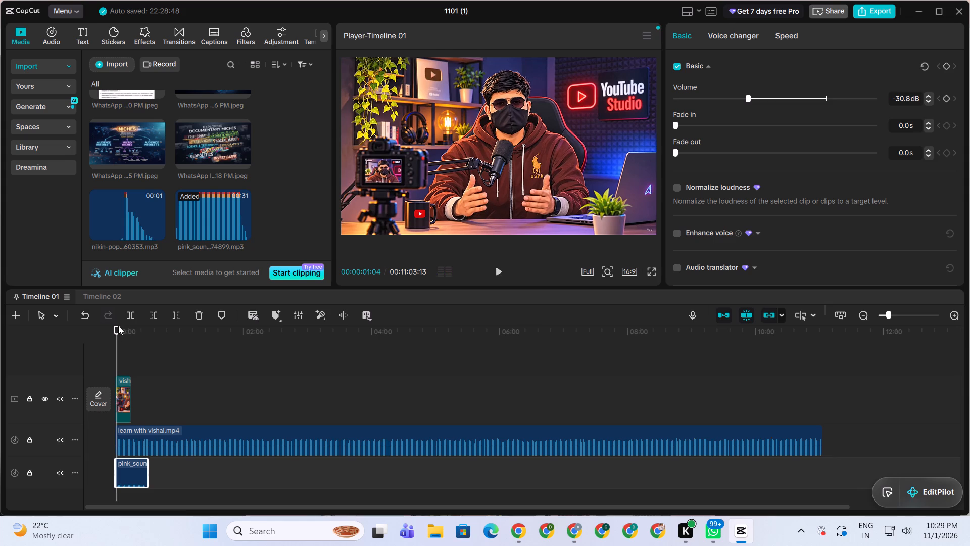
{"action": "left_click_drag", "start_coordinate": [118, 326], "coordinate": [109, 328]}
{"action": "key", "text": "space"}
{"action": "key", "text": "space"}
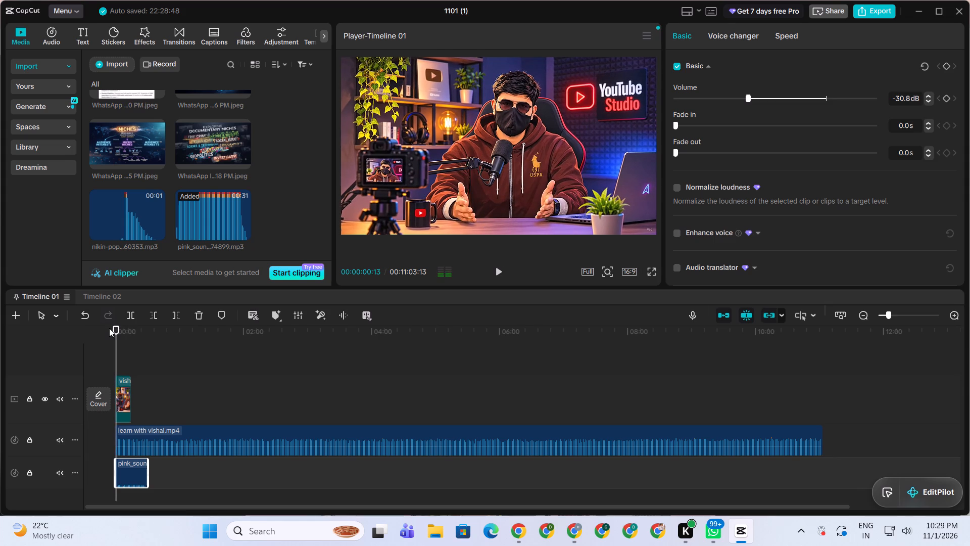
{"action": "left_click_drag", "start_coordinate": [119, 327], "coordinate": [101, 332]}
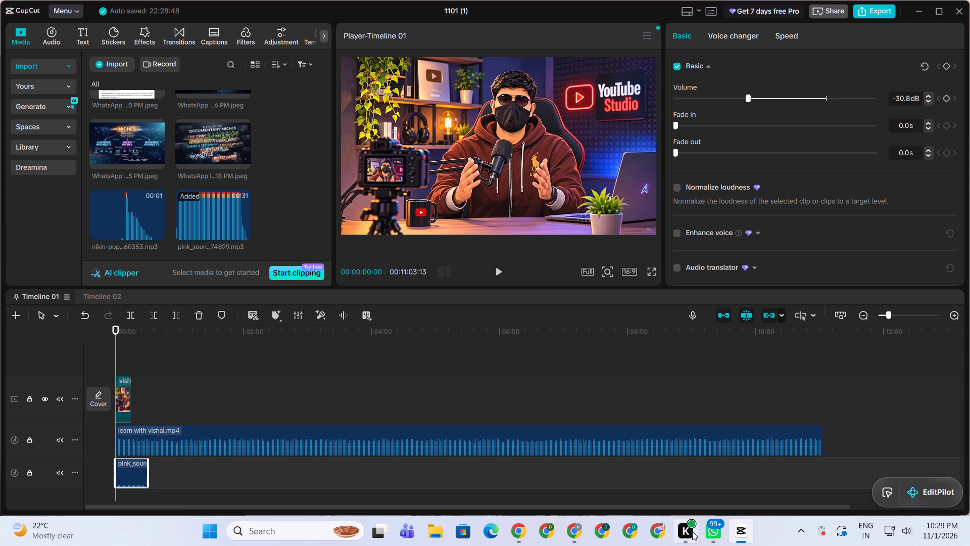
Switch to the Chrome window holding the Pixabay sound effects page and open a new tab for a Google search.
{"action": "left_click", "coordinate": [573, 530]}
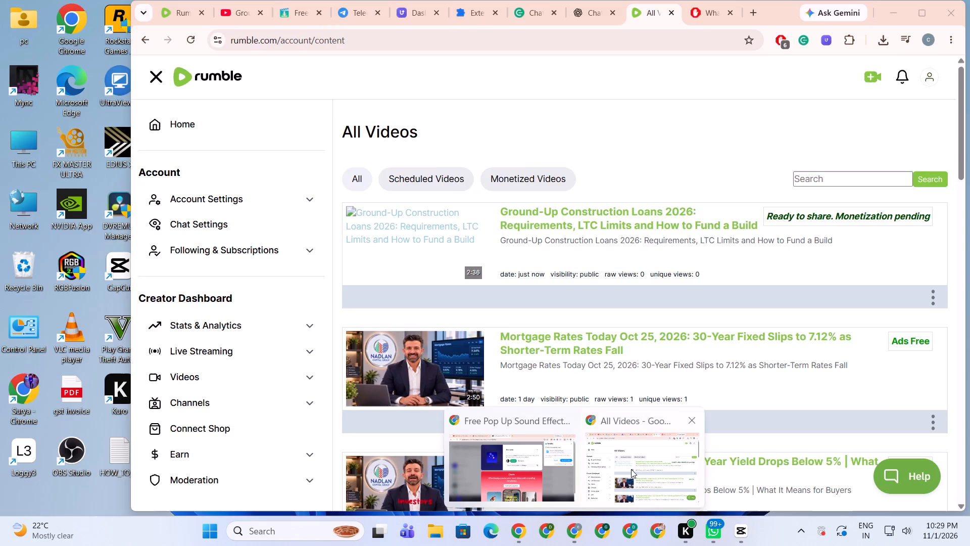
{"action": "left_click", "coordinate": [523, 470]}
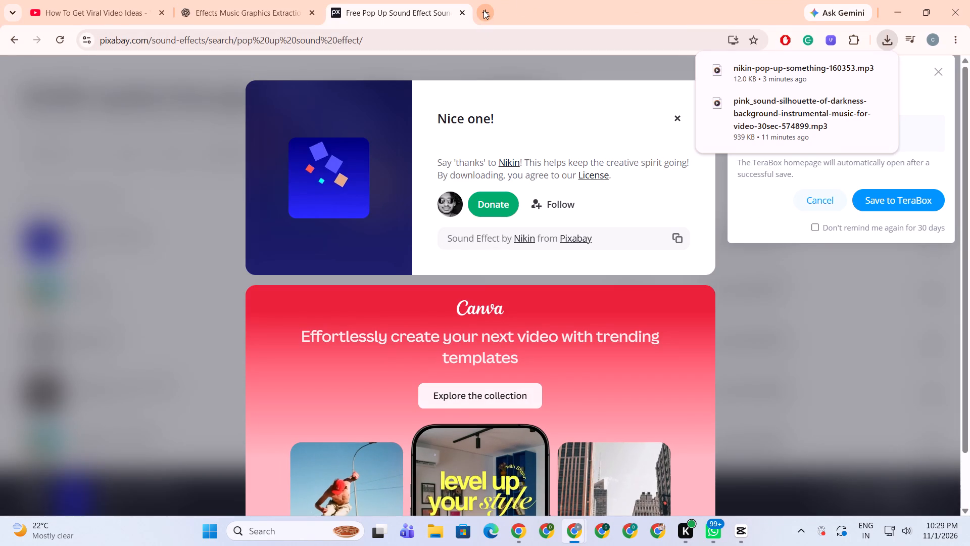
{"action": "left_click", "coordinate": [483, 10]}
{"action": "left_click", "coordinate": [477, 238]}
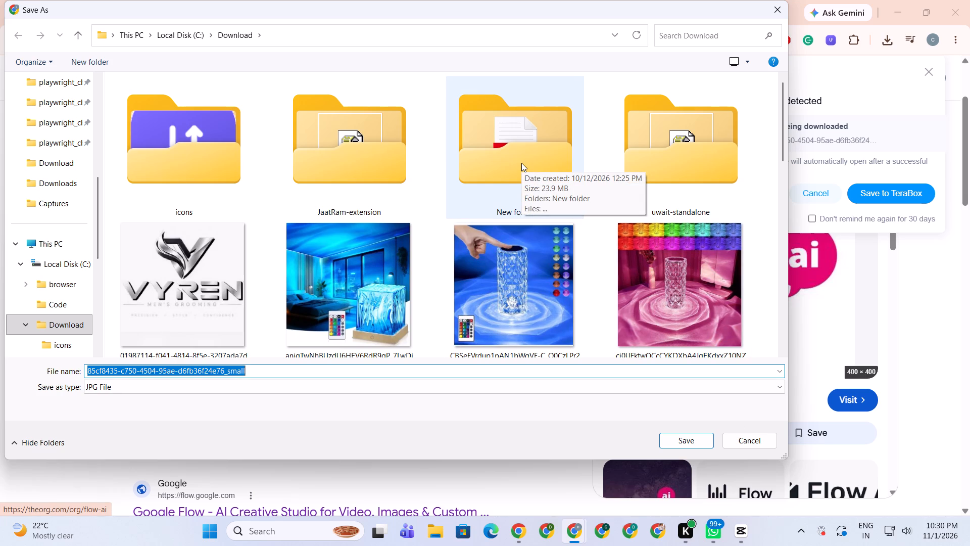
{"action": "right_click", "coordinate": [427, 187]}
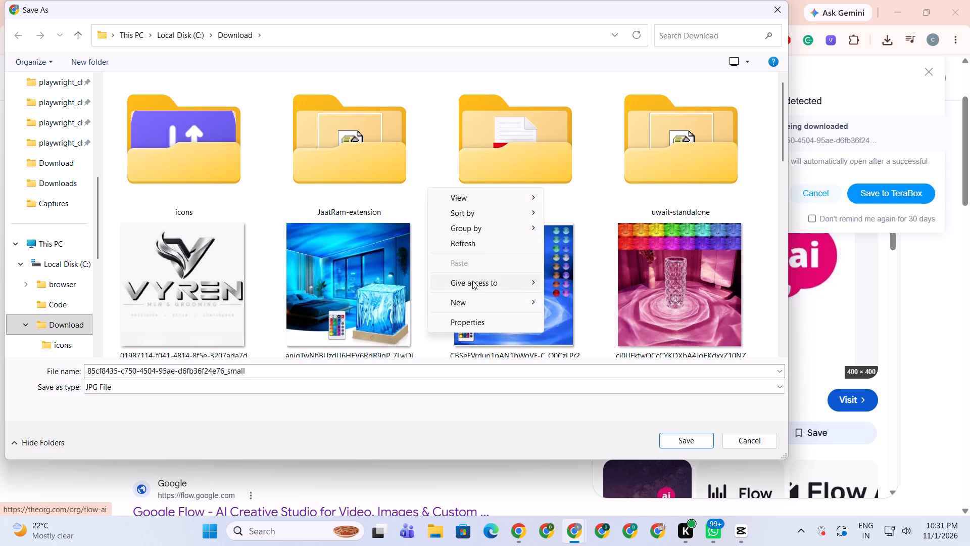
{"action": "left_click", "coordinate": [464, 302]}
{"action": "left_click", "coordinate": [581, 305]}
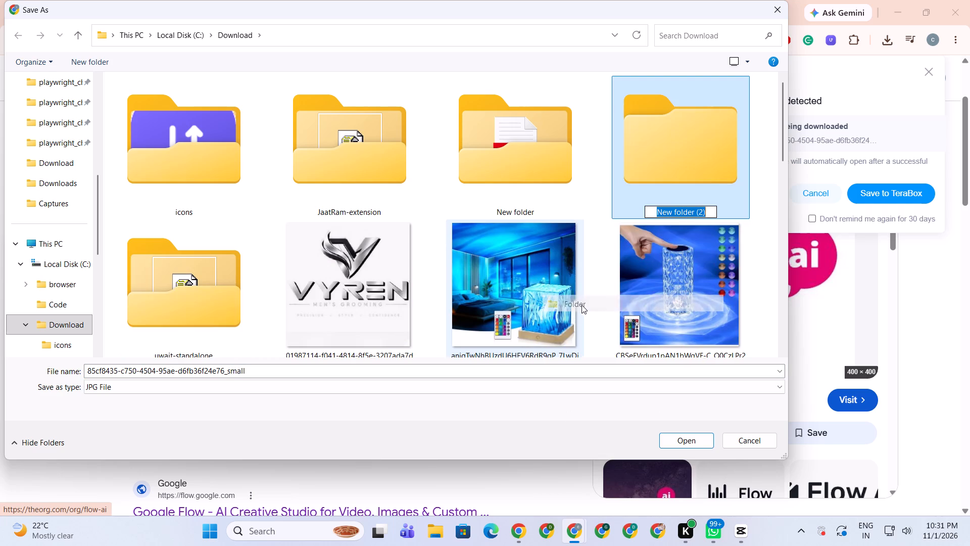
{"action": "type", "text": "vishal data"}
{"action": "key", "text": "Return"}
{"action": "key", "text": "Return"}
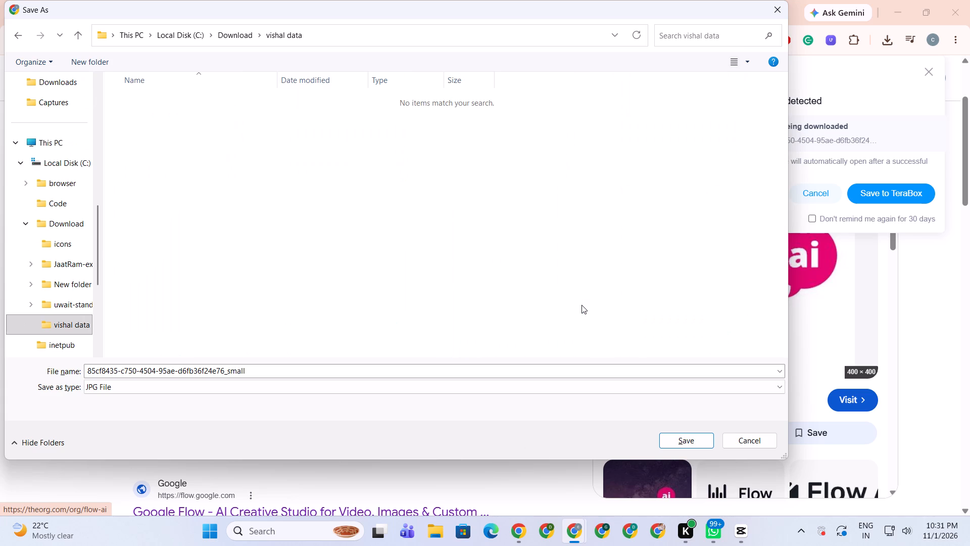
{"action": "right_click", "coordinate": [391, 255]}
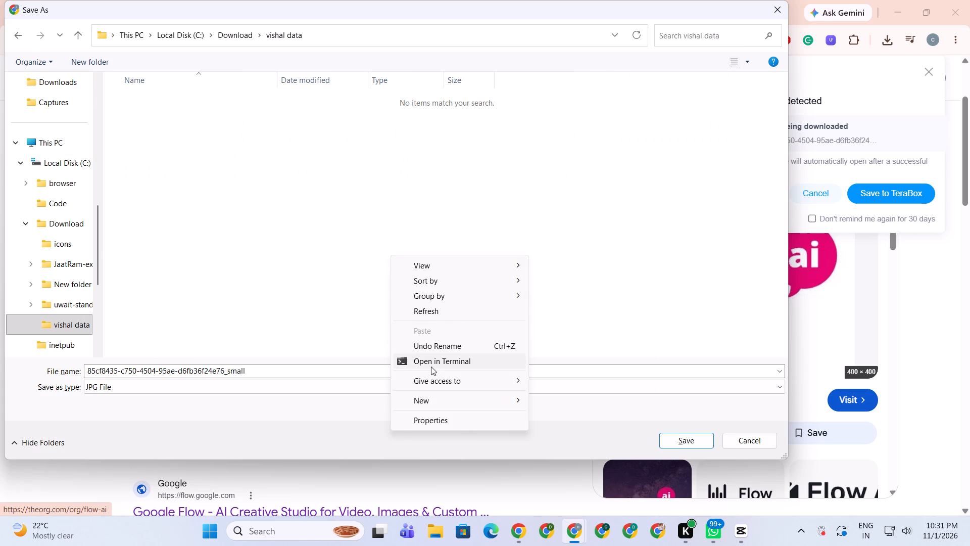
{"action": "left_click", "coordinate": [324, 254]}
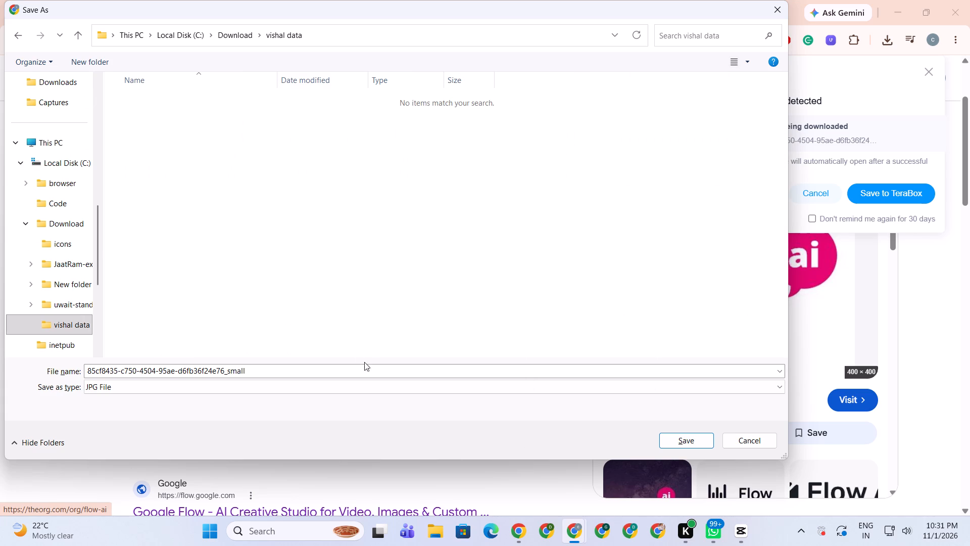
{"action": "left_click", "coordinate": [687, 444]}
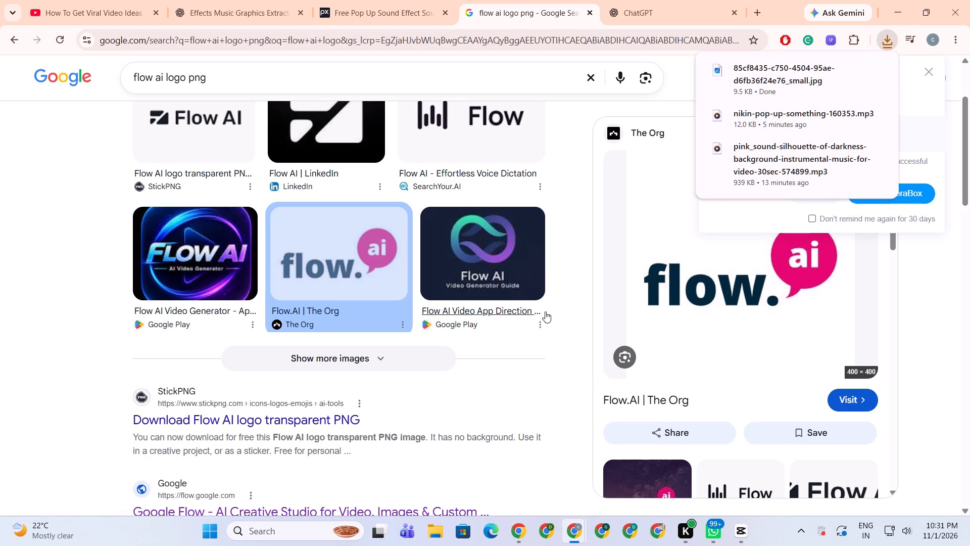
Replace the Google query with a search for "video logo png".
{"action": "left_click_drag", "start_coordinate": [245, 76], "coordinate": [27, 75]}
{"action": "type", "text": "video ;"}
{"action": "key", "text": "BackSpace"}
{"action": "type", "text": "loi"}
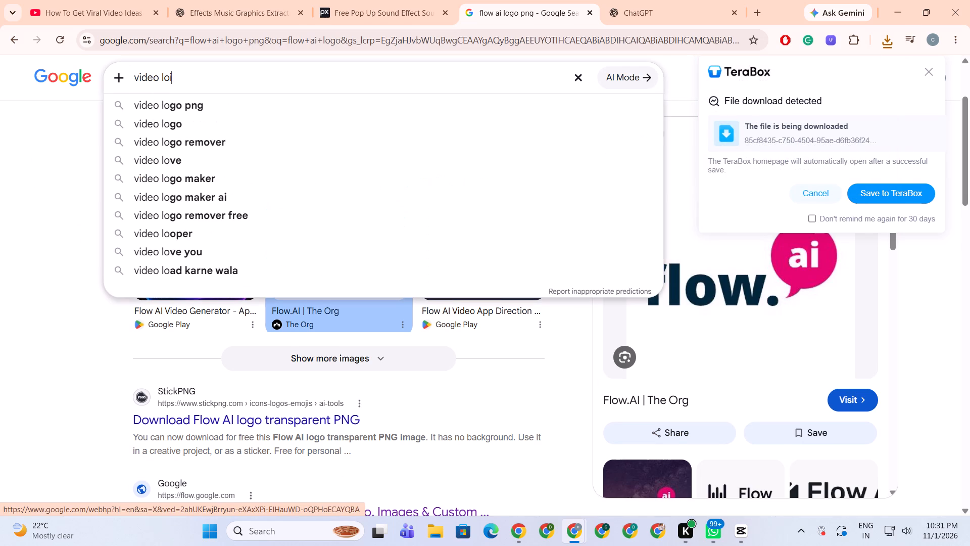
{"action": "key", "text": "BackSpace"}
{"action": "type", "text": "go"}
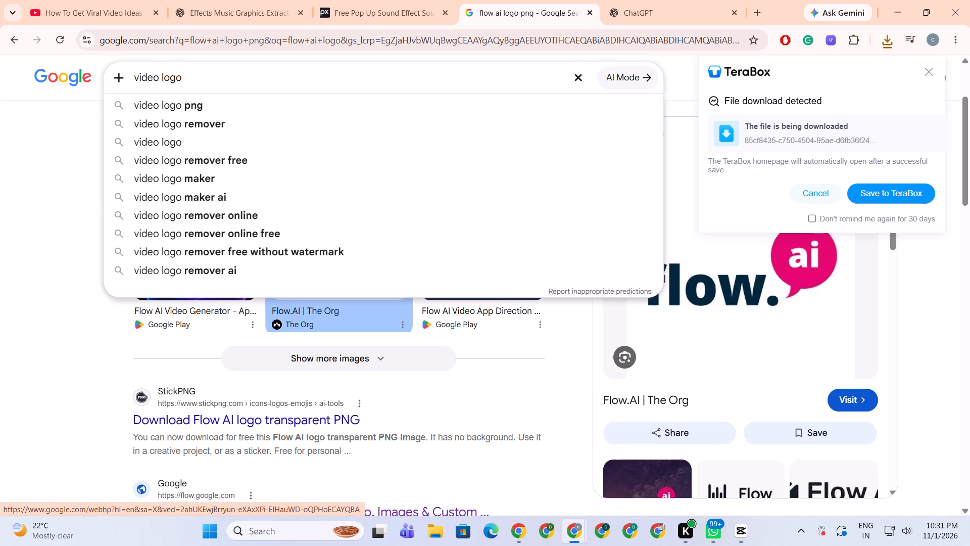
{"action": "key", "text": "space"}
{"action": "left_click", "coordinate": [184, 101]}
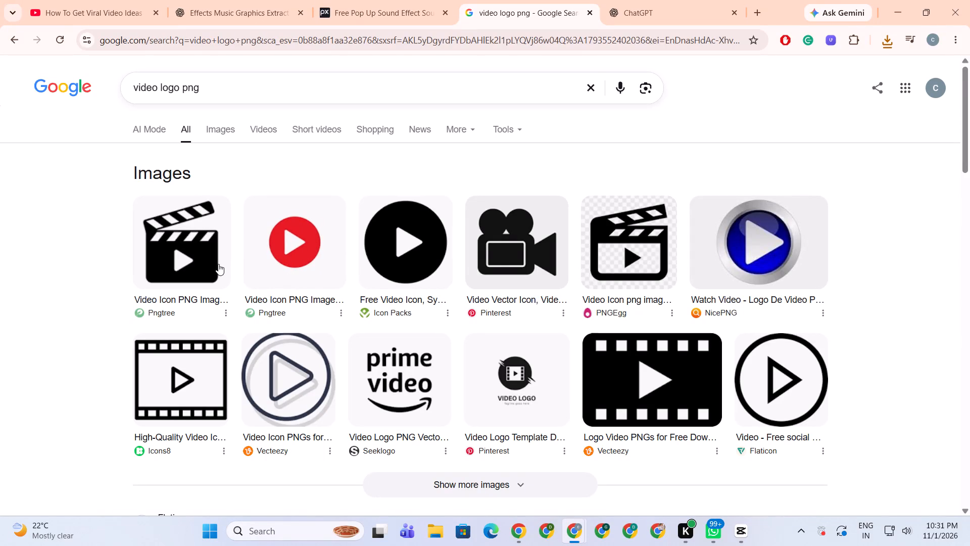
Save the black clapperboard video icon from Pngtree into the vishal data folder.
{"action": "left_click", "coordinate": [197, 260]}
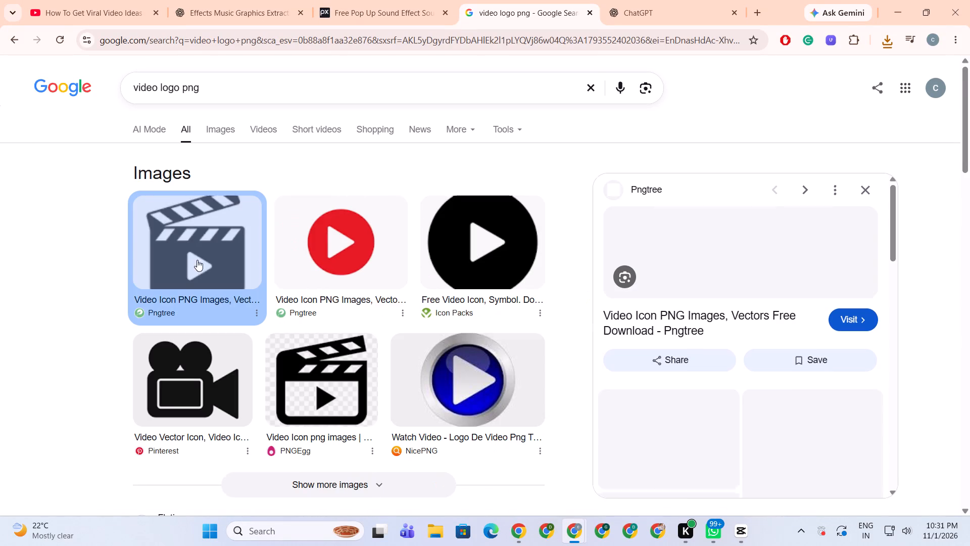
{"action": "right_click", "coordinate": [707, 292]}
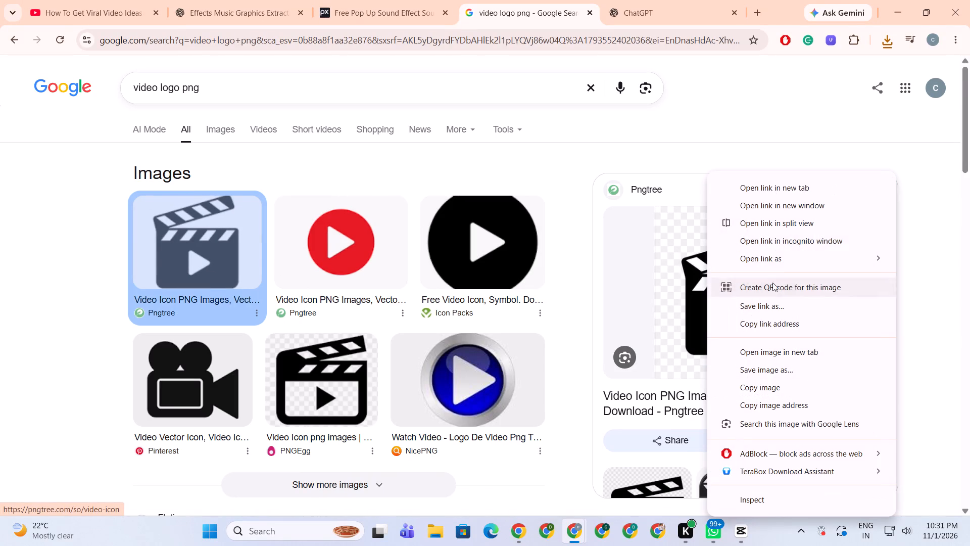
{"action": "left_click", "coordinate": [774, 374]}
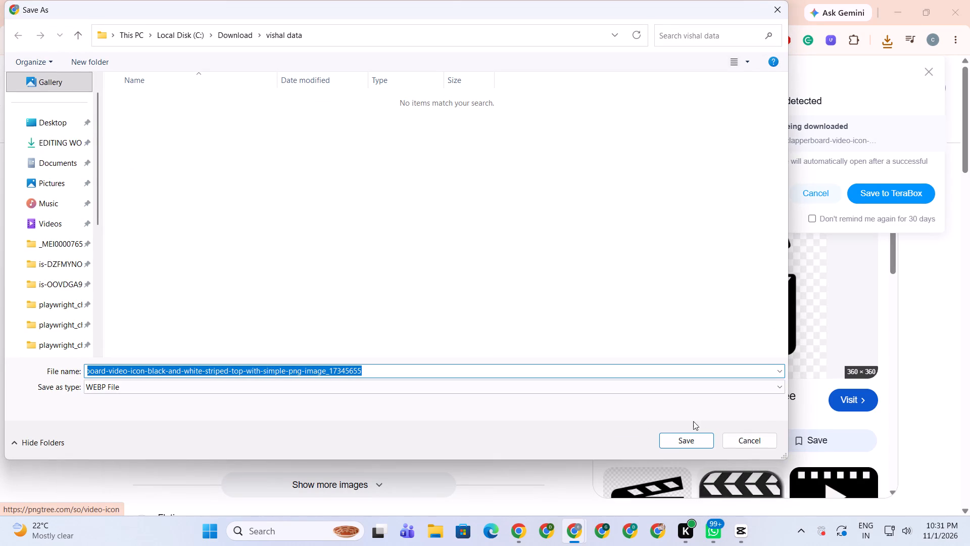
{"action": "left_click", "coordinate": [673, 442]}
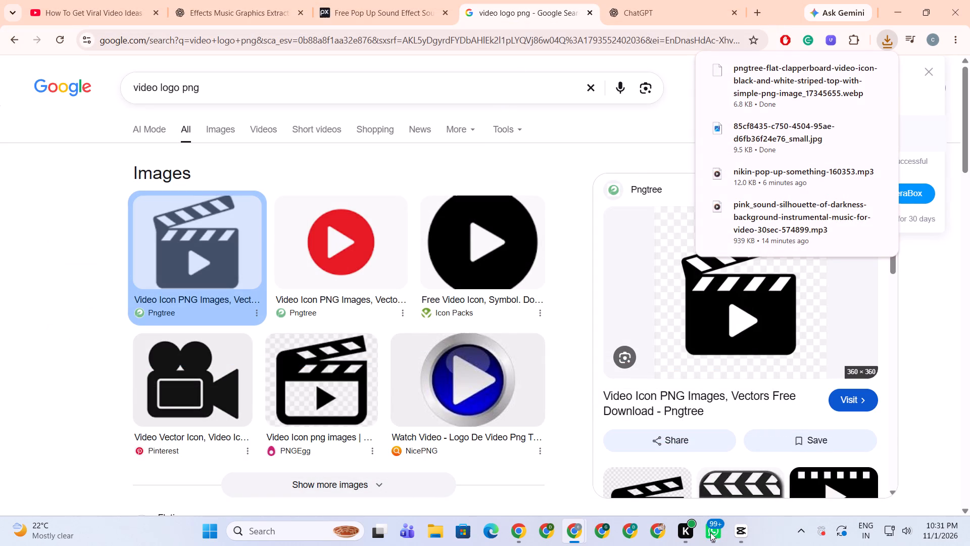
Switch to CapCut, play the opening second of the timeline, and return the playhead to the start.
{"action": "left_click", "coordinate": [738, 533]}
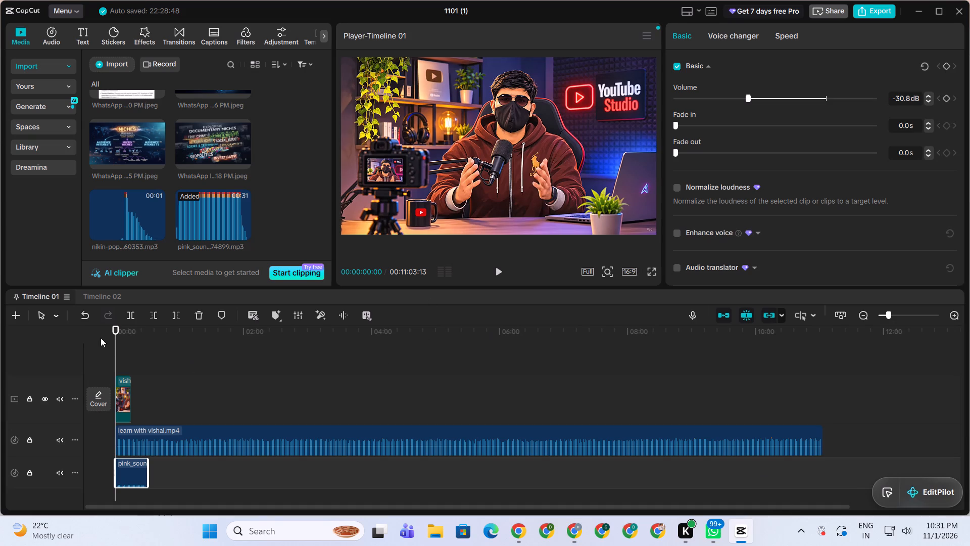
{"action": "left_click_drag", "start_coordinate": [116, 328], "coordinate": [105, 333]}
{"action": "key", "text": "space"}
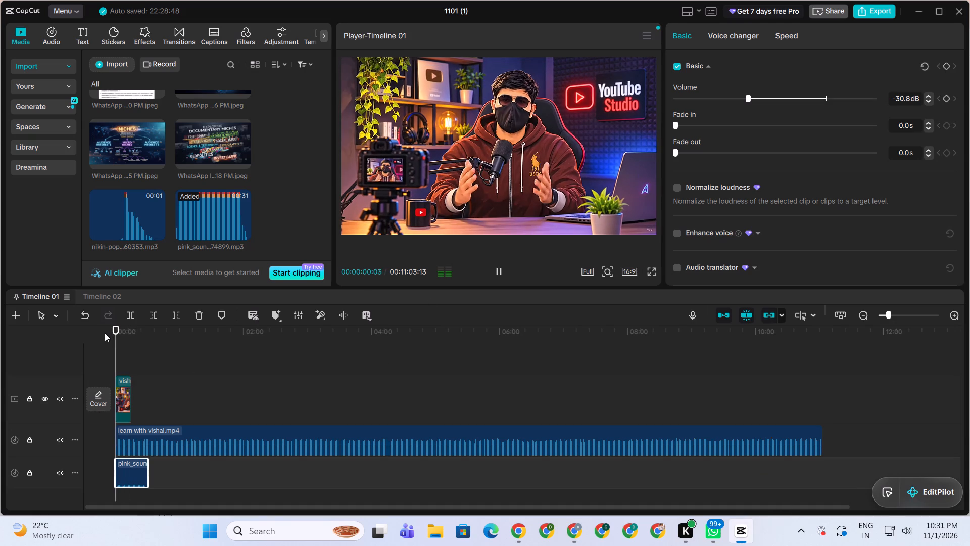
{"action": "key", "text": "space"}
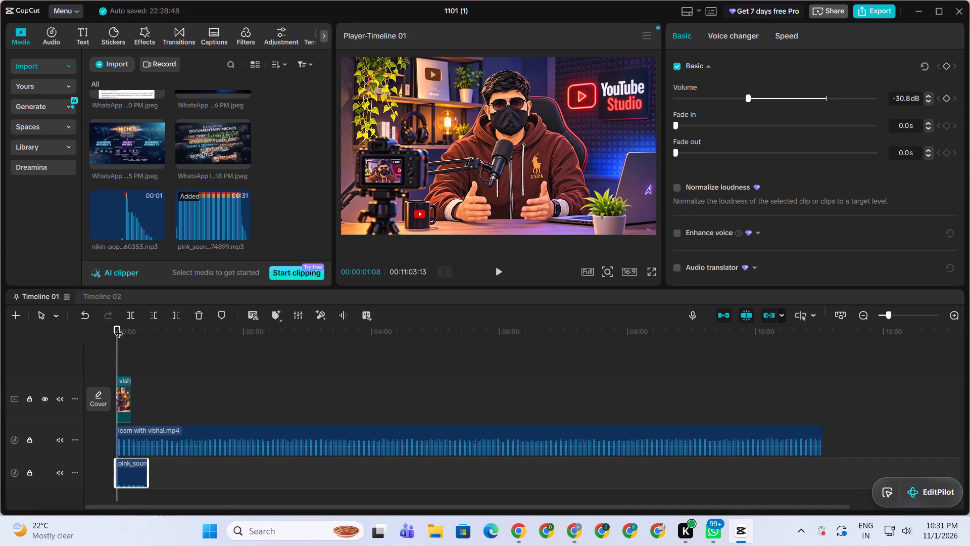
{"action": "left_click_drag", "start_coordinate": [119, 327], "coordinate": [103, 327]}
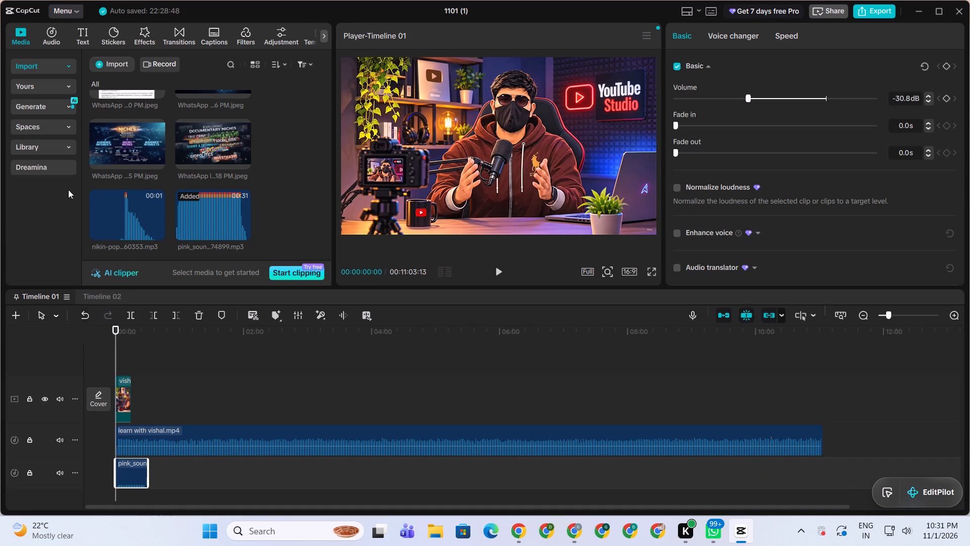
Import the flow.ai logo image from the vishal data folder on the device into the project media.
{"action": "left_click", "coordinate": [113, 64]}
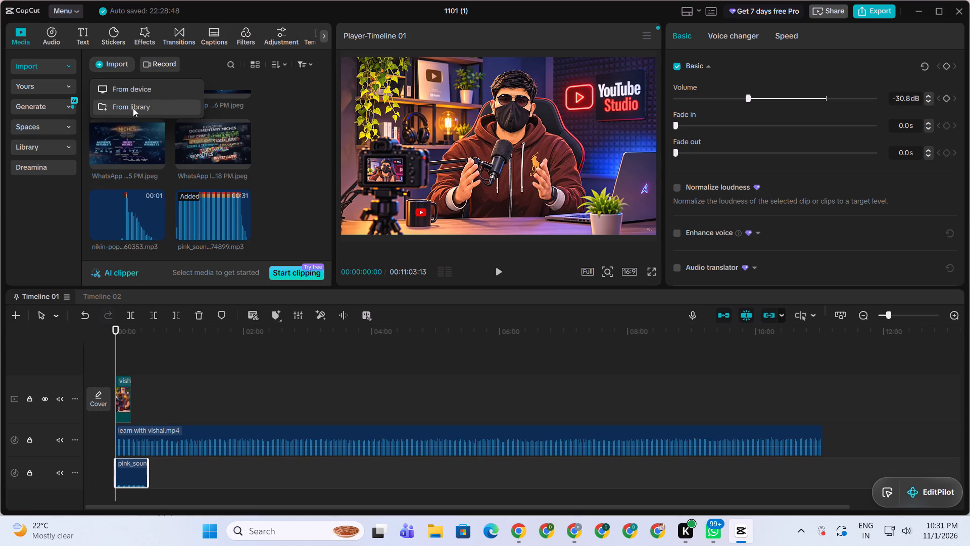
{"action": "left_click", "coordinate": [134, 87]}
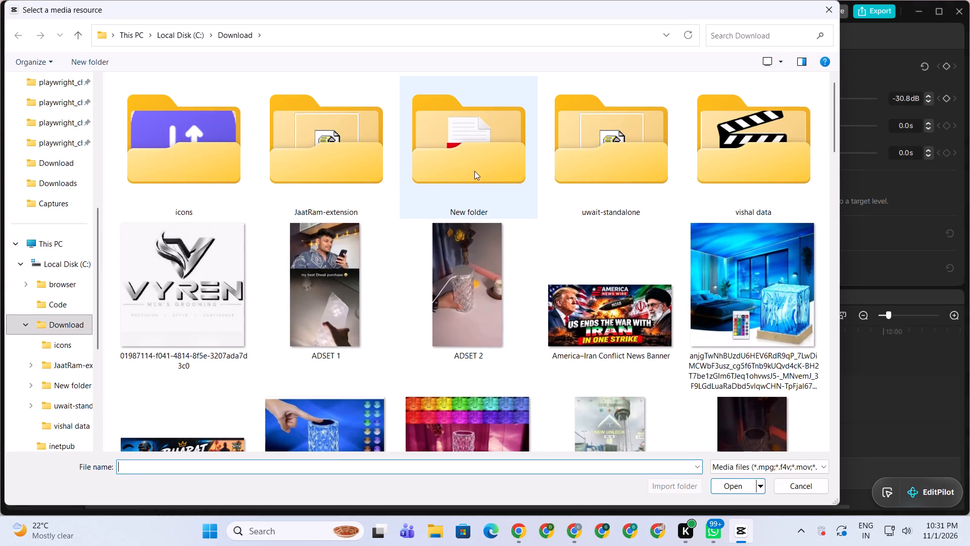
{"action": "double_click", "coordinate": [482, 160]}
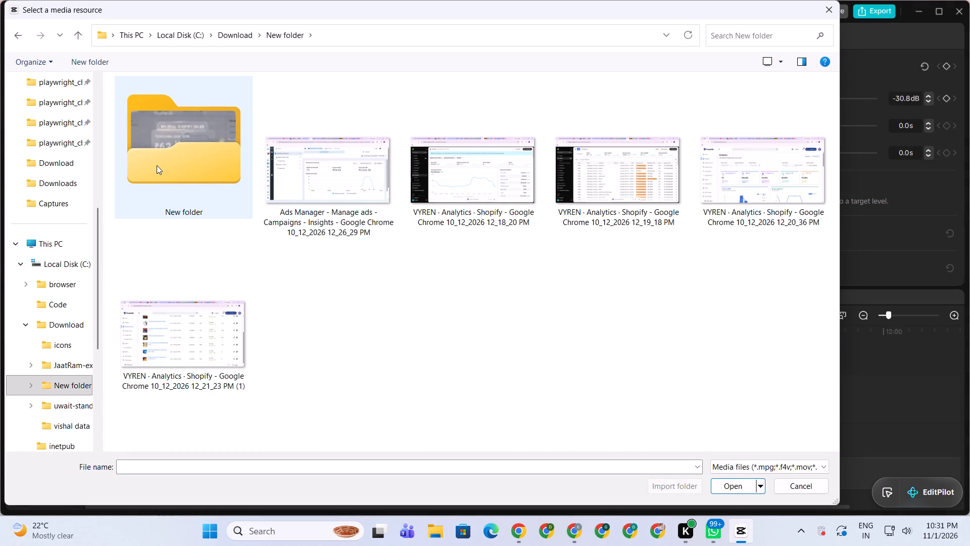
{"action": "left_click", "coordinate": [81, 36]}
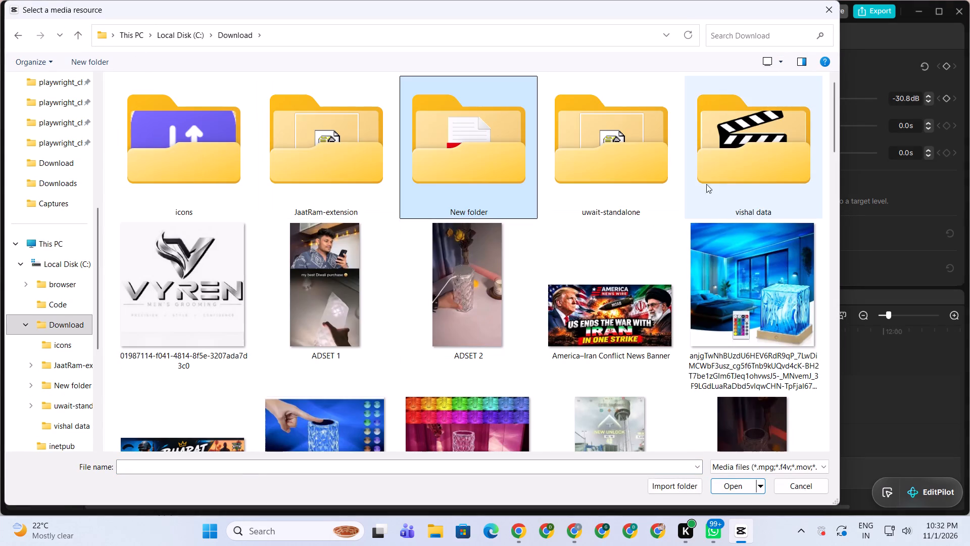
{"action": "double_click", "coordinate": [747, 167]}
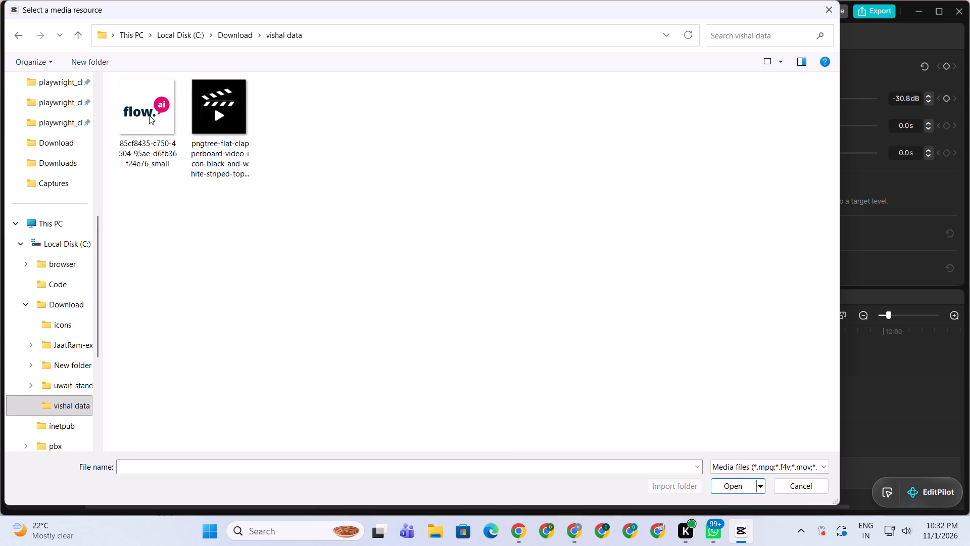
{"action": "left_click", "coordinate": [149, 115]}
{"action": "left_click", "coordinate": [735, 490]}
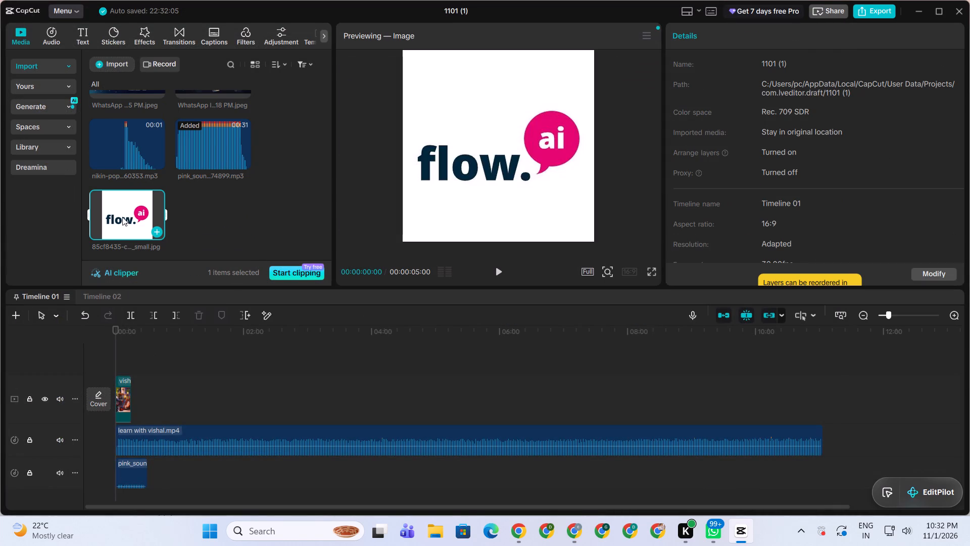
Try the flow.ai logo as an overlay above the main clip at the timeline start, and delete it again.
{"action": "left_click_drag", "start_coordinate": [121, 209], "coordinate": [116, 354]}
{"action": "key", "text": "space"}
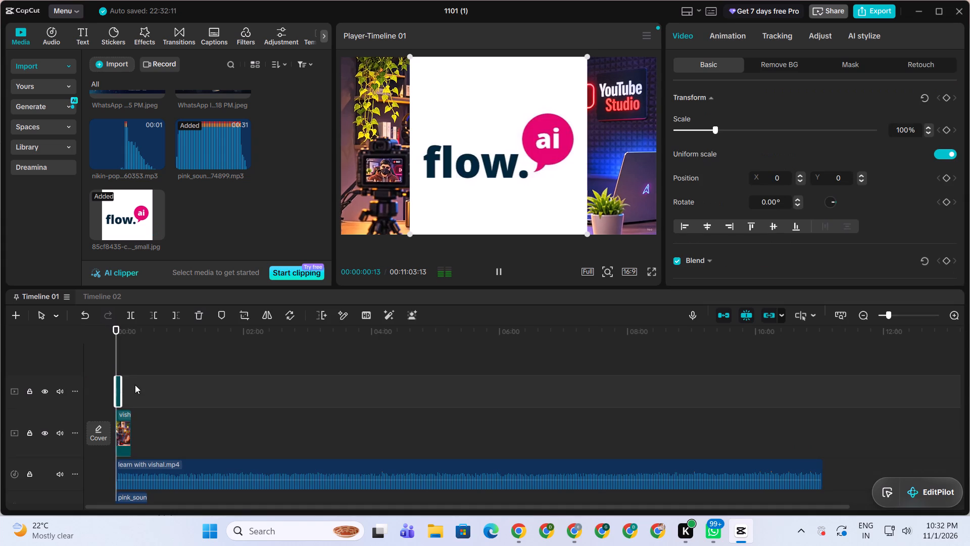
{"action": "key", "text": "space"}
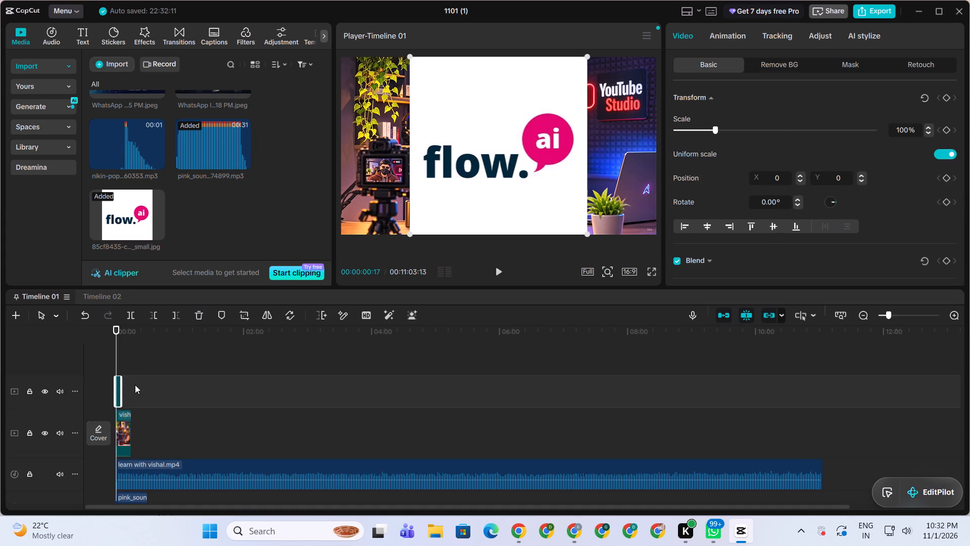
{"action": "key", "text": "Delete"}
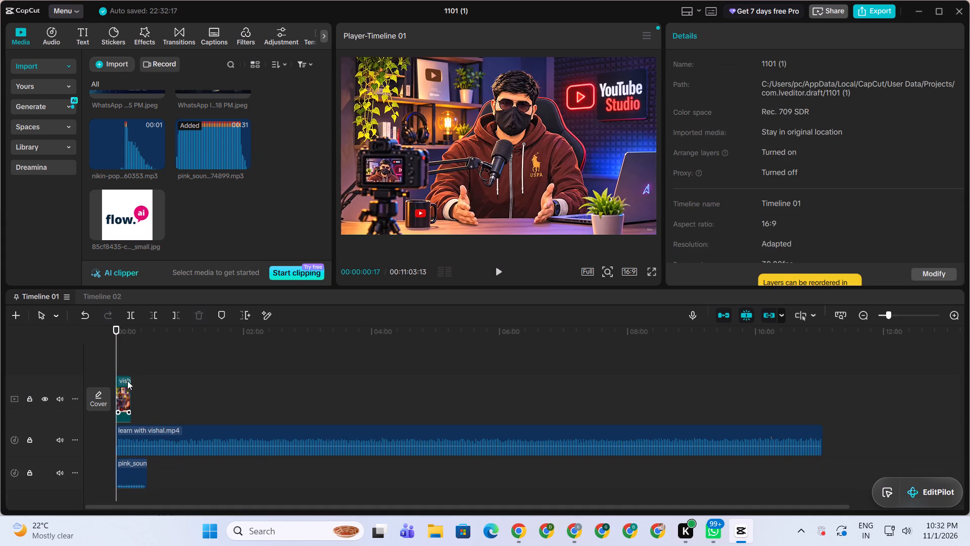
Switch to the Chrome window showing the video logo png search results.
{"action": "left_click", "coordinate": [583, 528]}
{"action": "left_click", "coordinate": [520, 462]}
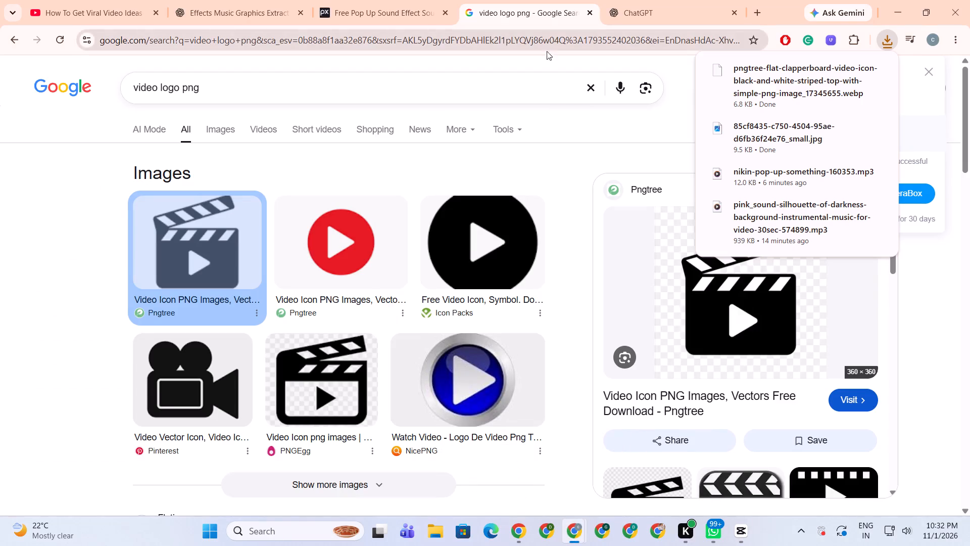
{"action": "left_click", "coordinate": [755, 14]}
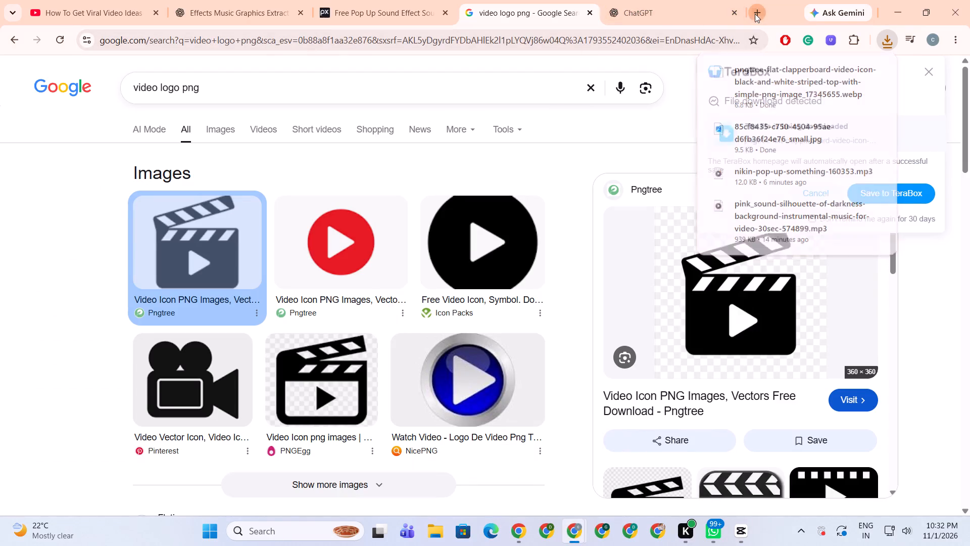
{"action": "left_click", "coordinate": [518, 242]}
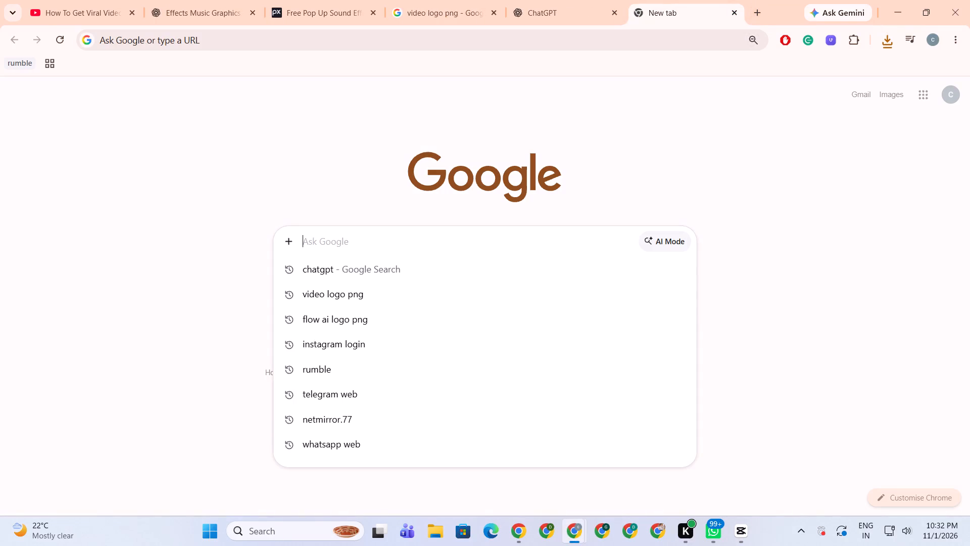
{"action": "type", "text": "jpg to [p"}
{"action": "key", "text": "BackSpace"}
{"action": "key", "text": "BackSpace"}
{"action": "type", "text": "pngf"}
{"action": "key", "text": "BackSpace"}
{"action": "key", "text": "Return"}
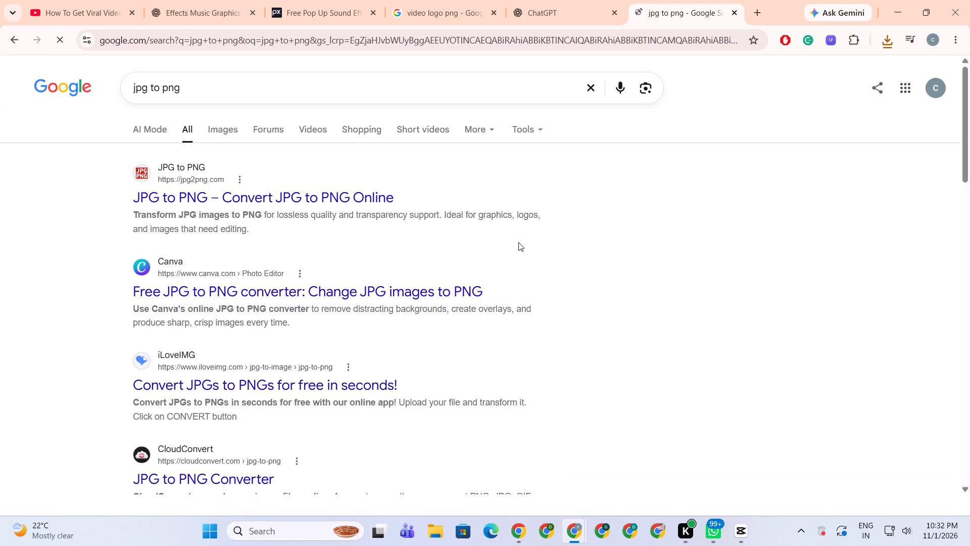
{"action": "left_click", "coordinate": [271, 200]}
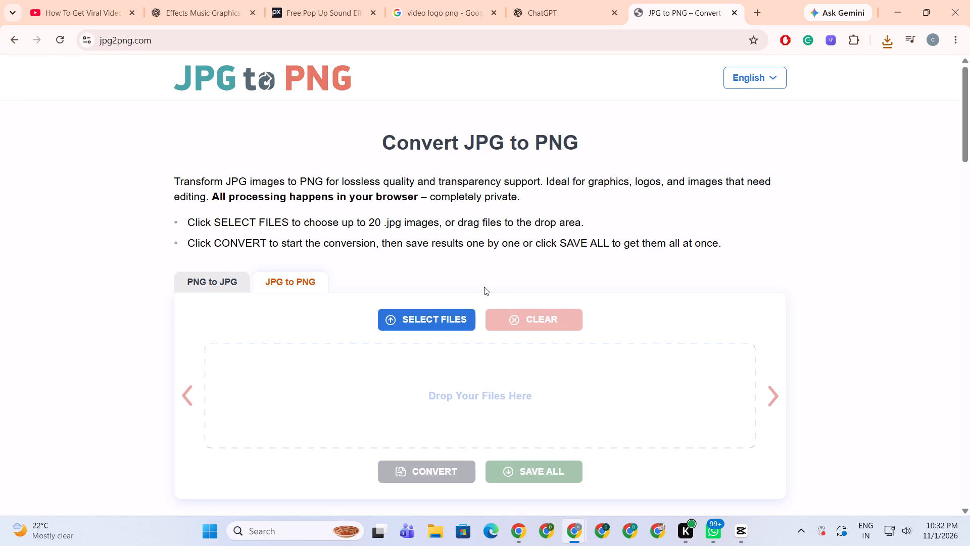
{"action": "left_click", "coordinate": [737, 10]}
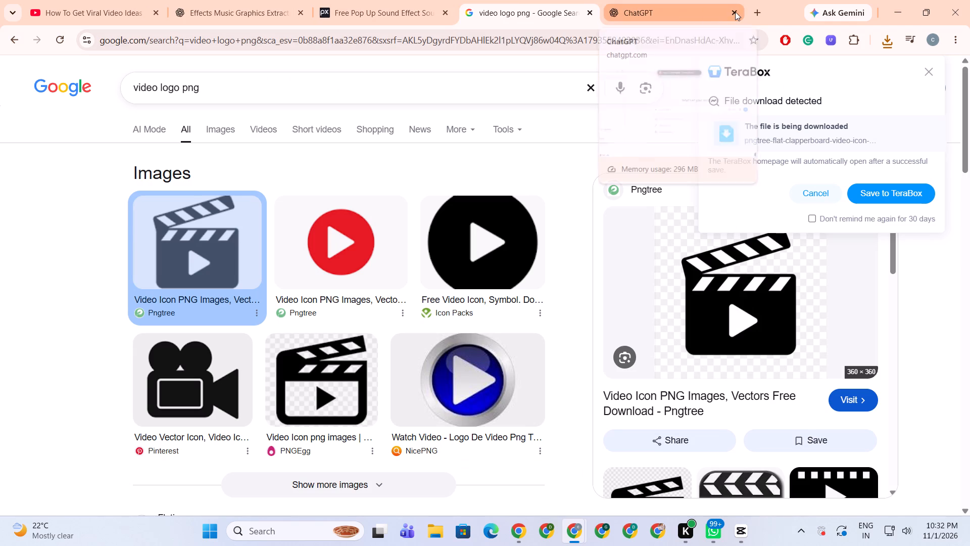
Search Google for remove bg in a new tab and open the remove.bg website.
{"action": "left_click", "coordinate": [757, 16]}
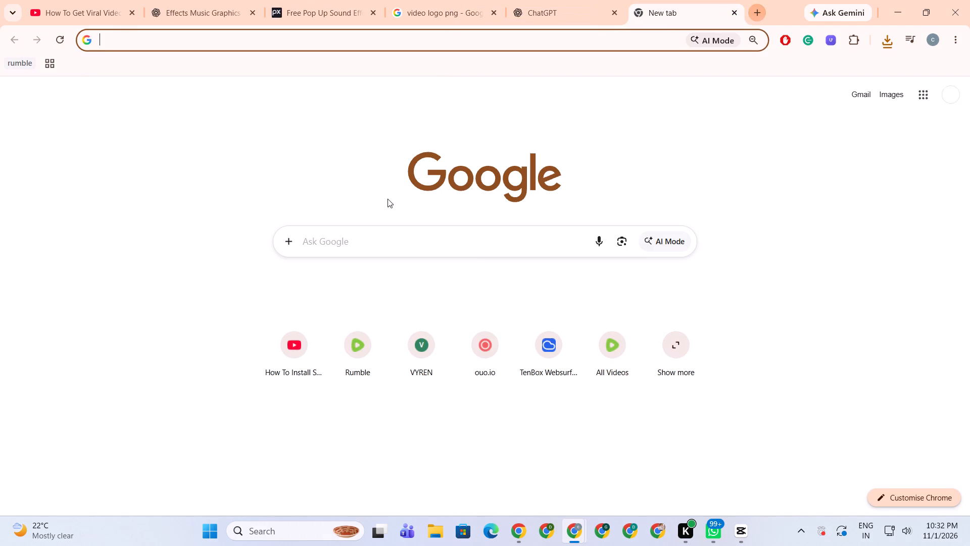
{"action": "left_click", "coordinate": [386, 249]}
{"action": "type", "text": "re"}
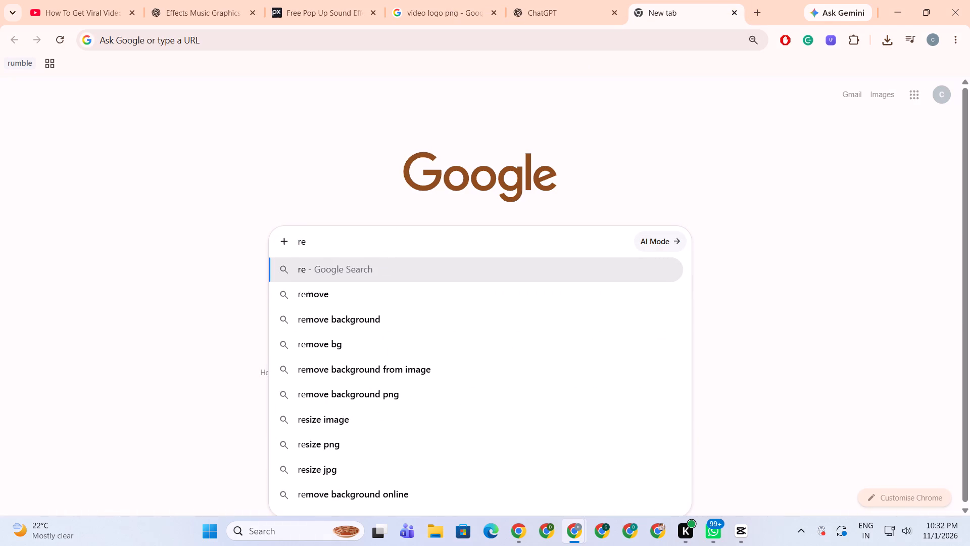
{"action": "left_click", "coordinate": [334, 346]}
{"action": "left_click", "coordinate": [205, 202]}
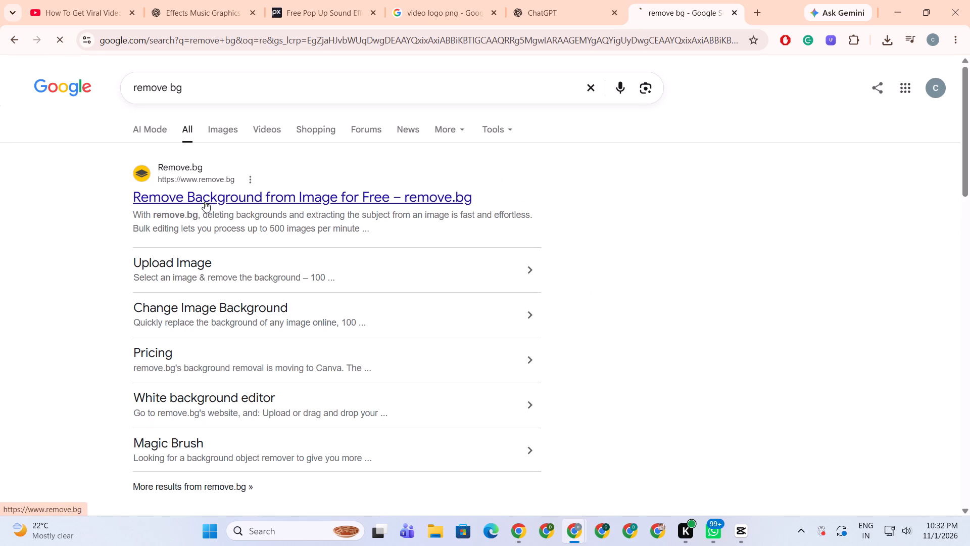
Upload the flow.ai logo image from the vishal data folder to remove.bg and dismiss the cookie notice.
{"action": "left_click", "coordinate": [661, 361]}
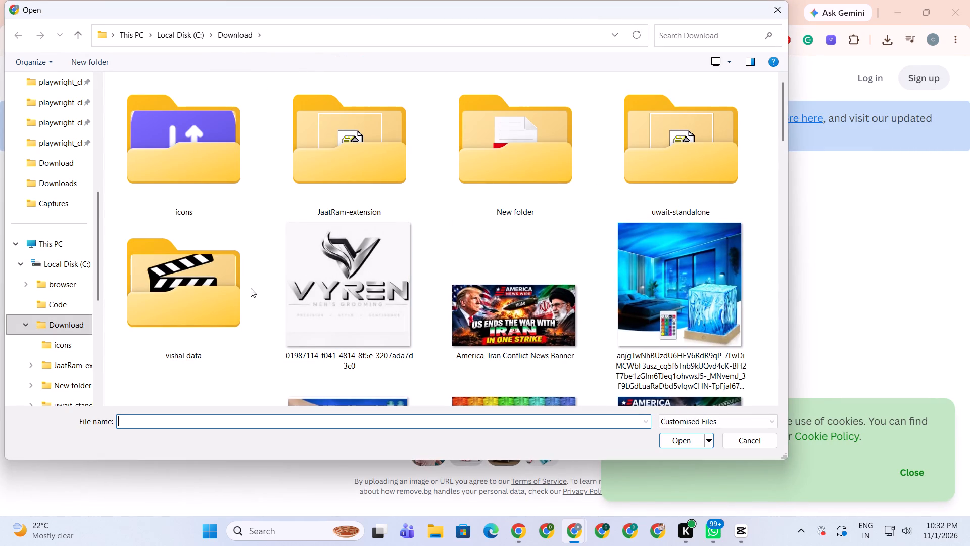
{"action": "double_click", "coordinate": [204, 309]}
{"action": "left_click", "coordinate": [140, 124]}
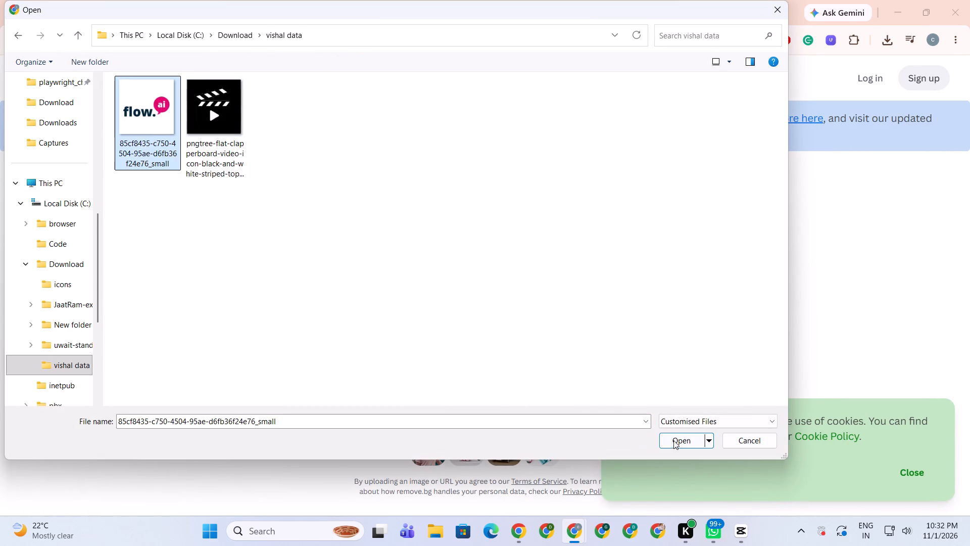
{"action": "left_click", "coordinate": [677, 439]}
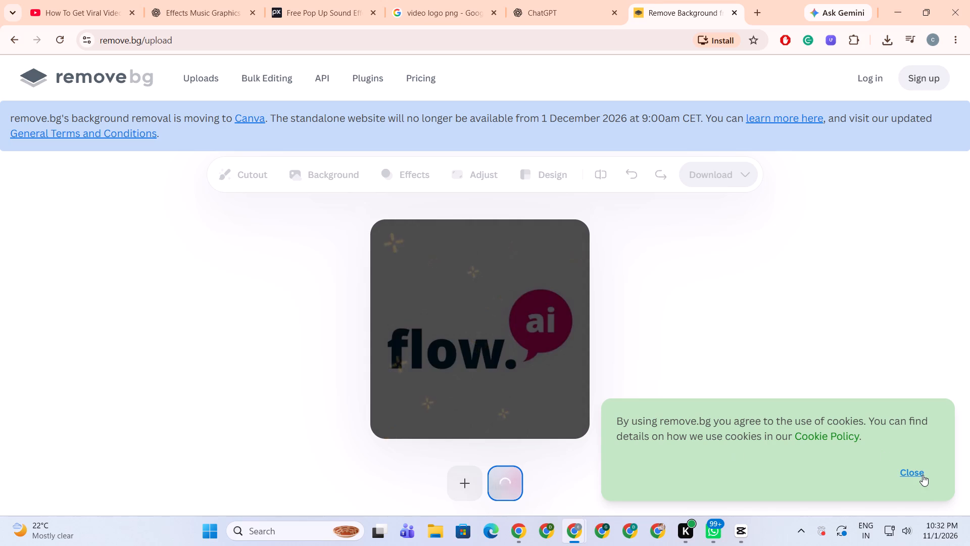
{"action": "left_click", "coordinate": [923, 475]}
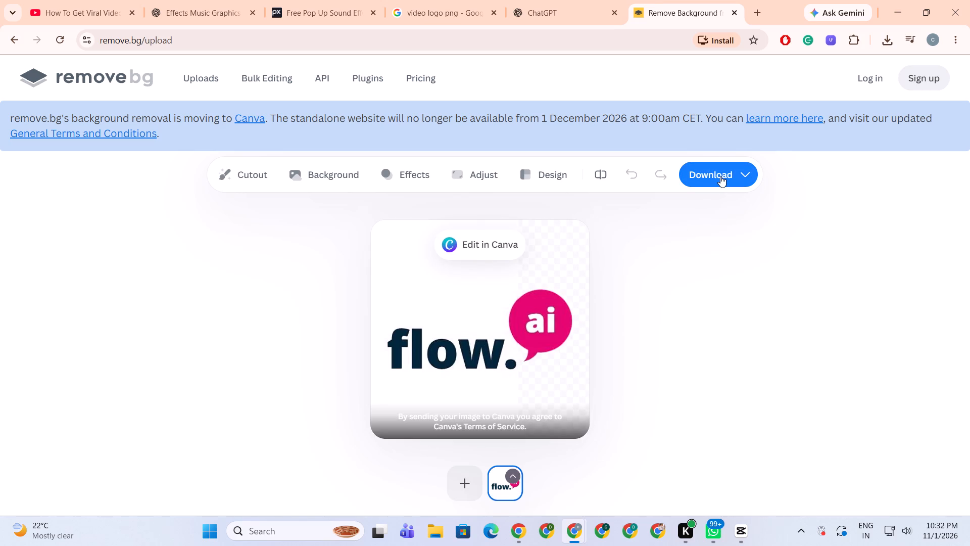
Save the background-free flow.ai logo as a PNG named download in the vishal data folder.
{"action": "left_click", "coordinate": [720, 176]}
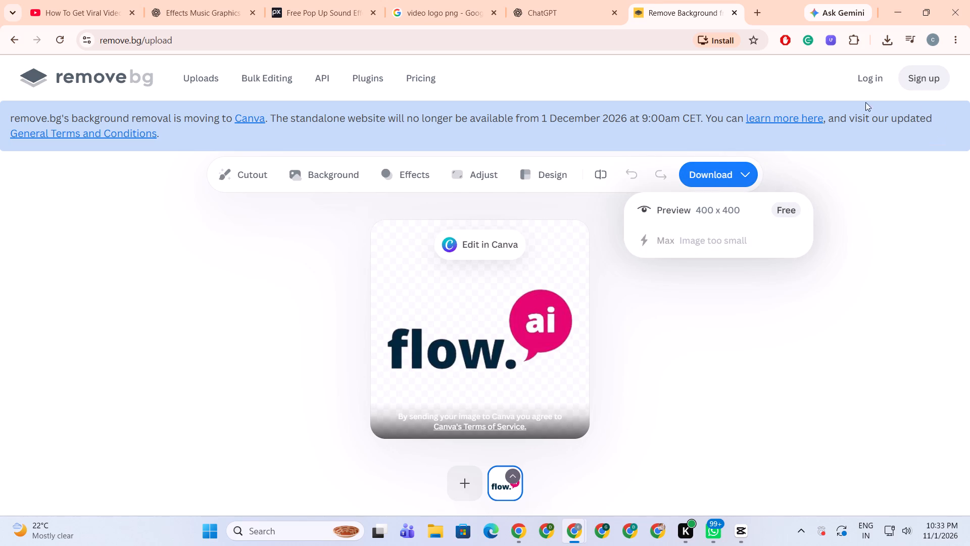
{"action": "left_click", "coordinate": [768, 332]}
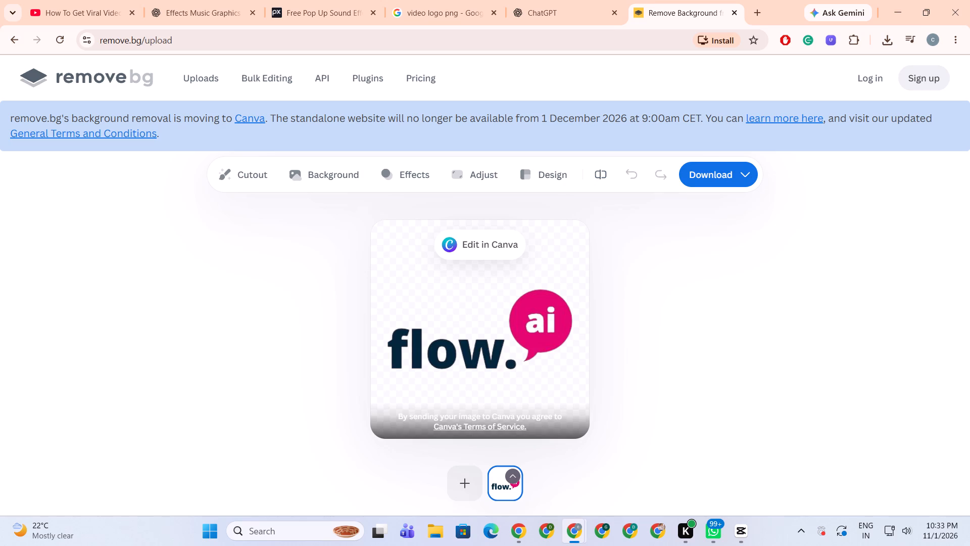
{"action": "right_click", "coordinate": [472, 323]}
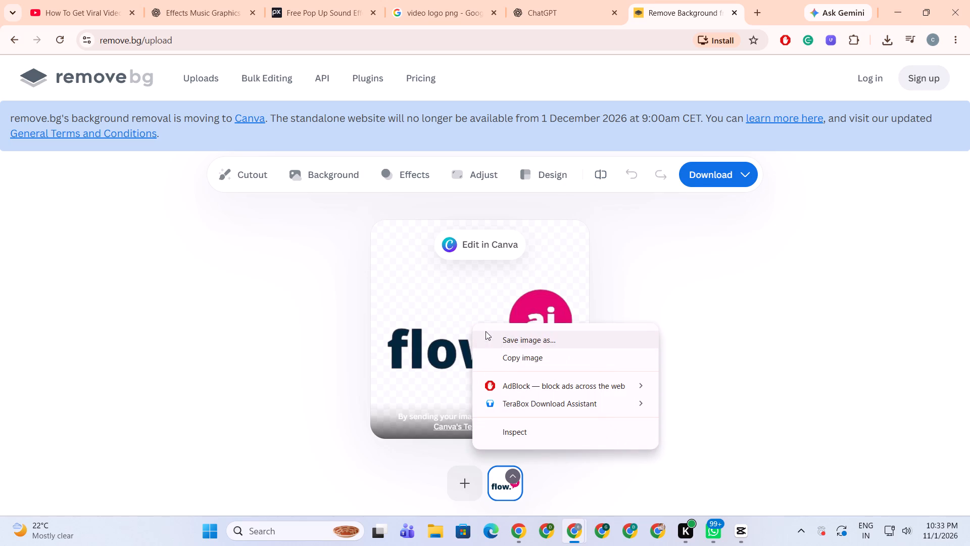
{"action": "left_click", "coordinate": [521, 342]}
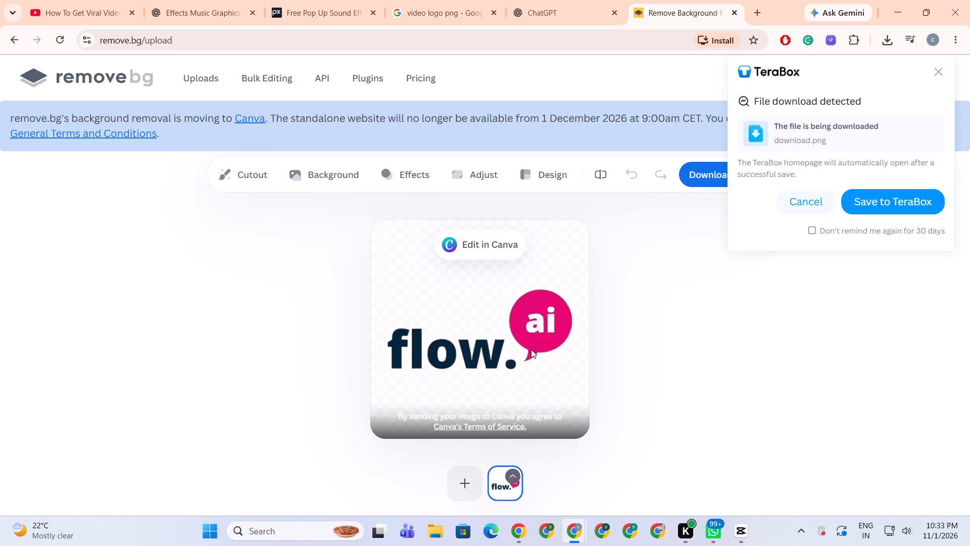
{"action": "left_click", "coordinate": [683, 440]}
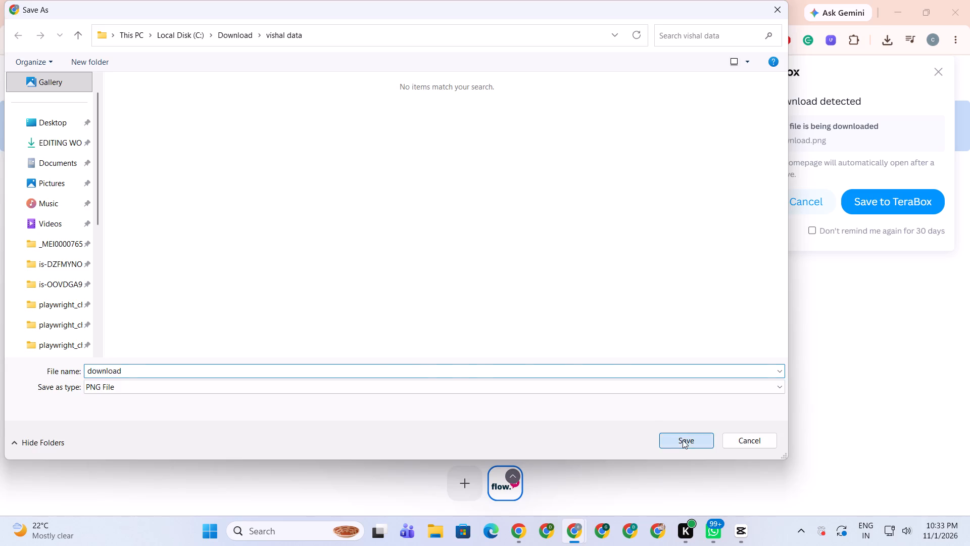
Switch to CapCut and import download.png from the vishal data folder on the device into the project media.
{"action": "left_click", "coordinate": [740, 522]}
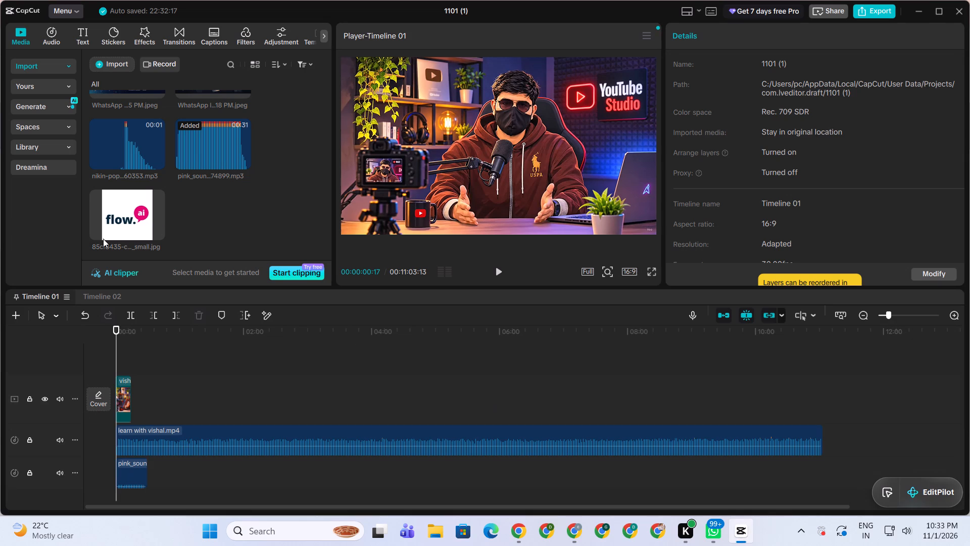
{"action": "left_click", "coordinate": [110, 63]}
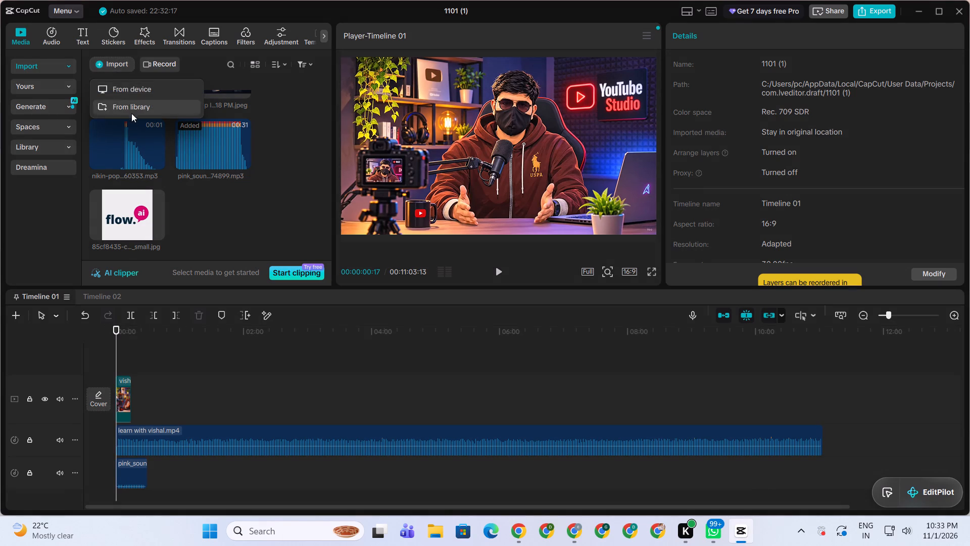
{"action": "left_click", "coordinate": [130, 89]}
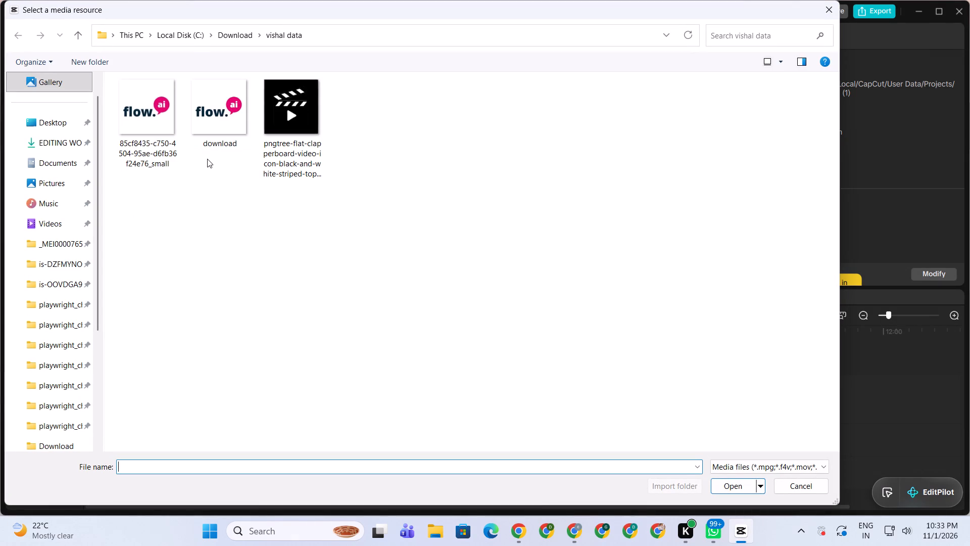
{"action": "left_click", "coordinate": [208, 119]}
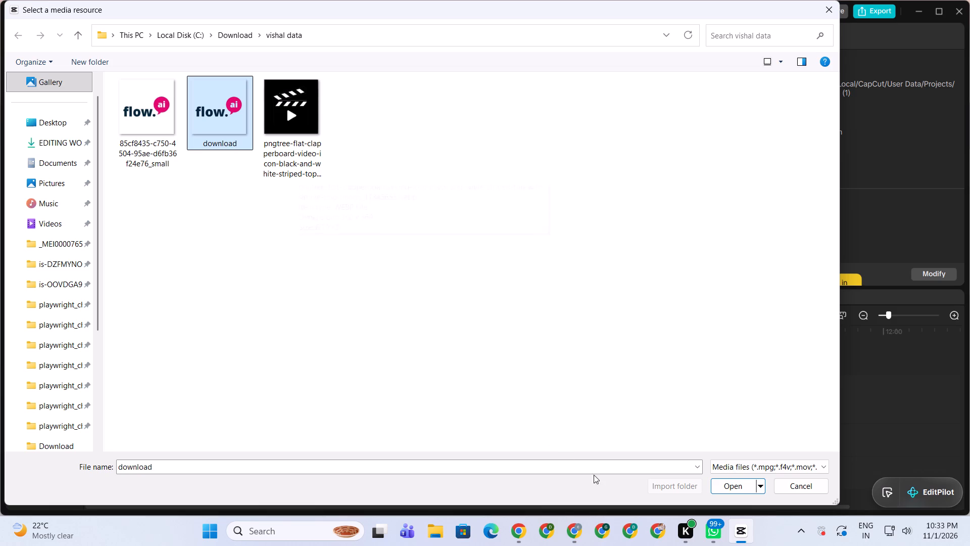
{"action": "left_click", "coordinate": [730, 484]}
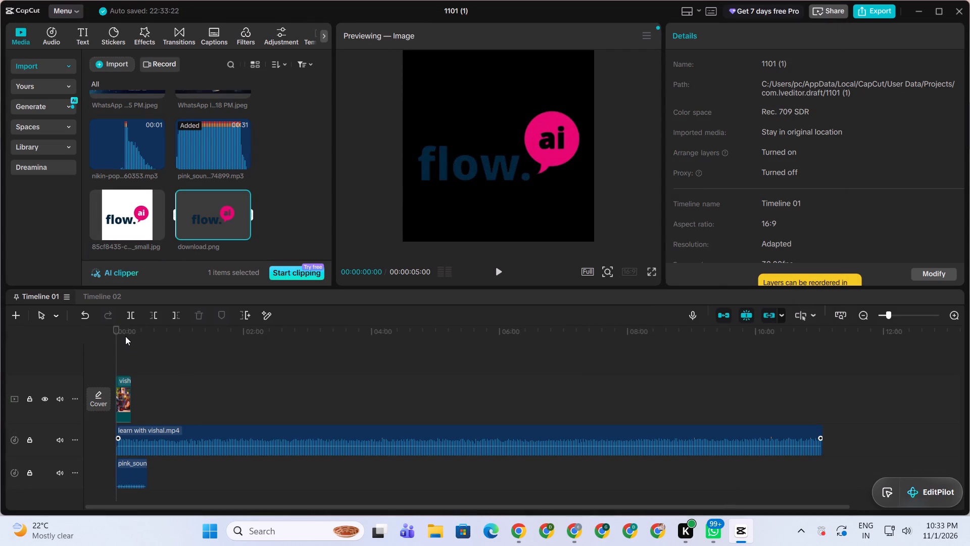
Place download.png as an overlay on a new track above the main clip at the timeline start.
{"action": "left_click_drag", "start_coordinate": [126, 330], "coordinate": [138, 330]}
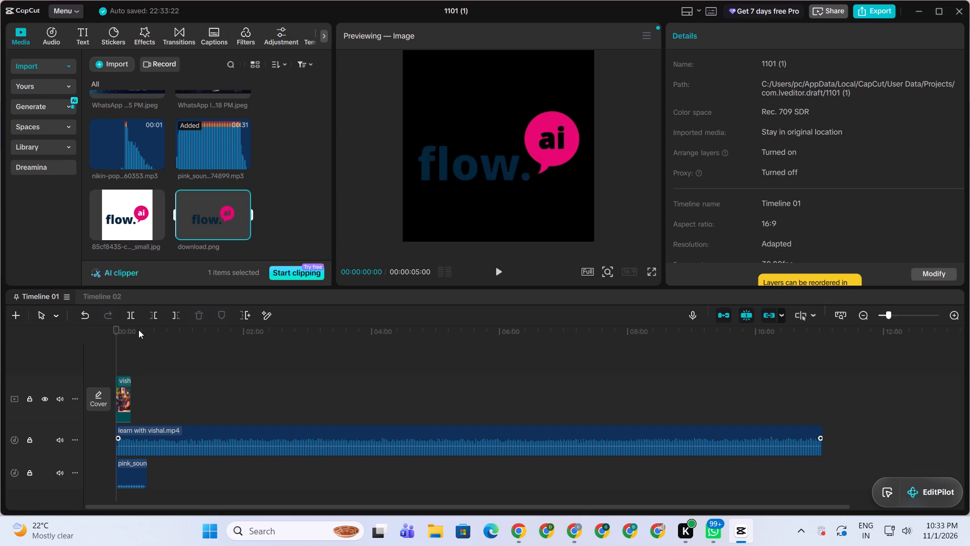
{"action": "left_click", "coordinate": [129, 330]}
{"action": "left_click", "coordinate": [198, 216]}
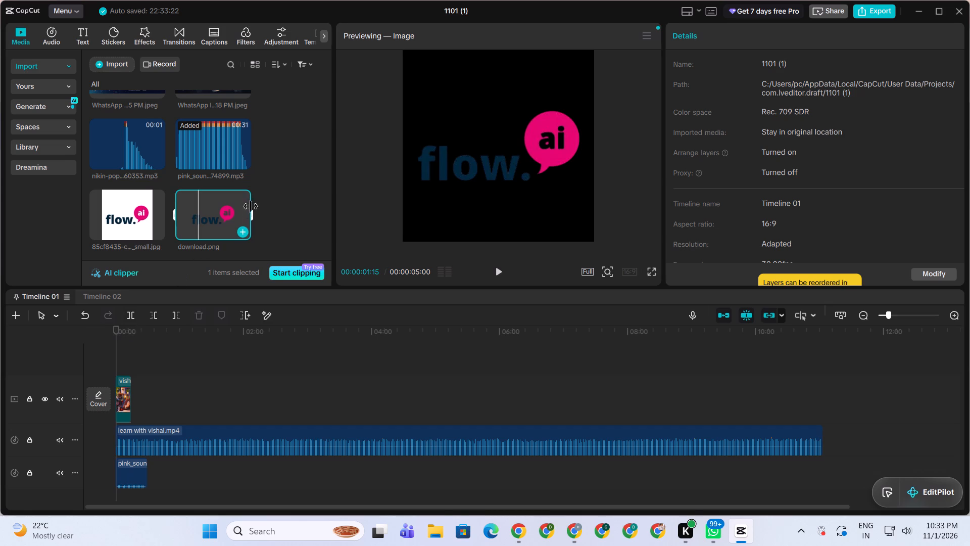
{"action": "left_click_drag", "start_coordinate": [202, 208], "coordinate": [114, 357]}
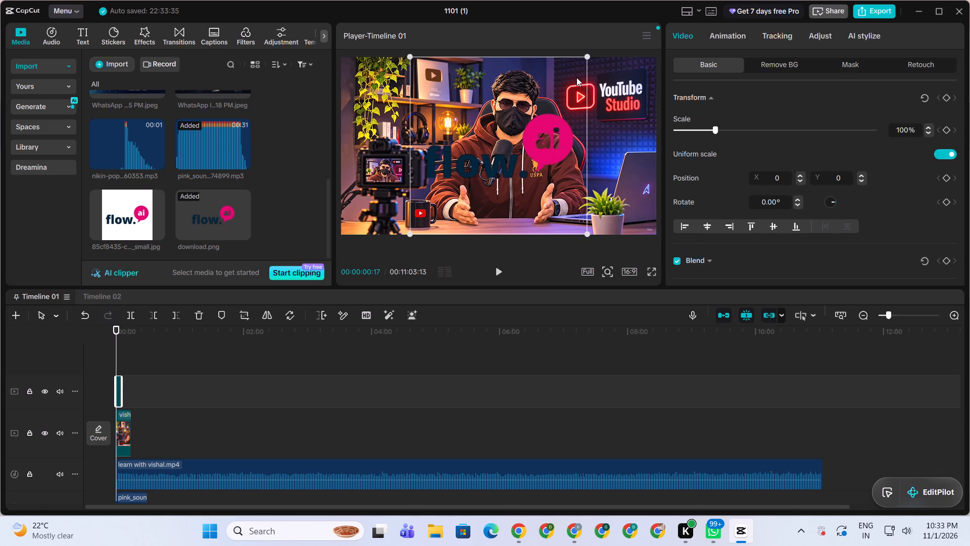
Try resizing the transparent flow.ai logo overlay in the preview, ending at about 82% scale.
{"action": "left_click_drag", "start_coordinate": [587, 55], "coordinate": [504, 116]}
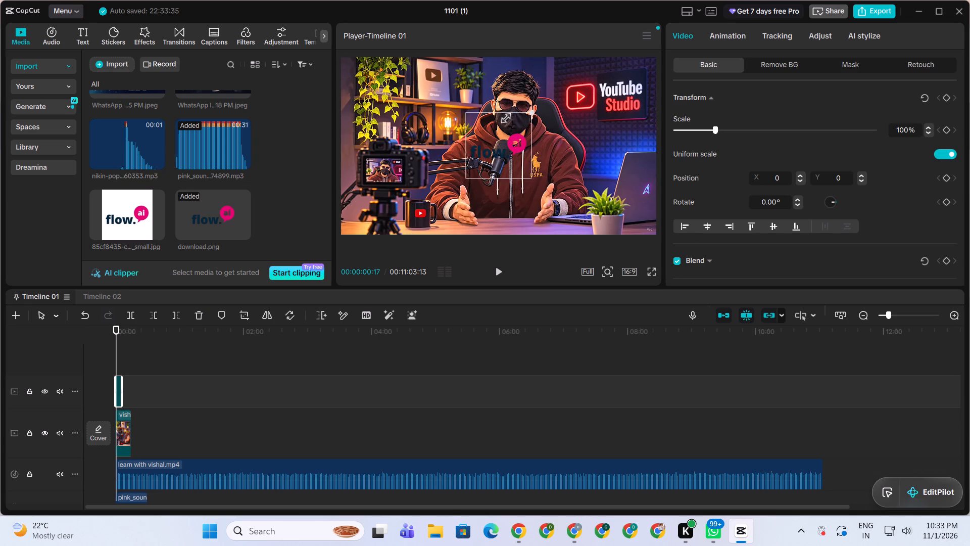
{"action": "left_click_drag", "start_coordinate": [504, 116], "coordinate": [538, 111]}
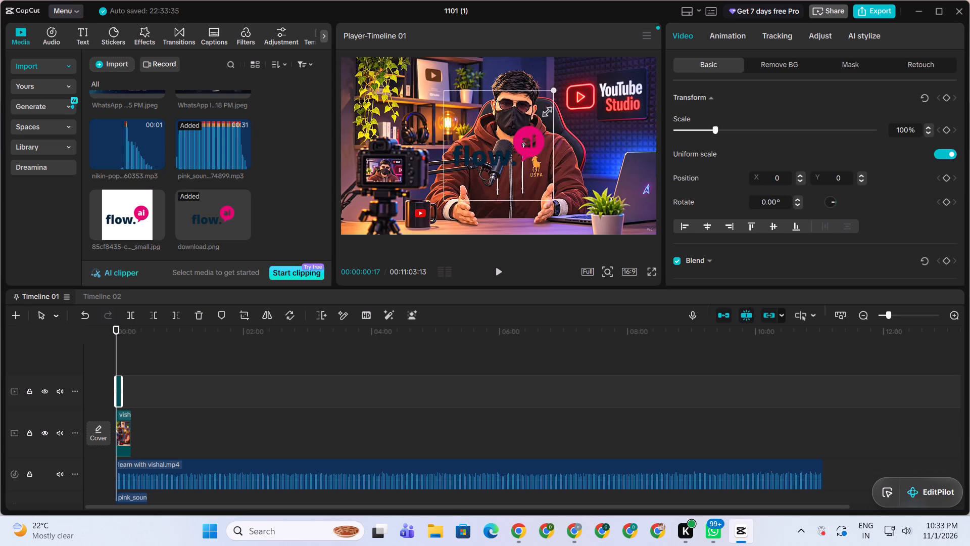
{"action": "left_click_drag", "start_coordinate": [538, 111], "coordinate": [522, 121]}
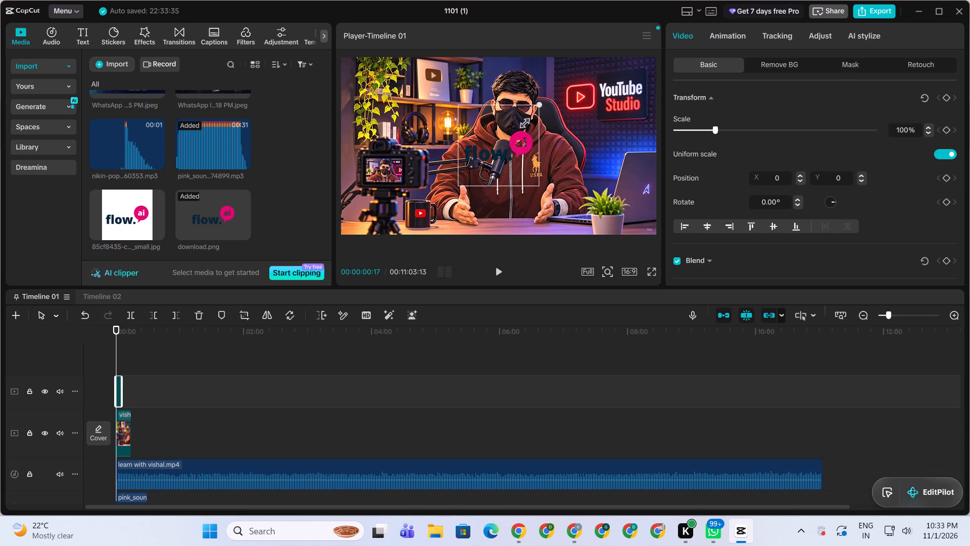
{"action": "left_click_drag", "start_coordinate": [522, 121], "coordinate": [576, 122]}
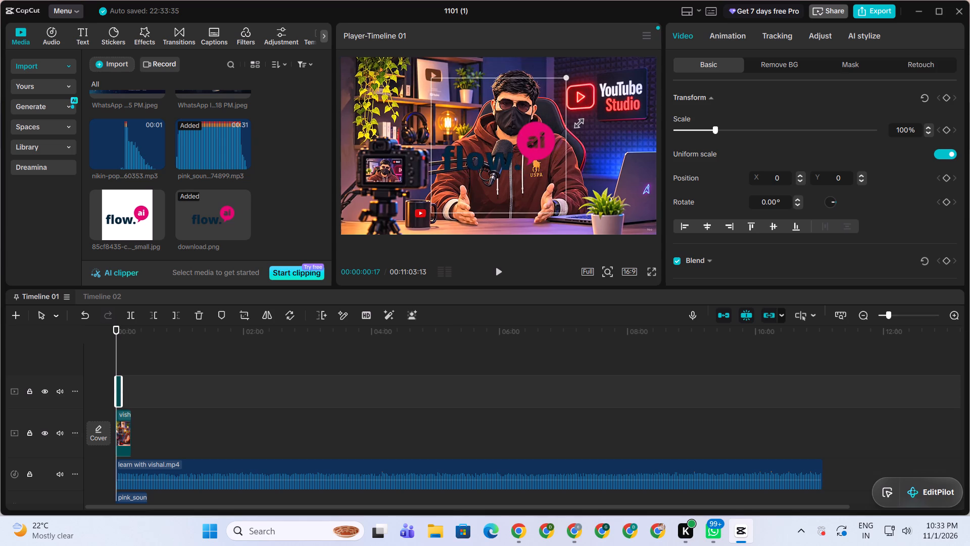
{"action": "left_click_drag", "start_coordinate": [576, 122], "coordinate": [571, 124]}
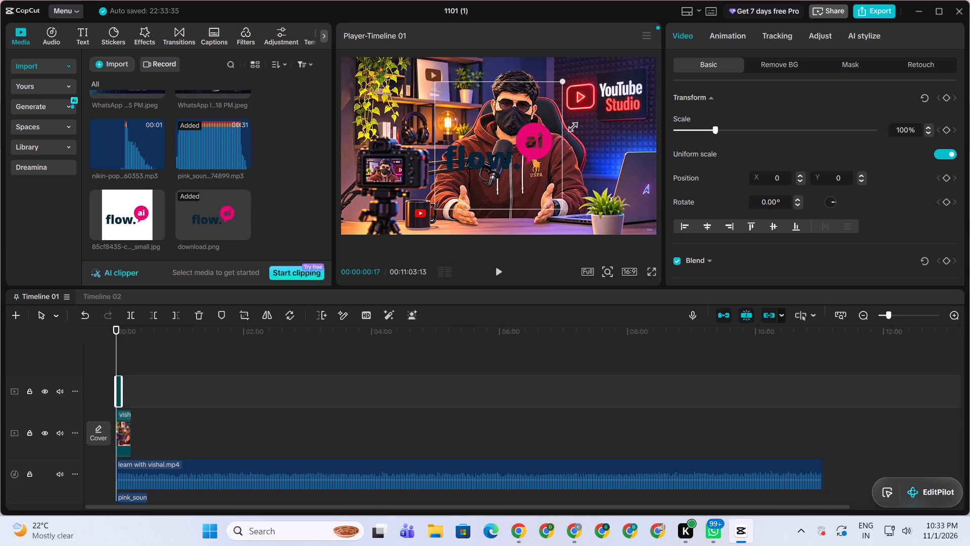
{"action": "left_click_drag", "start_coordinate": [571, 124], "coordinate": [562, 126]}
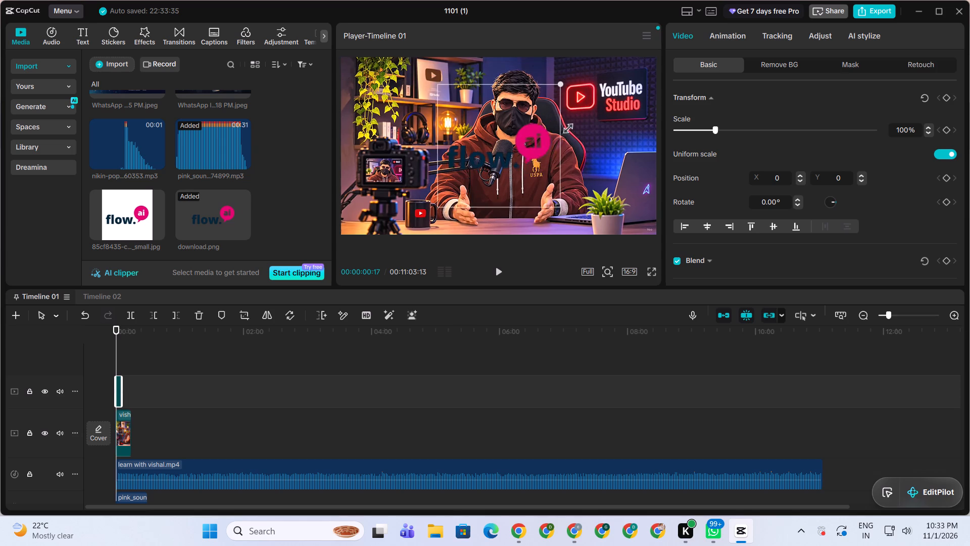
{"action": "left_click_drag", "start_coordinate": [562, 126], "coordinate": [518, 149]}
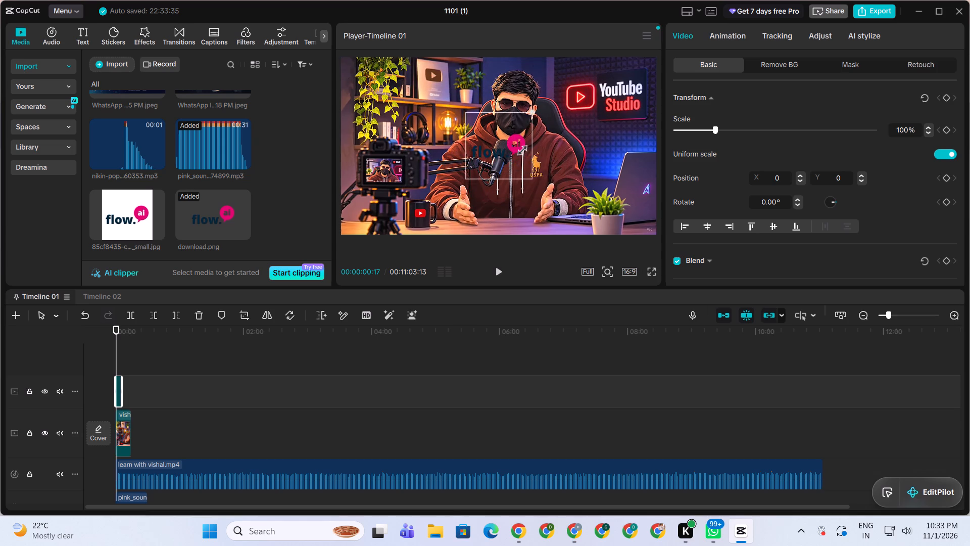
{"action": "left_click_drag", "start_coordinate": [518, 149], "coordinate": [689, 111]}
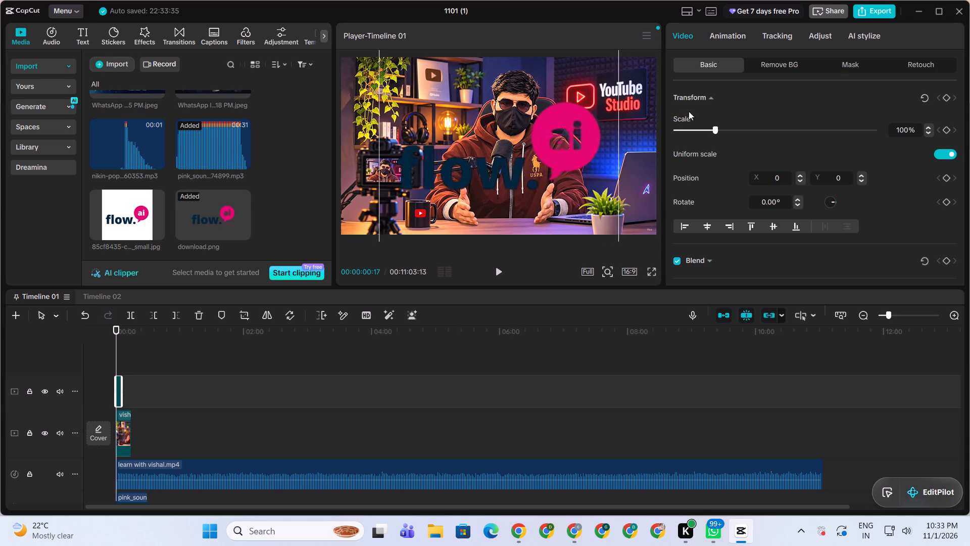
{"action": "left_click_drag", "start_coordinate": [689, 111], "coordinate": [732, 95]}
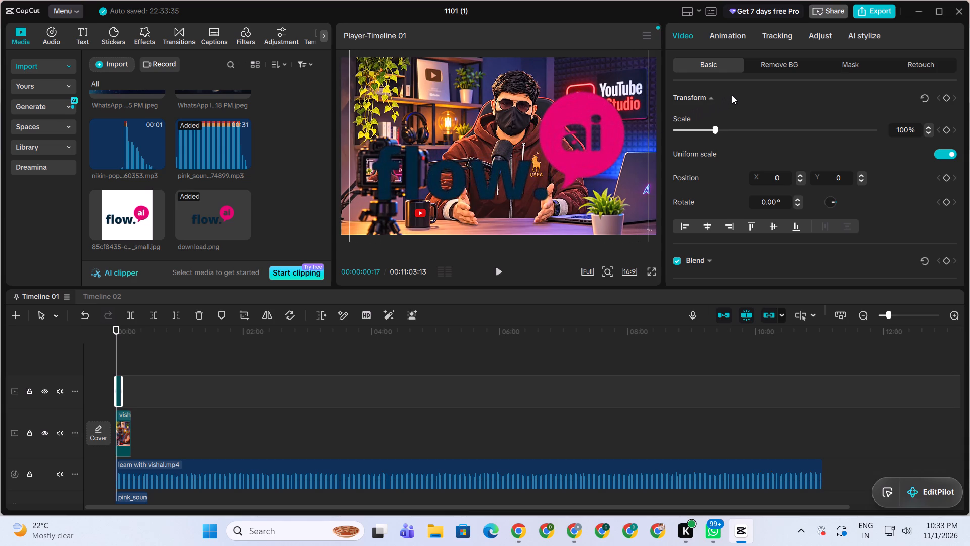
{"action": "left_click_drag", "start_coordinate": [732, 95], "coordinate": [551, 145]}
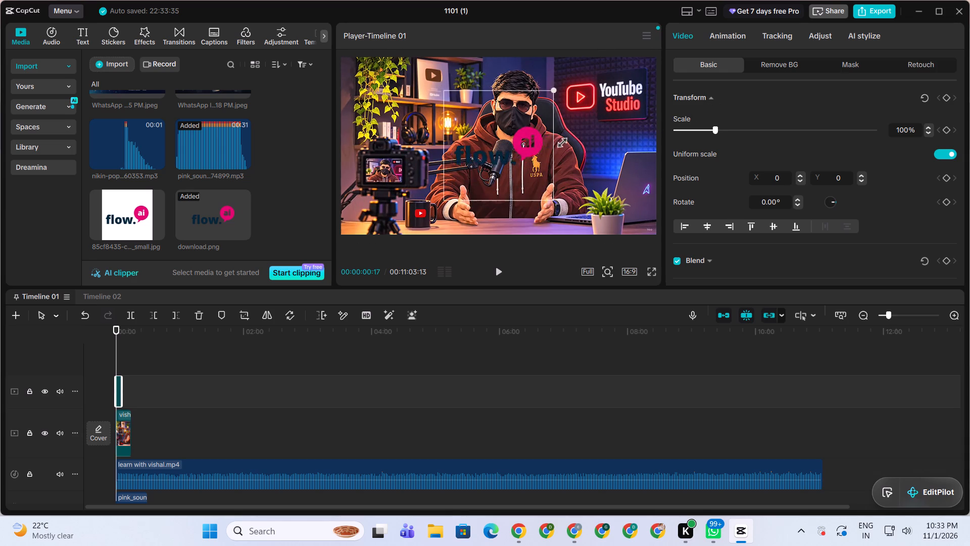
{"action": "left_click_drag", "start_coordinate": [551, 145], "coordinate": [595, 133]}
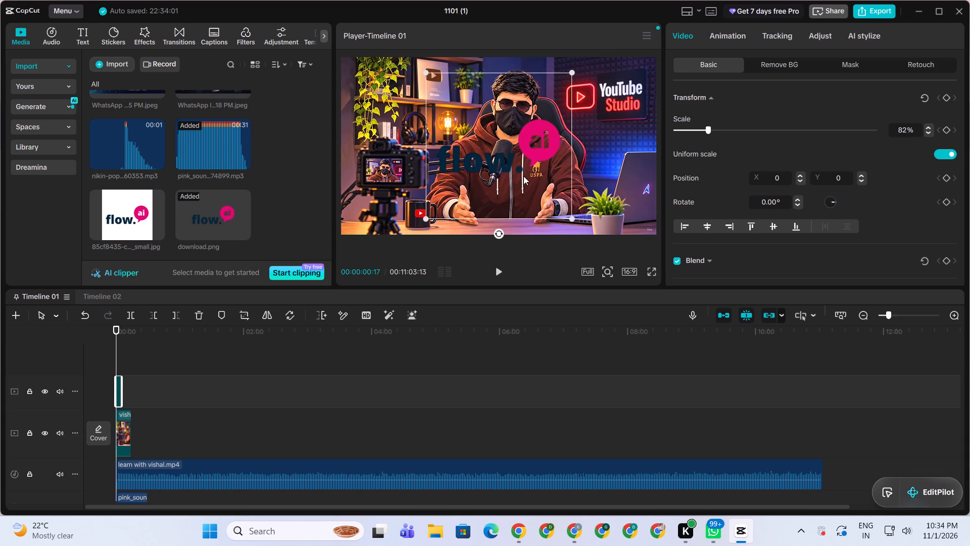
Replace the transparent logo overlay with the white-background flow.ai JPG on a track above the main clip near the timeline start.
{"action": "key", "text": "Delete"}
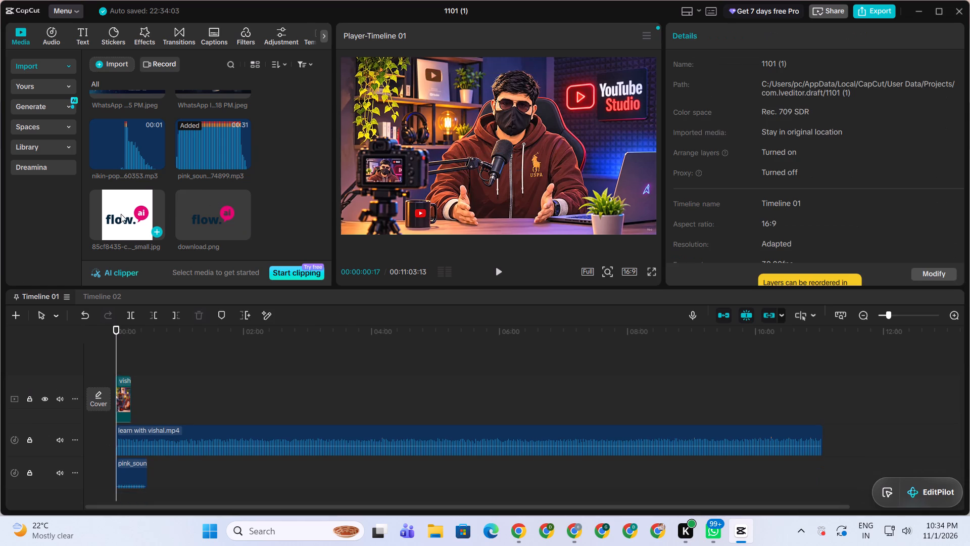
{"action": "left_click_drag", "start_coordinate": [123, 211], "coordinate": [111, 355]}
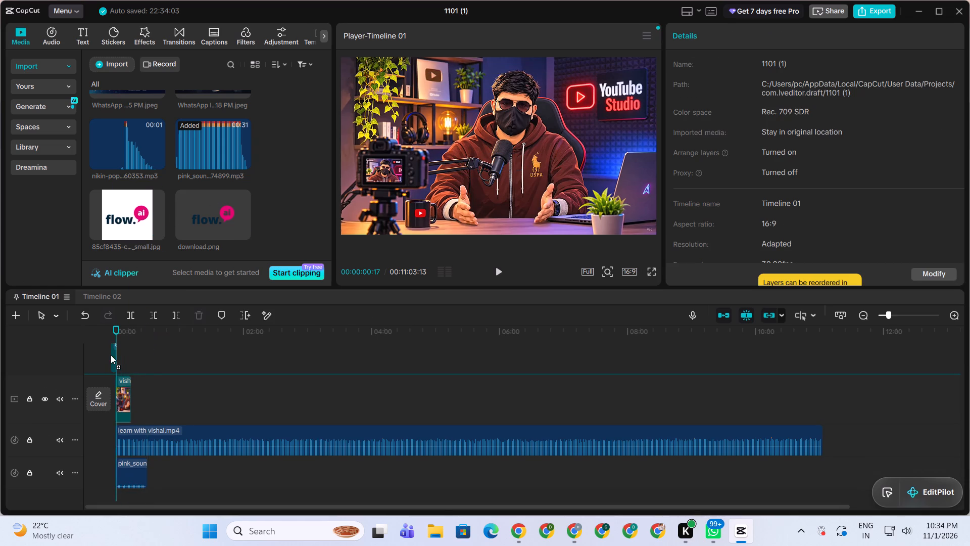
{"action": "left_click_drag", "start_coordinate": [111, 355], "coordinate": [116, 351]}
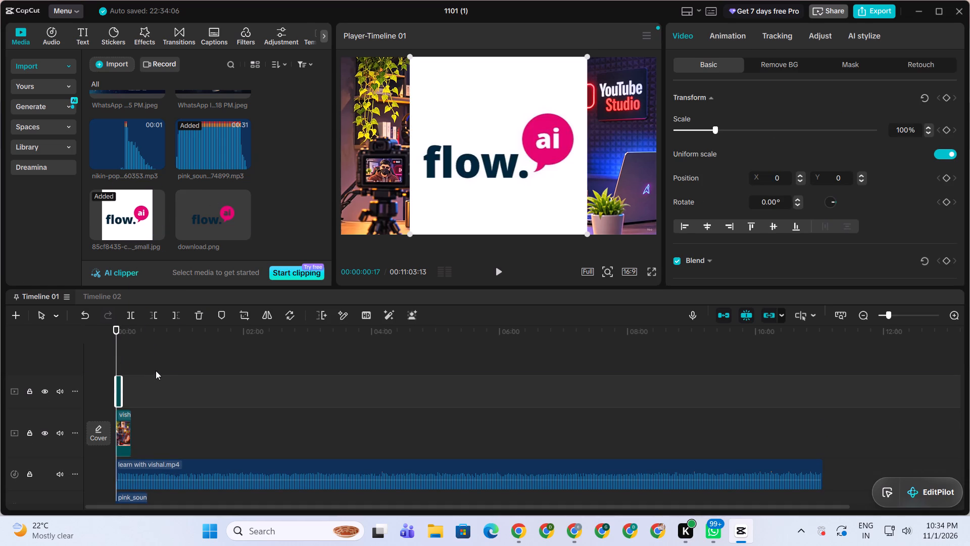
Play the opening briefly and examine the flow.ai overlay's basic and background-removal options.
{"action": "key", "text": "space"}
{"action": "key", "text": "space"}
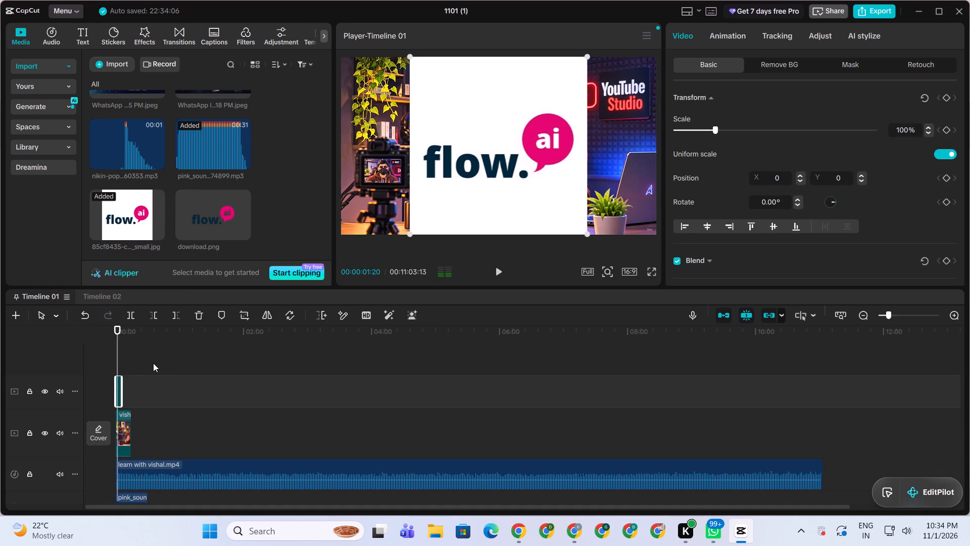
{"action": "left_click", "coordinate": [130, 223]}
{"action": "left_click", "coordinate": [120, 393]}
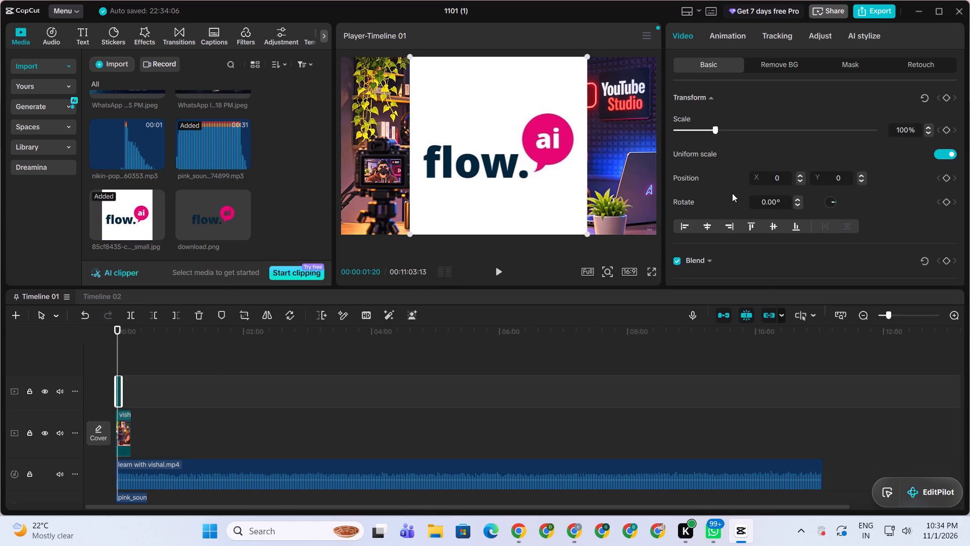
{"action": "scroll", "coordinate": [732, 193], "scroll_direction": "down", "scroll_amount": 2}
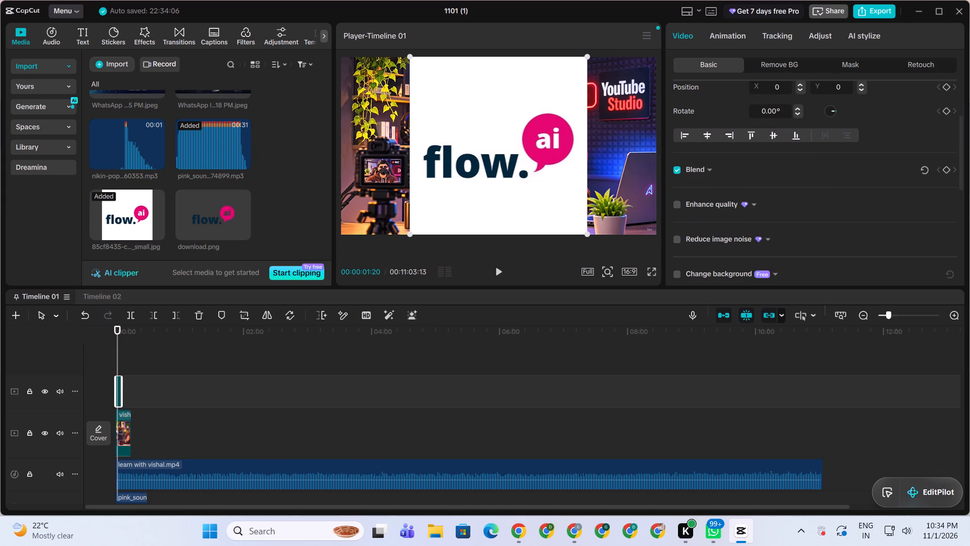
{"action": "left_click", "coordinate": [785, 63]}
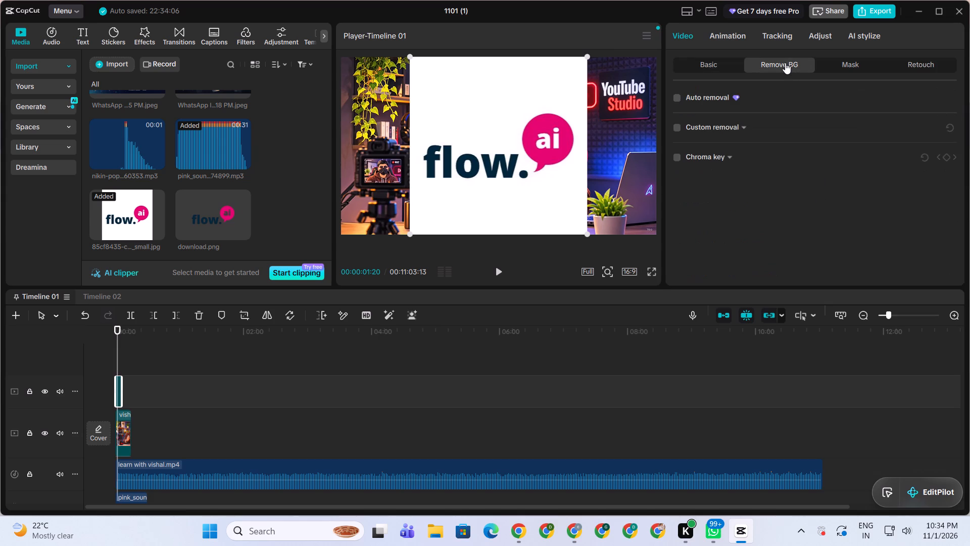
{"action": "left_click", "coordinate": [711, 67]}
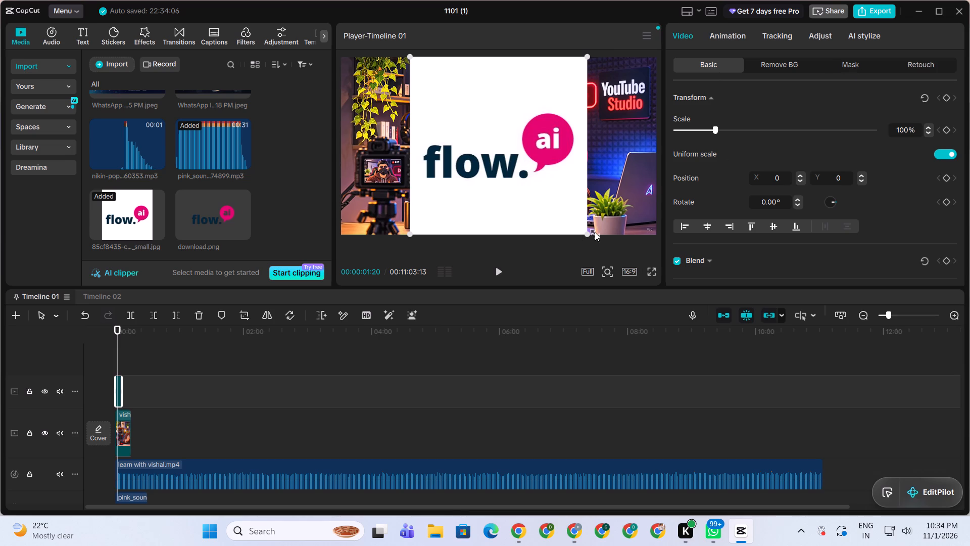
Scale the flow.ai overlay down to about 30% and move it over the camera, at about X -992, Y -81.
{"action": "left_click_drag", "start_coordinate": [590, 233], "coordinate": [532, 157]}
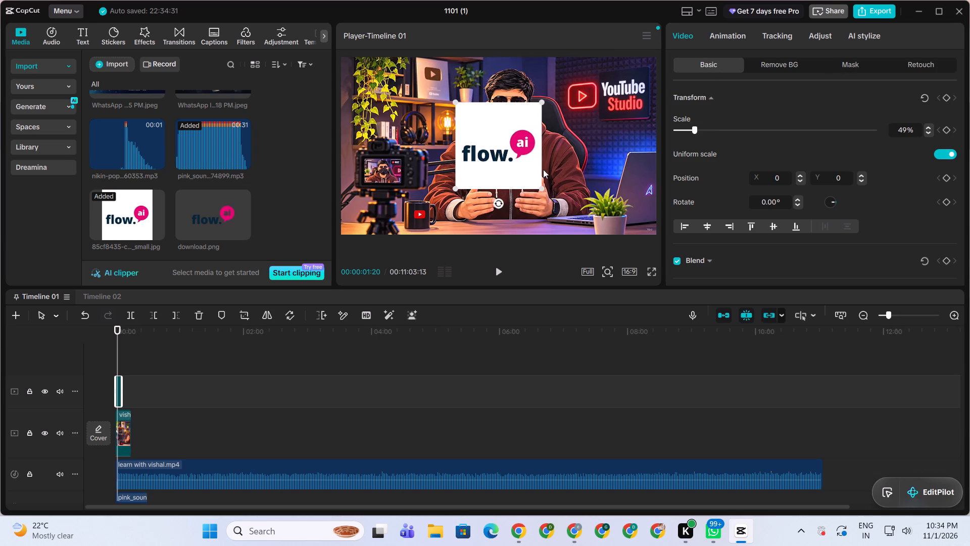
{"action": "left_click_drag", "start_coordinate": [539, 189], "coordinate": [532, 164]}
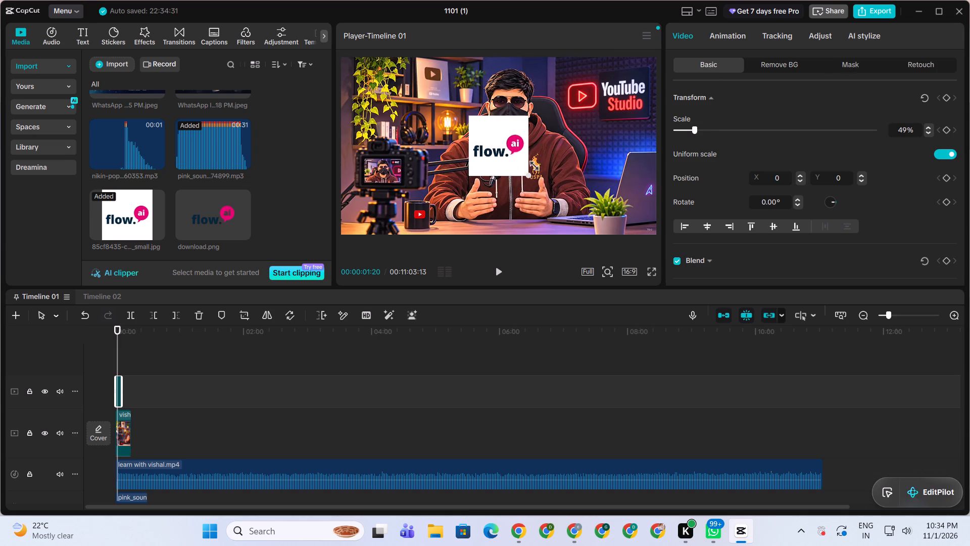
{"action": "left_click_drag", "start_coordinate": [532, 164], "coordinate": [528, 158]}
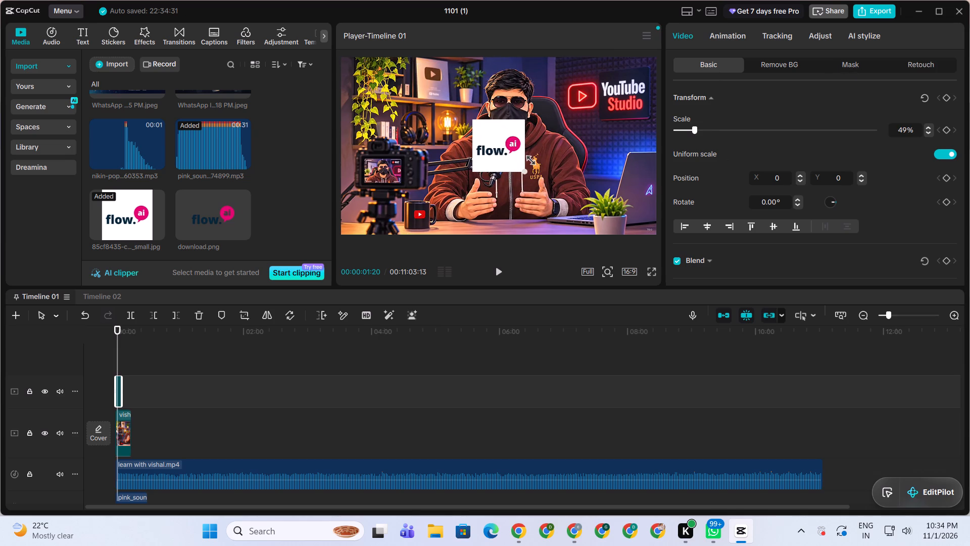
{"action": "left_click_drag", "start_coordinate": [528, 158], "coordinate": [526, 151]}
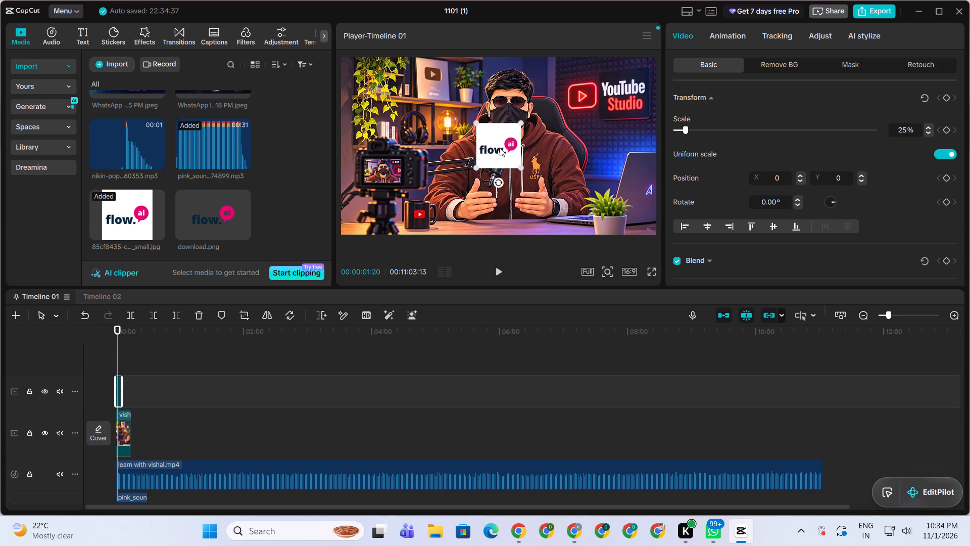
{"action": "left_click_drag", "start_coordinate": [504, 147], "coordinate": [403, 162]}
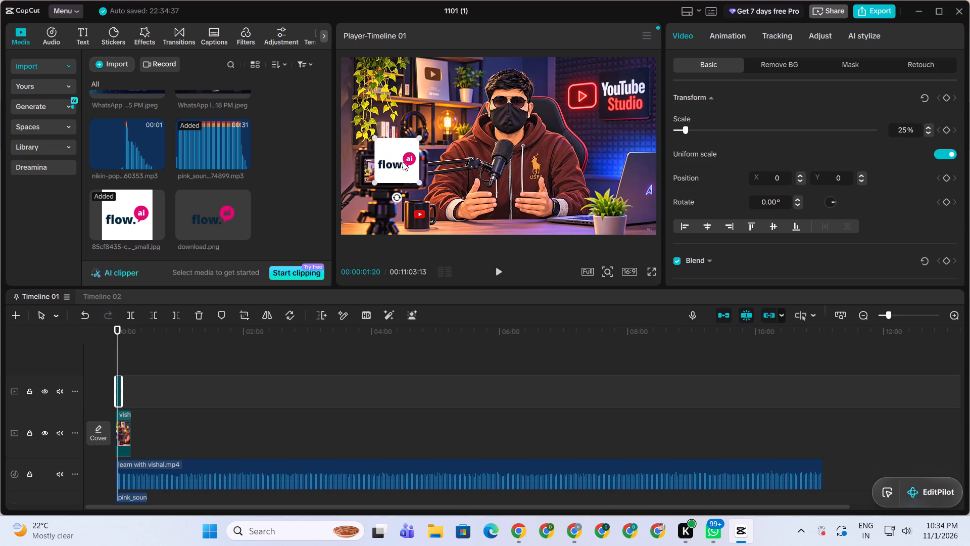
{"action": "left_click_drag", "start_coordinate": [403, 162], "coordinate": [423, 153]}
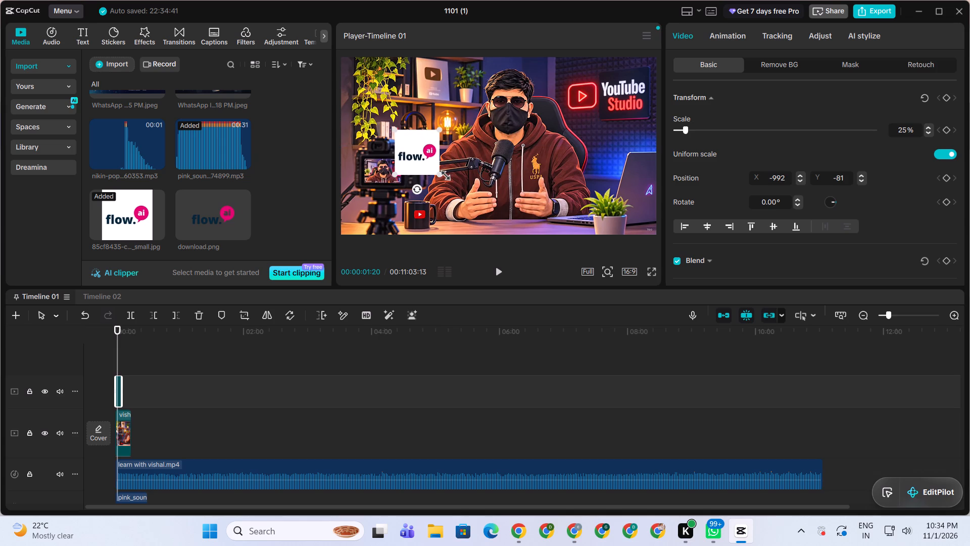
{"action": "left_click_drag", "start_coordinate": [442, 174], "coordinate": [448, 179]}
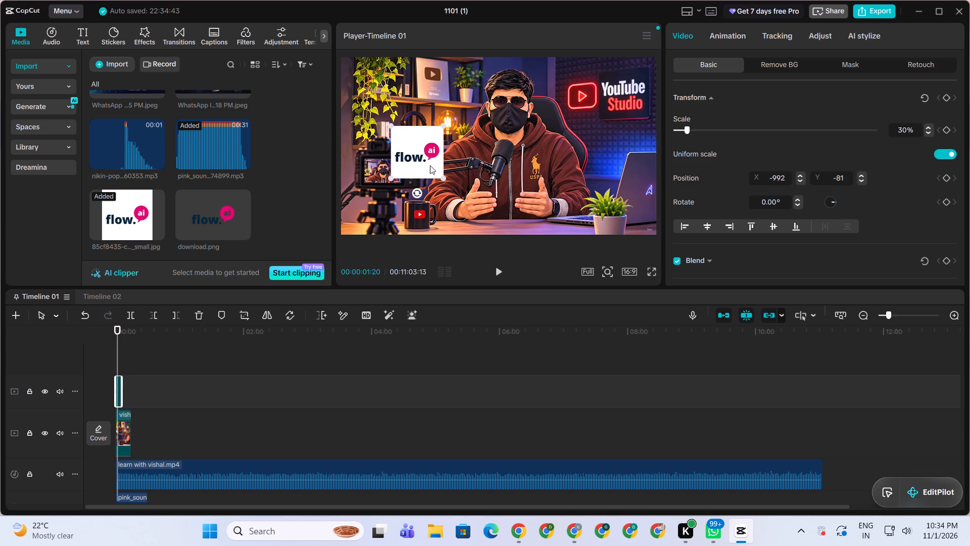
Connect the computer to the vpn 1 VPN and return to CapCut.
{"action": "left_click", "coordinate": [883, 530]}
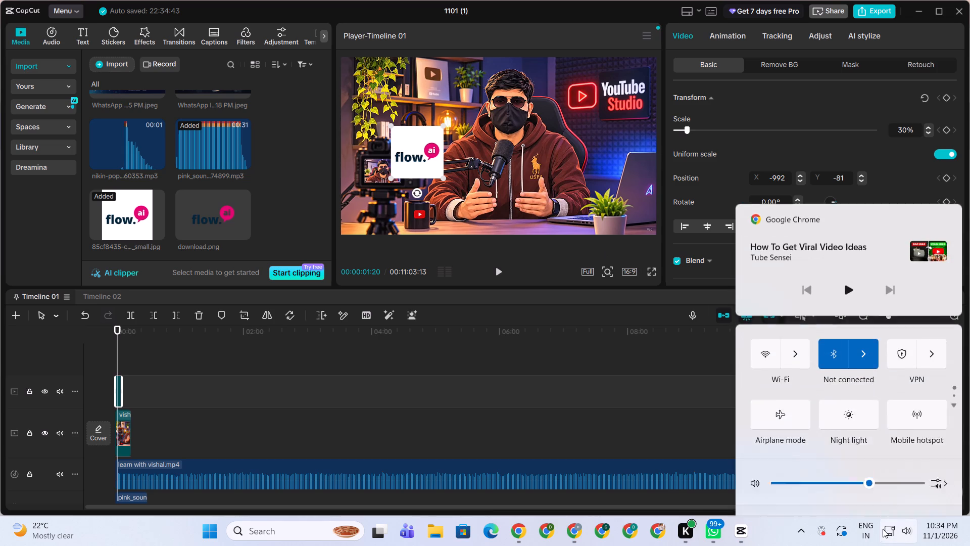
{"action": "left_click", "coordinate": [930, 332]}
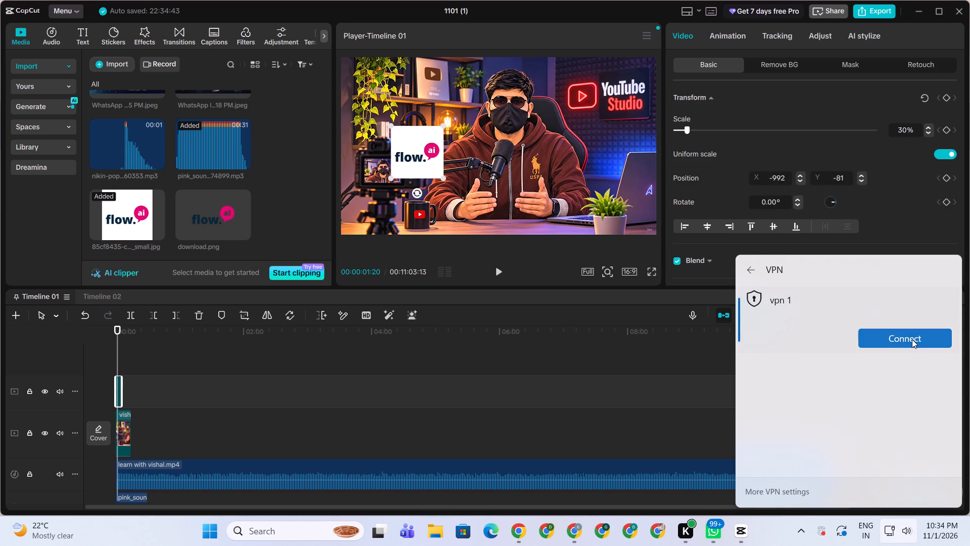
{"action": "left_click", "coordinate": [912, 339]}
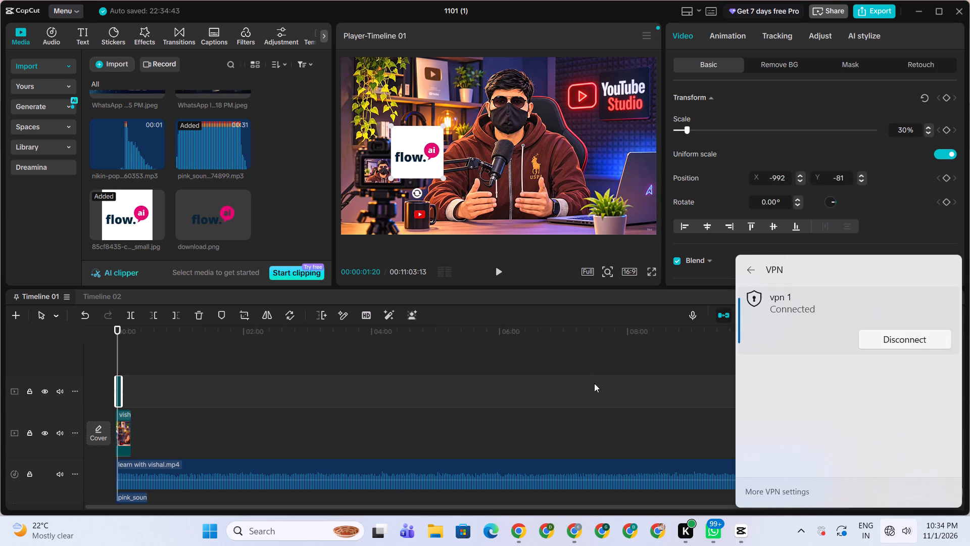
{"action": "left_click", "coordinate": [573, 426]}
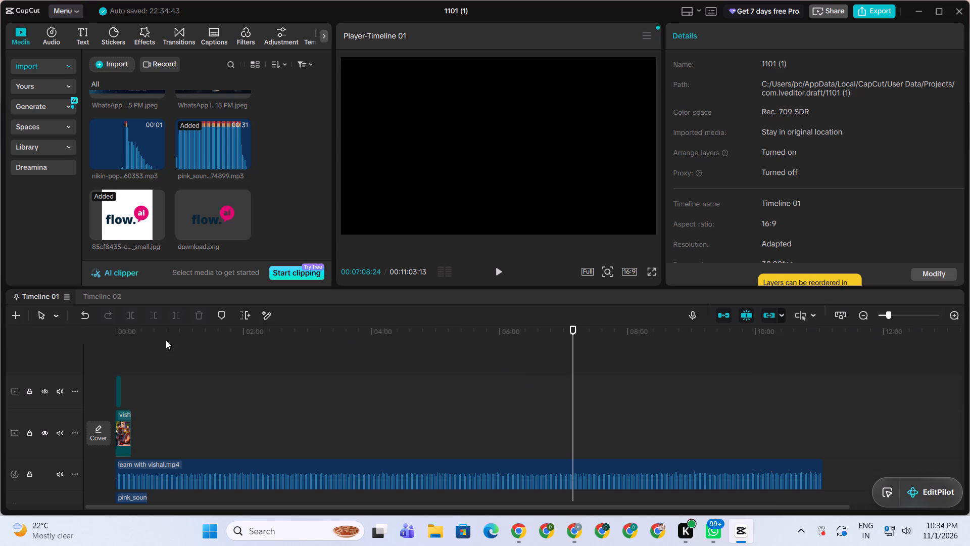
Play the first second of the timeline twice to check when the flow.ai logo appears.
{"action": "left_click_drag", "start_coordinate": [173, 337], "coordinate": [42, 361]}
{"action": "key", "text": "space"}
{"action": "key", "text": "space"}
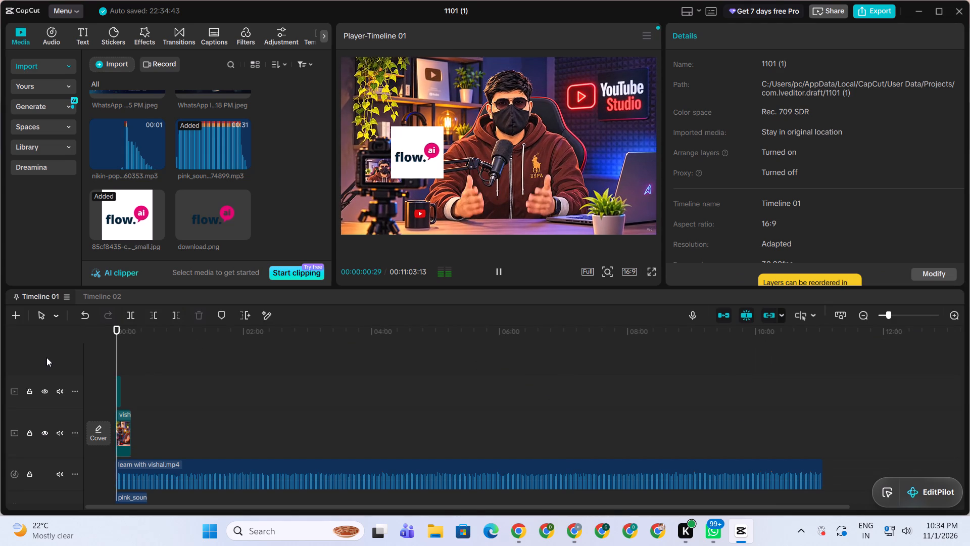
{"action": "left_click_drag", "start_coordinate": [120, 326], "coordinate": [95, 333]}
{"action": "key", "text": "space"}
{"action": "key", "text": "space"}
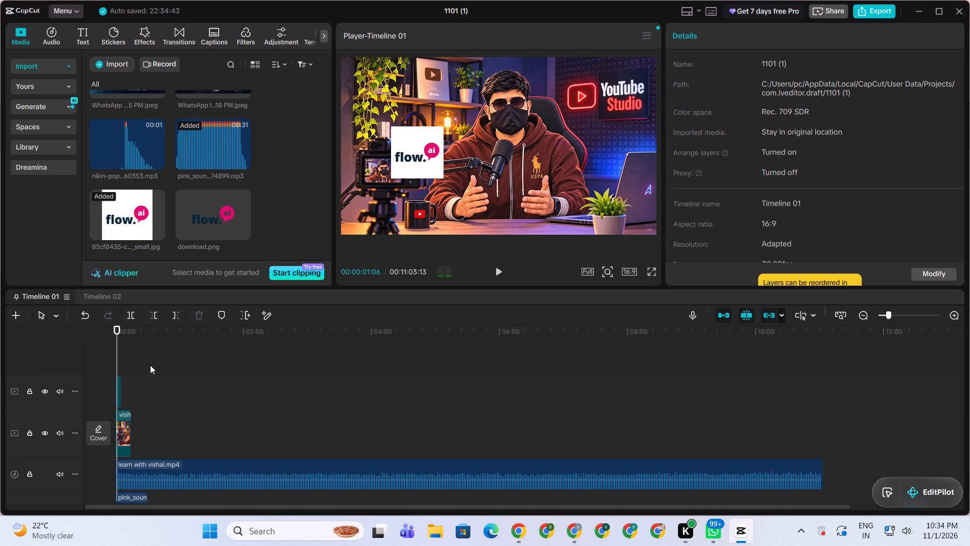
Replay the first half second from the start, with the timeline enlarged, to check the flow.ai overlay.
{"action": "left_click_drag", "start_coordinate": [123, 330], "coordinate": [87, 338]}
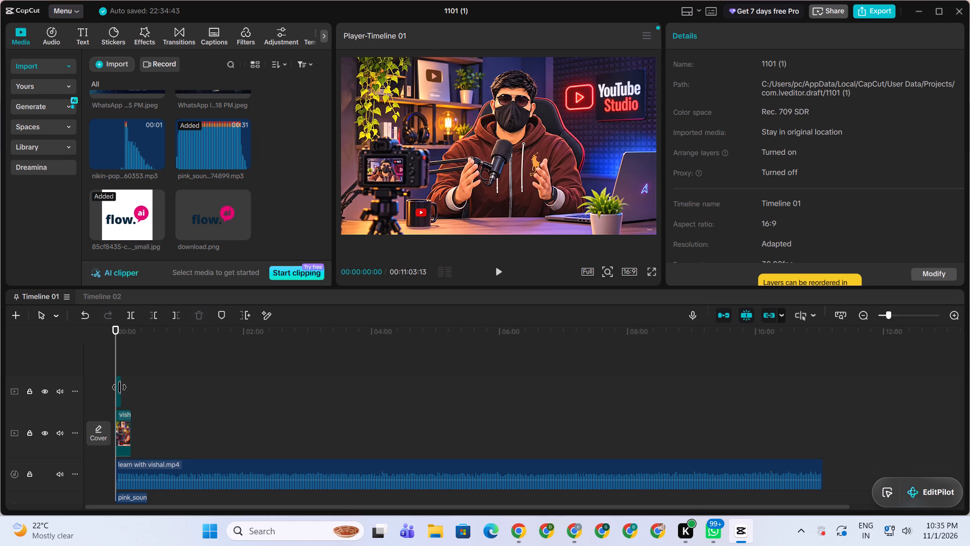
{"action": "left_click", "coordinate": [118, 389]}
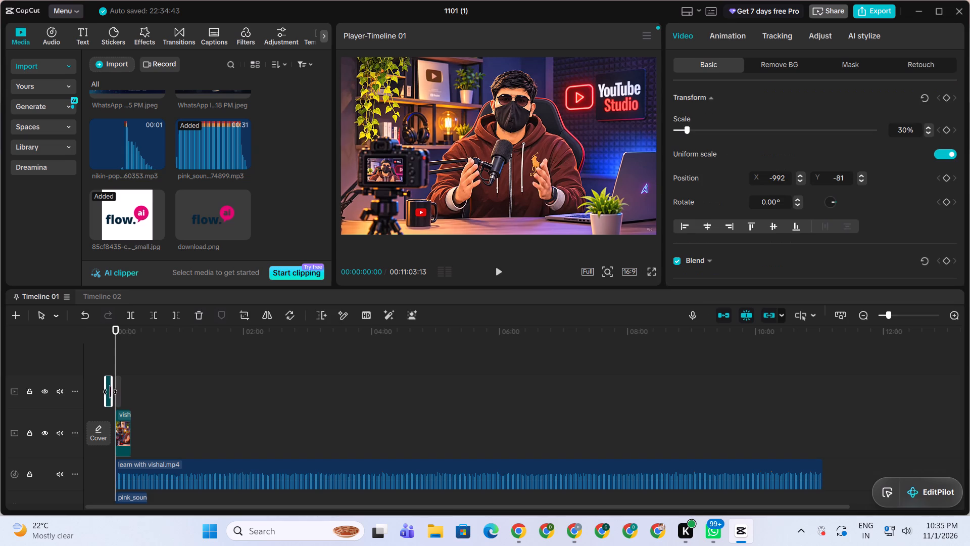
{"action": "left_click", "coordinate": [190, 396]}
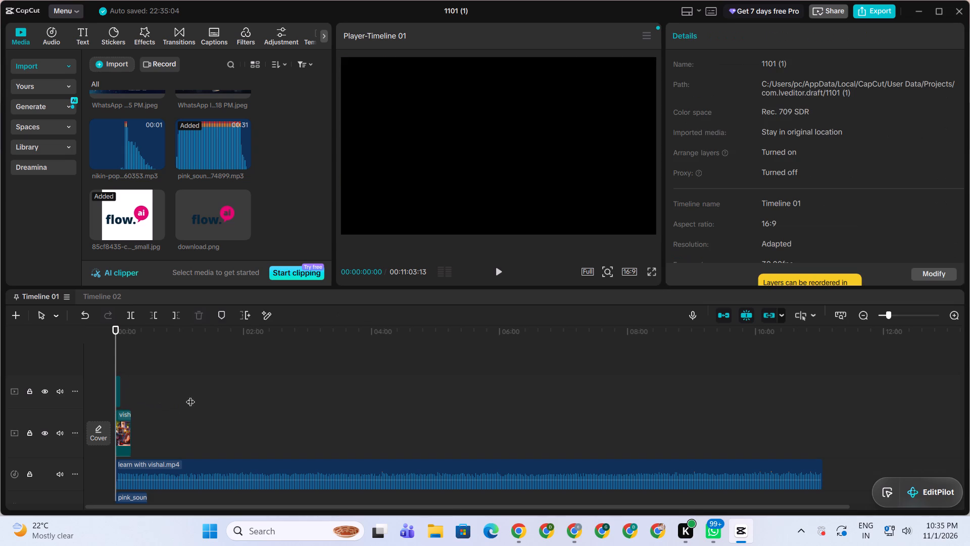
{"action": "left_click_drag", "start_coordinate": [137, 333], "coordinate": [96, 342]}
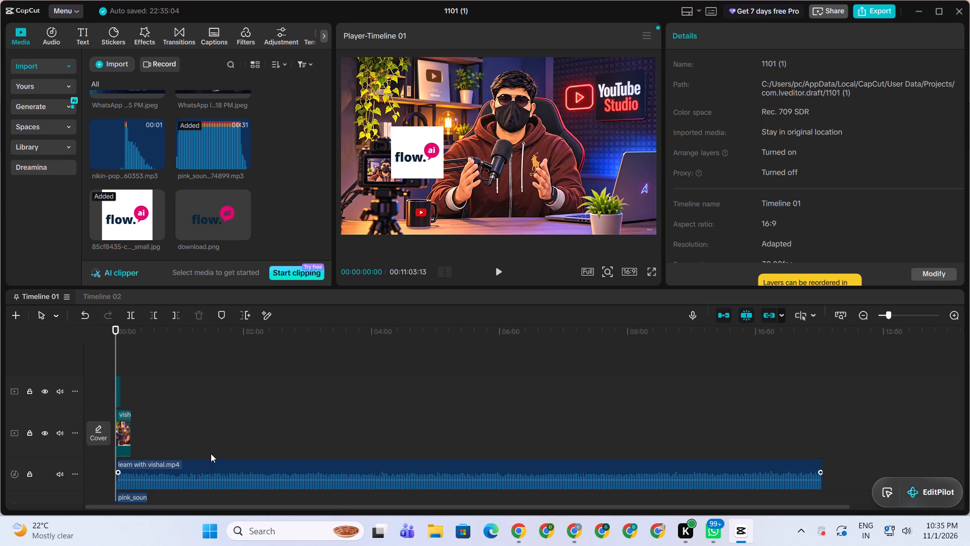
{"action": "scroll", "coordinate": [212, 438], "scroll_direction": "up", "scroll_amount": 18, "text": "ctrl"}
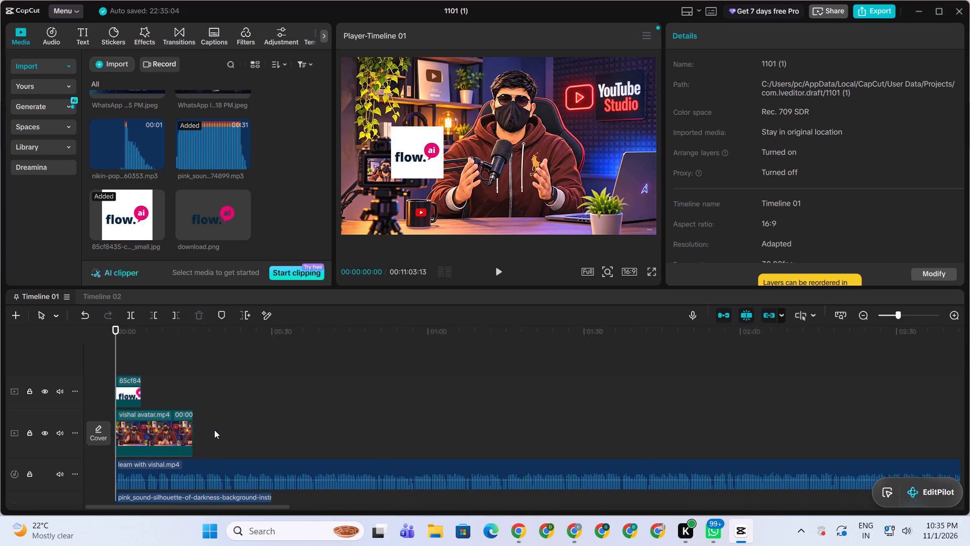
{"action": "scroll", "coordinate": [214, 430], "scroll_direction": "up", "scroll_amount": 14, "text": "ctrl"}
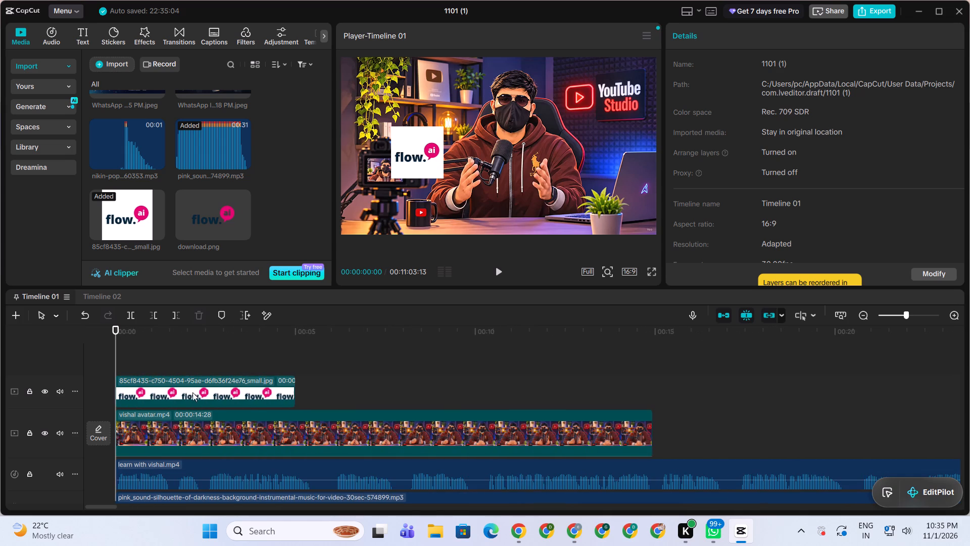
{"action": "left_click_drag", "start_coordinate": [155, 332], "coordinate": [64, 334]}
{"action": "key", "text": "space"}
{"action": "key", "text": "space"}
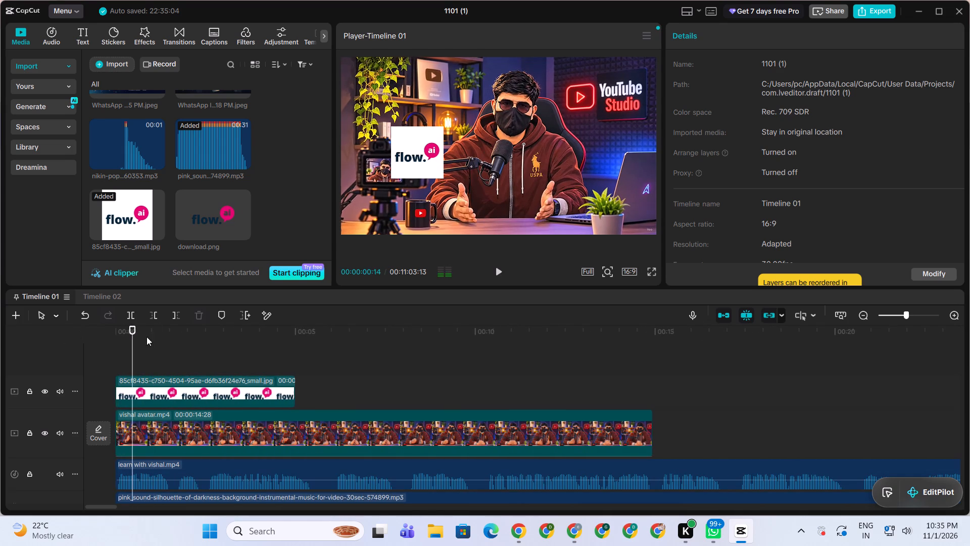
{"action": "left_click_drag", "start_coordinate": [135, 330], "coordinate": [105, 337]}
Search the transitions for popup and download the Popup Posts transition.
{"action": "left_click", "coordinate": [169, 387]}
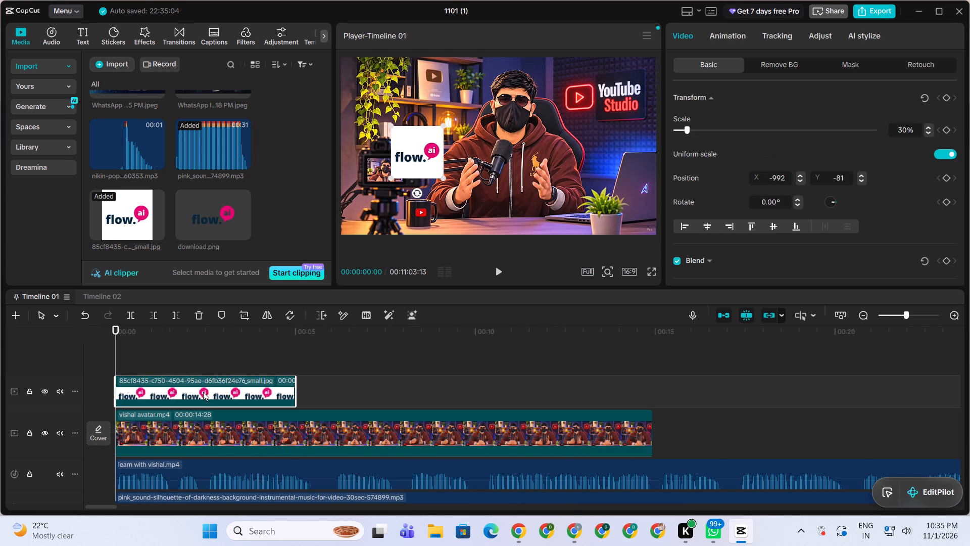
{"action": "left_click", "coordinate": [179, 36]}
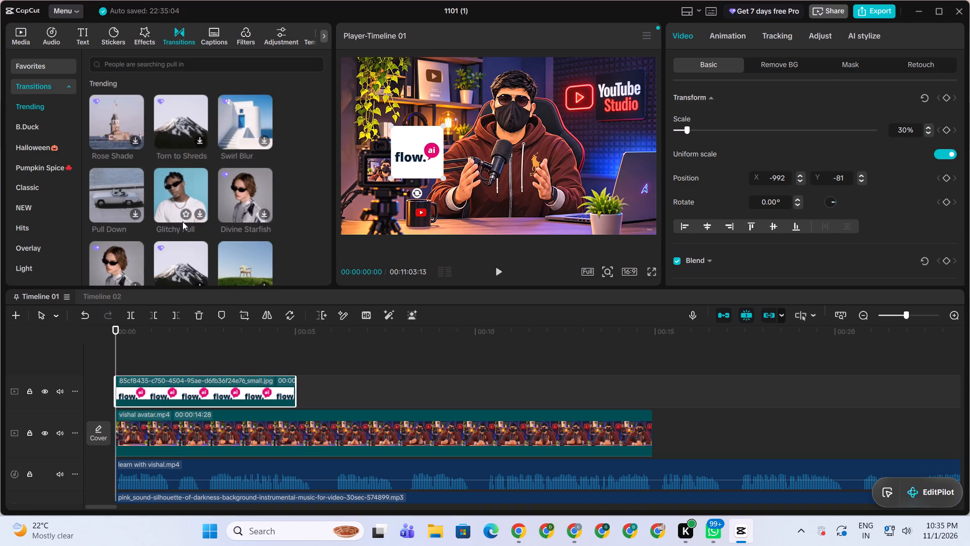
{"action": "scroll", "coordinate": [179, 227], "scroll_direction": "down", "scroll_amount": 3}
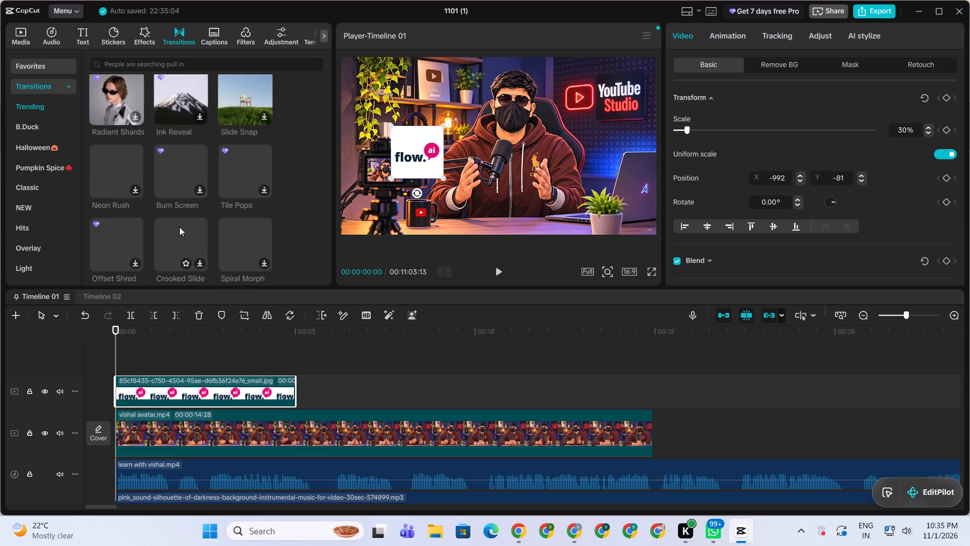
{"action": "scroll", "coordinate": [179, 227], "scroll_direction": "up", "scroll_amount": 1}
{"action": "left_click", "coordinate": [155, 65]}
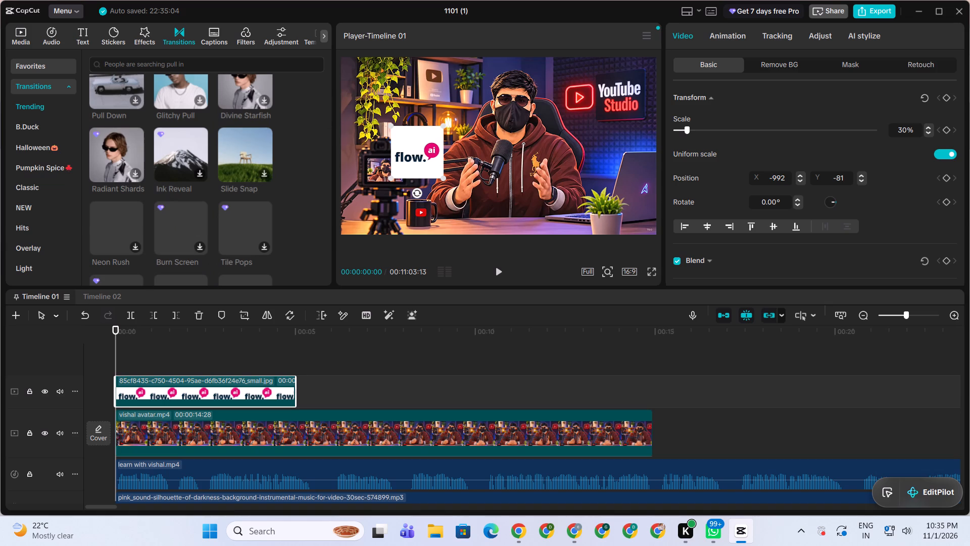
{"action": "type", "text": "pop"}
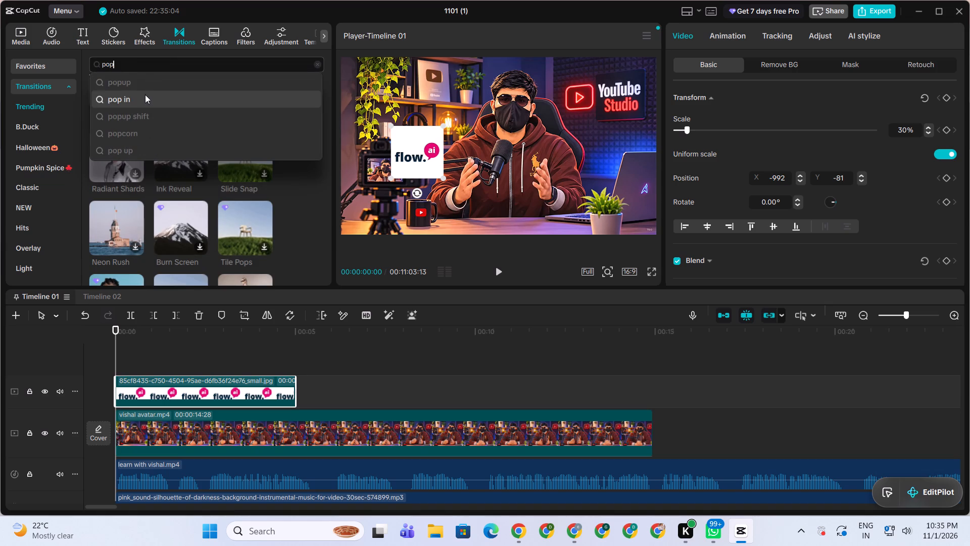
{"action": "left_click", "coordinate": [146, 84]}
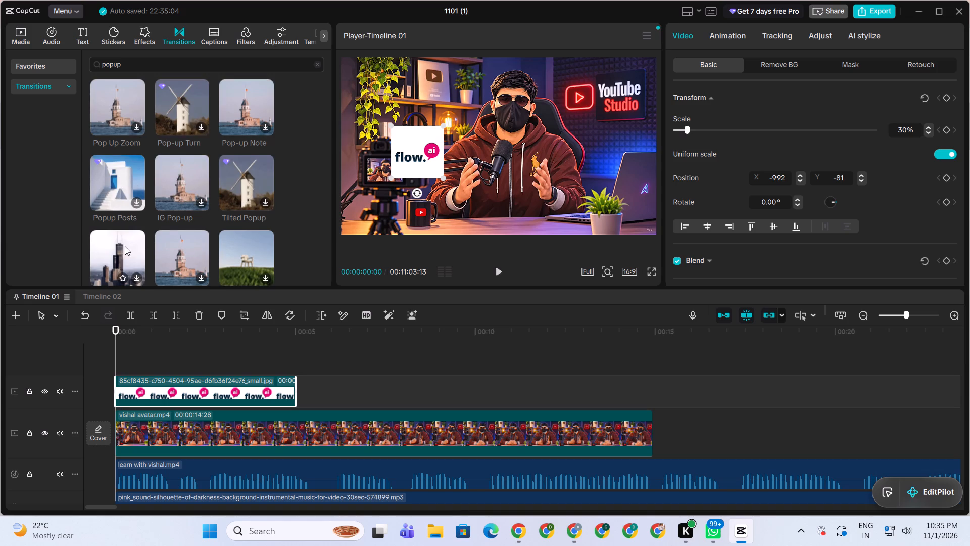
{"action": "scroll", "coordinate": [125, 251], "scroll_direction": "down", "scroll_amount": 1}
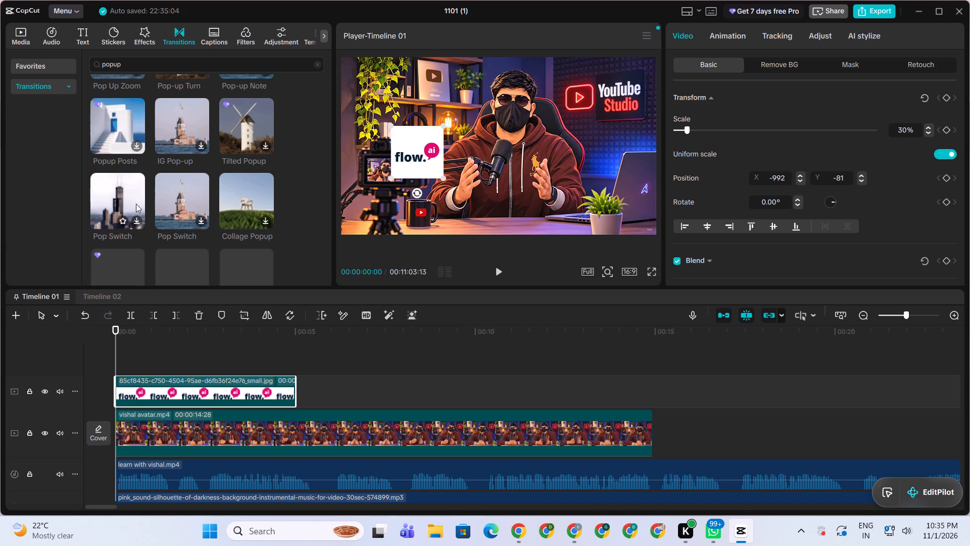
{"action": "scroll", "coordinate": [173, 208], "scroll_direction": "up", "scroll_amount": 2}
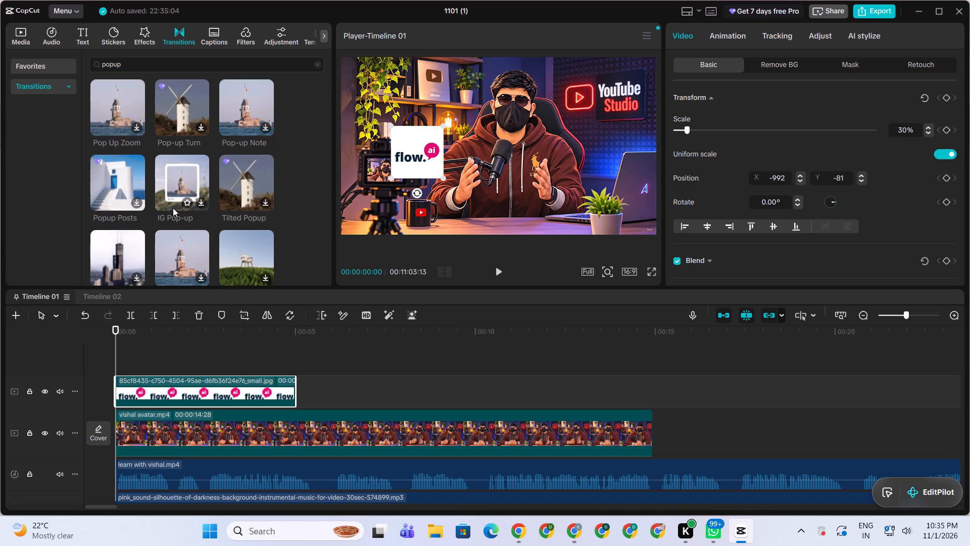
{"action": "scroll", "coordinate": [172, 208], "scroll_direction": "up", "scroll_amount": 1}
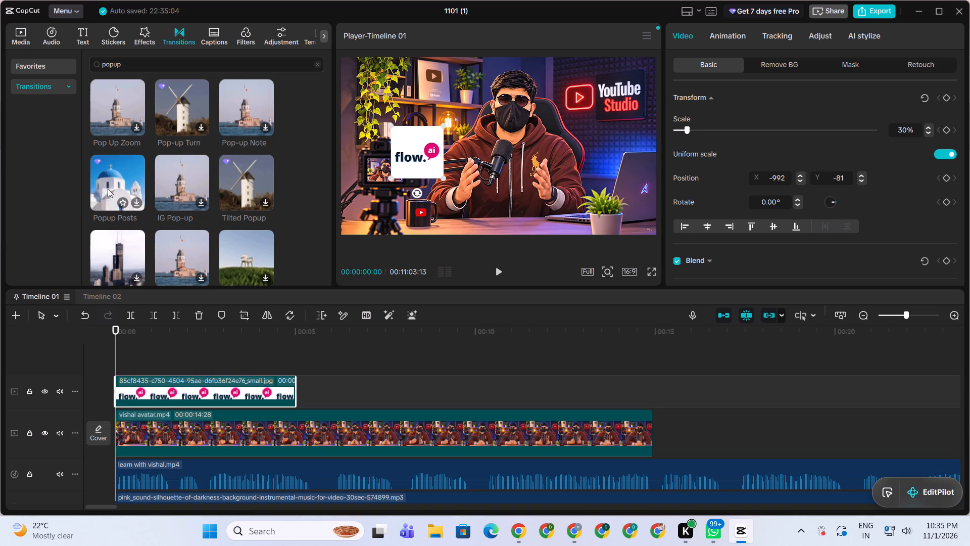
{"action": "left_click", "coordinate": [137, 202]}
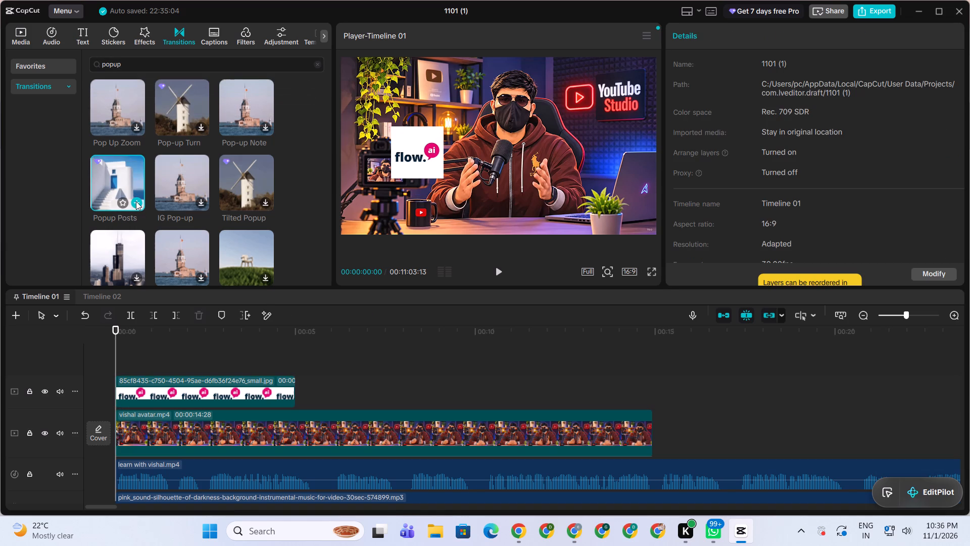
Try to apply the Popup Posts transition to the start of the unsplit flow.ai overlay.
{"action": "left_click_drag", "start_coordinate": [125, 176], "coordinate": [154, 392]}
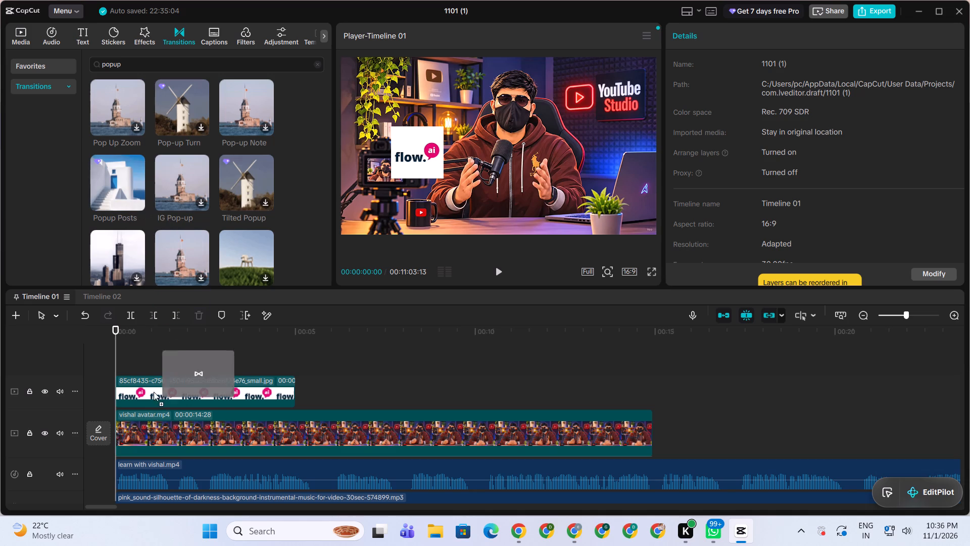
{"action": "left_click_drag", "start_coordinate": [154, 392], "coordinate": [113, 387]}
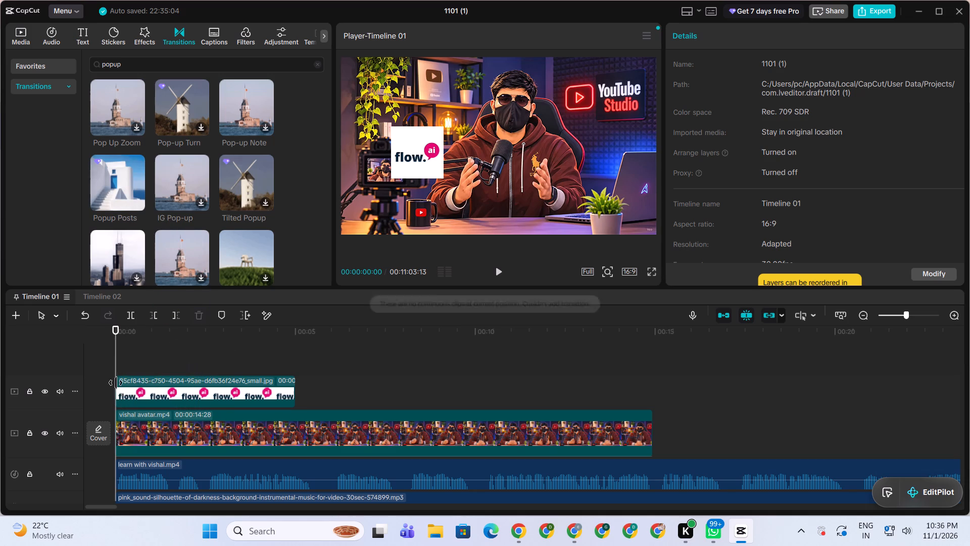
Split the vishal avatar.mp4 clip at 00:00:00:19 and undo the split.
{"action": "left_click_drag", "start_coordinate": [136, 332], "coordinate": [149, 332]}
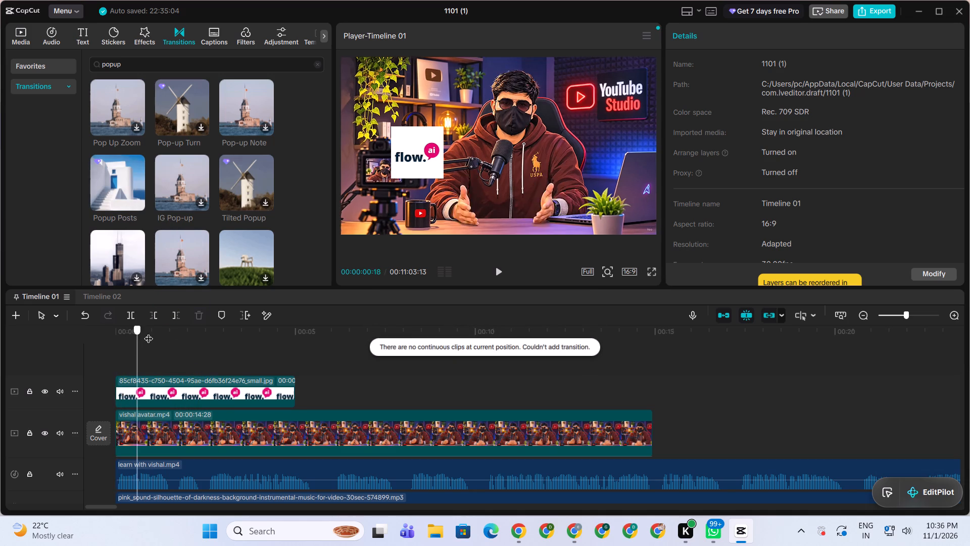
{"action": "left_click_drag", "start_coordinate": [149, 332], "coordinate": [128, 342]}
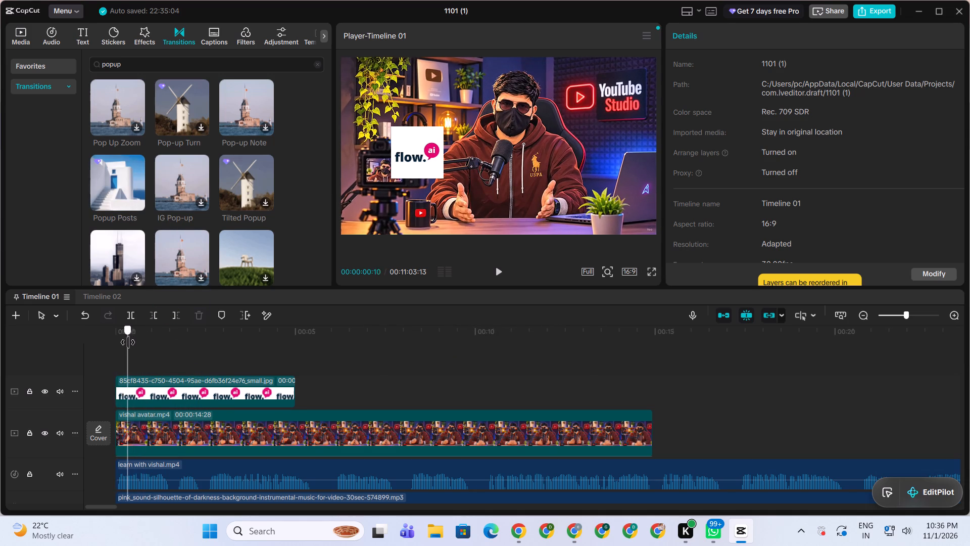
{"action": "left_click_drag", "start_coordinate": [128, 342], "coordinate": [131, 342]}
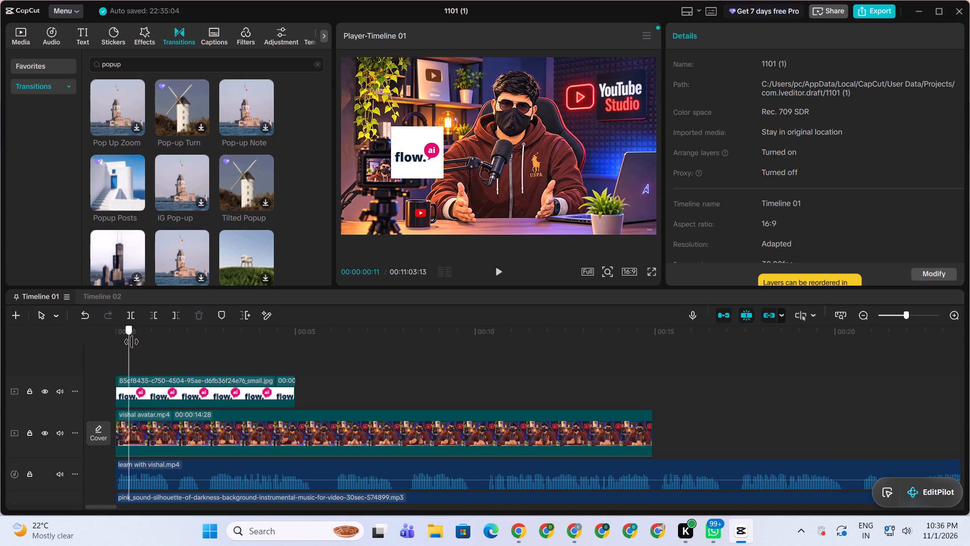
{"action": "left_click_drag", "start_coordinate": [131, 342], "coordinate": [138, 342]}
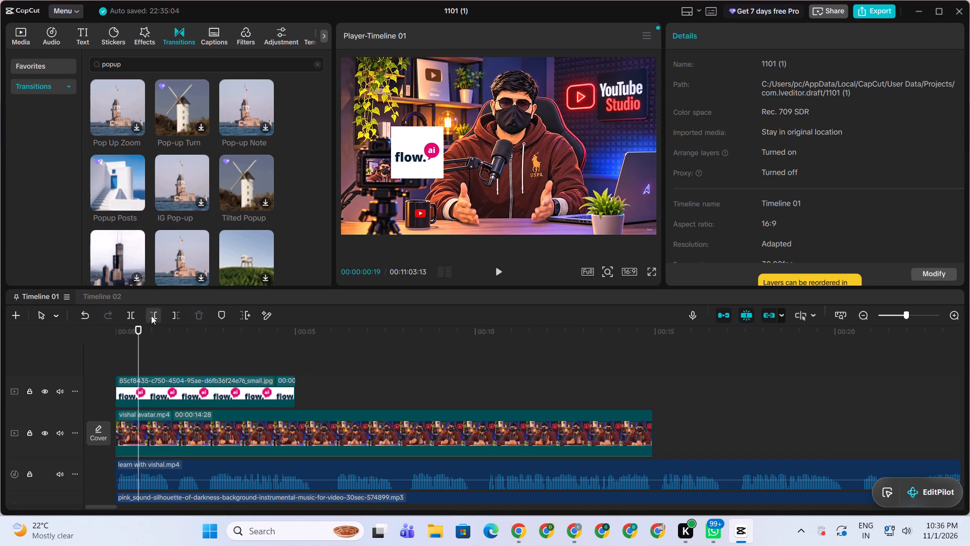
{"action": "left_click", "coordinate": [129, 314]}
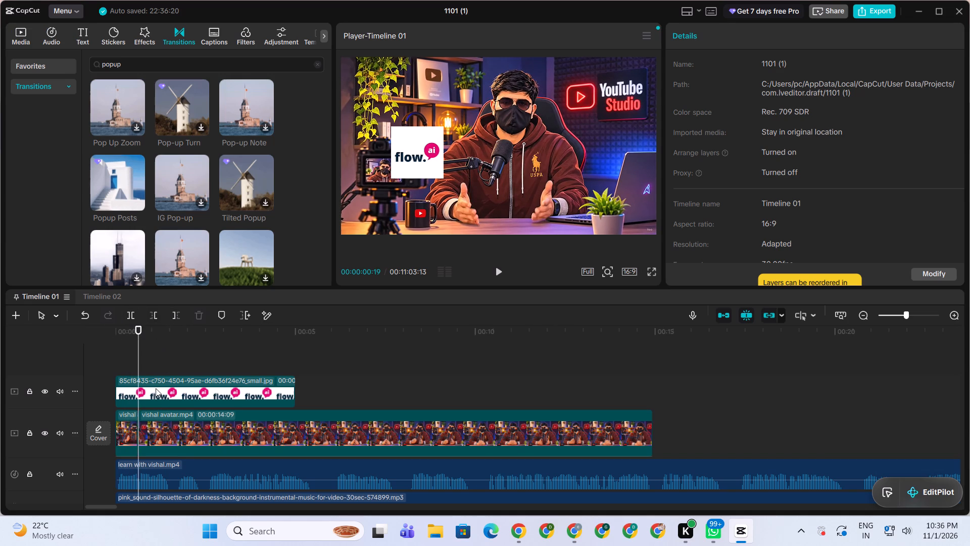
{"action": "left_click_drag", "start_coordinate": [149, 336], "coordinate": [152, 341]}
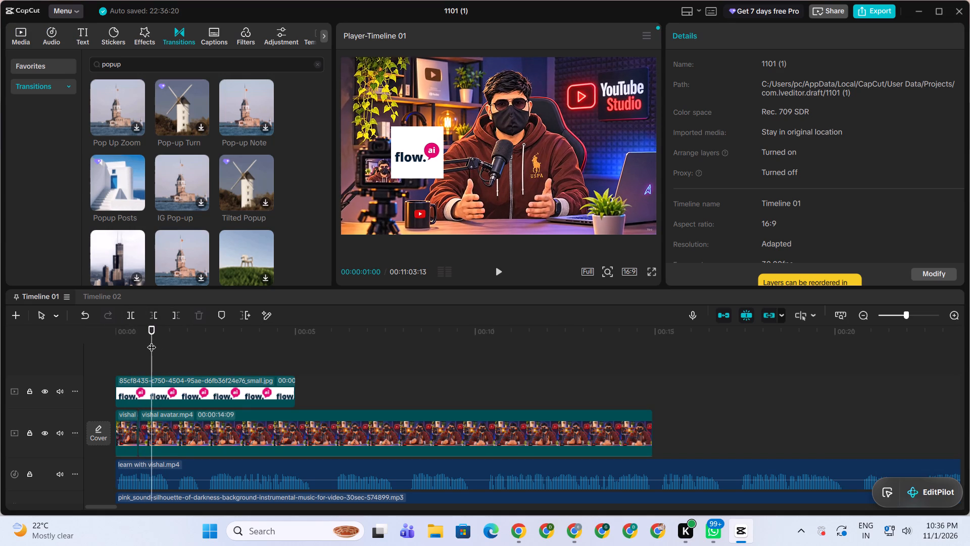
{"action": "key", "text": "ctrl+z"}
Split the flow.ai overlay at 00:00:01:00 and add the Popup Posts transition at the cut, allowing duplicate frames.
{"action": "left_click", "coordinate": [164, 386]}
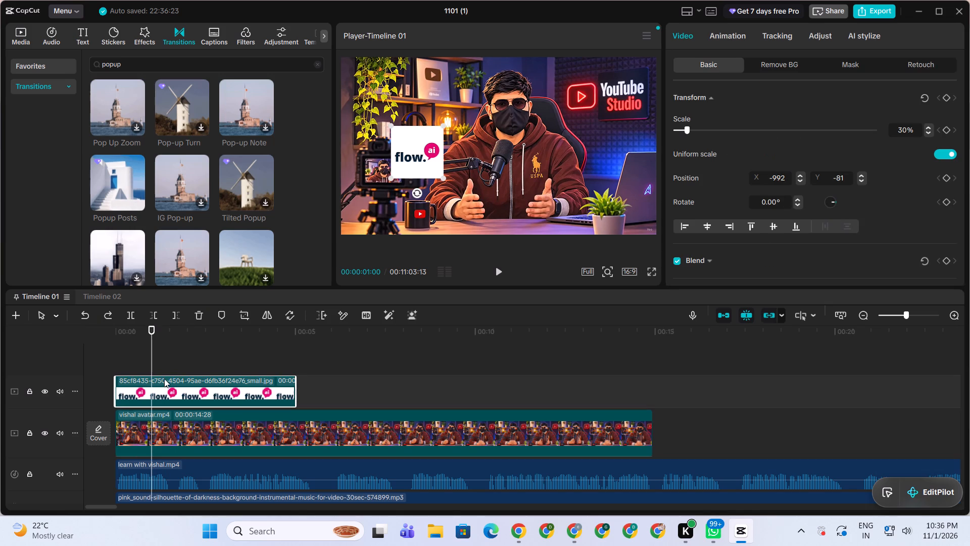
{"action": "left_click", "coordinate": [129, 314]}
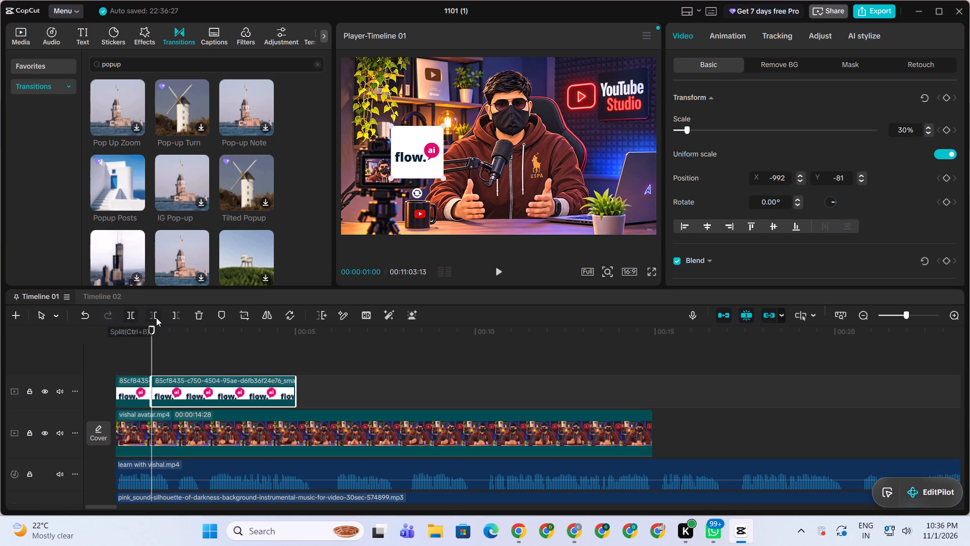
{"action": "left_click_drag", "start_coordinate": [158, 326], "coordinate": [154, 335]}
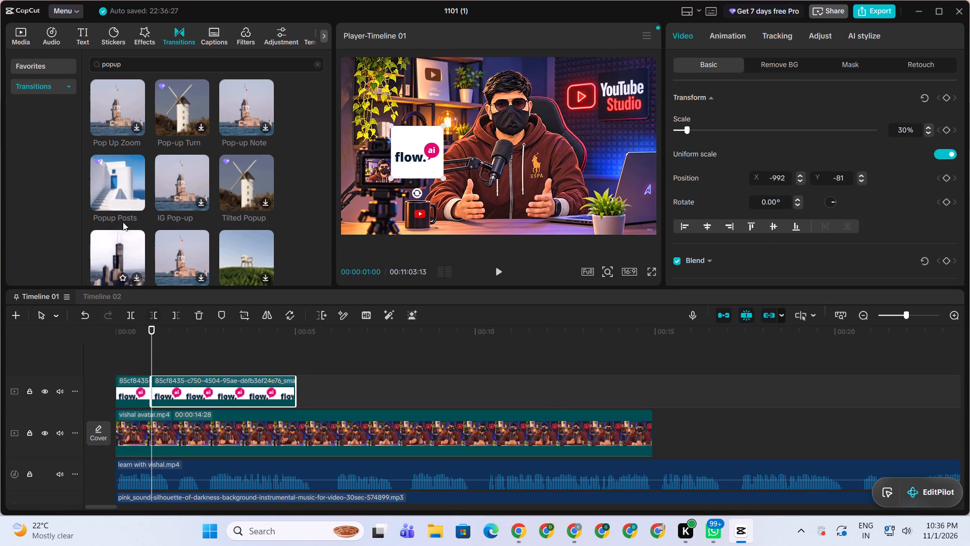
{"action": "left_click_drag", "start_coordinate": [120, 180], "coordinate": [132, 392]}
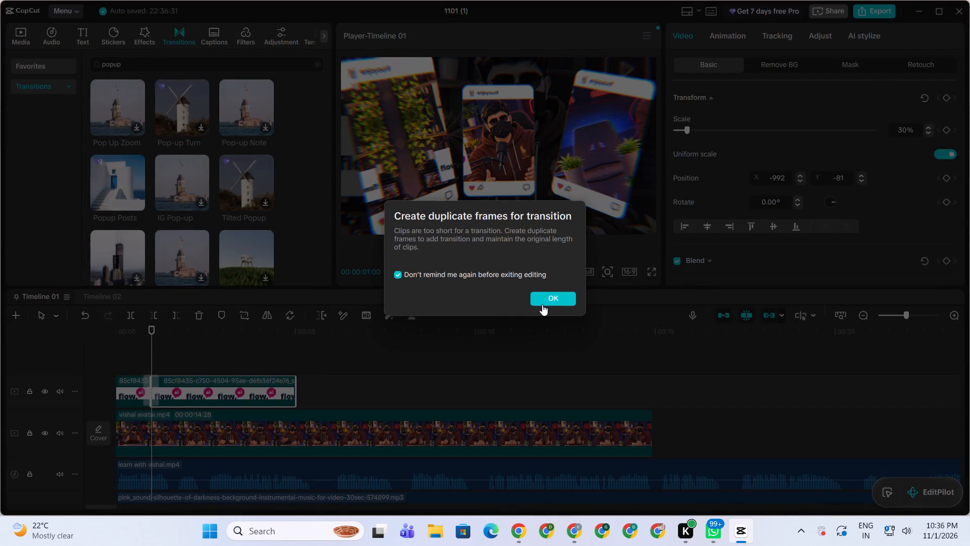
{"action": "left_click", "coordinate": [544, 302]}
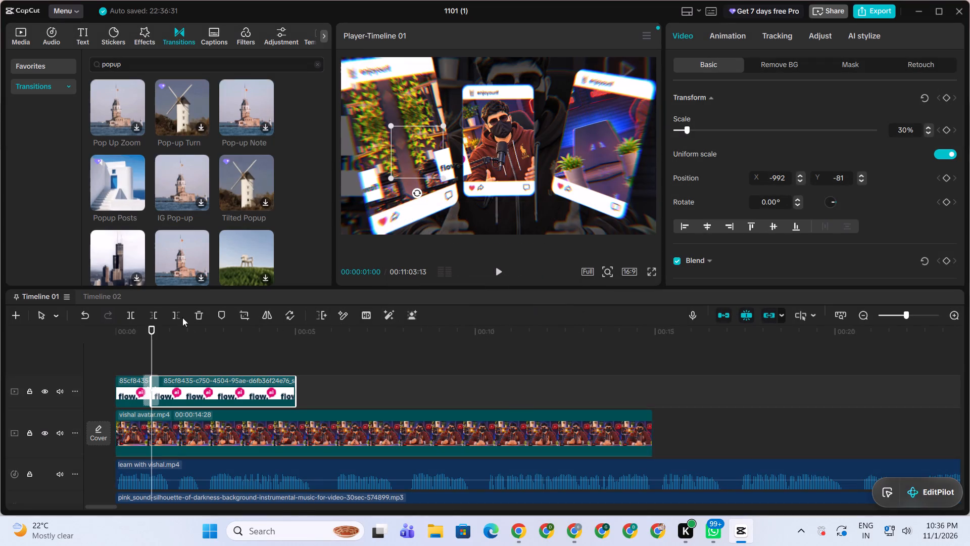
Play the first two seconds and scrub back through the Popup Posts transition to check how it looks.
{"action": "left_click_drag", "start_coordinate": [152, 331], "coordinate": [111, 348]}
{"action": "key", "text": "space"}
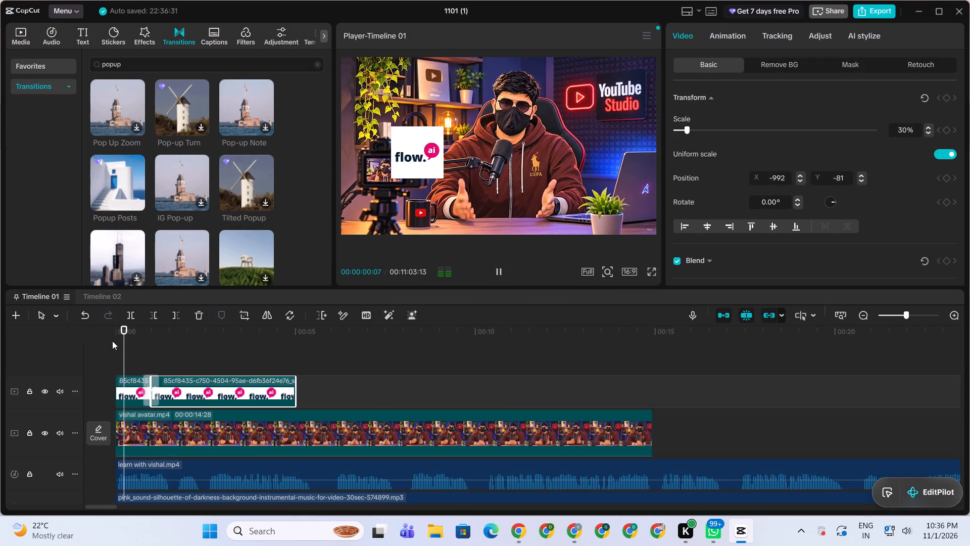
{"action": "key", "text": "space"}
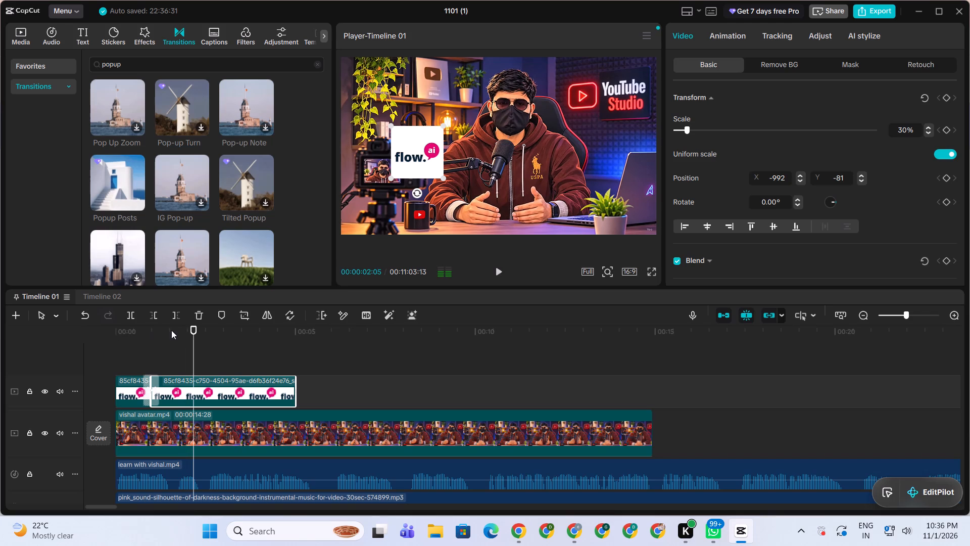
{"action": "left_click_drag", "start_coordinate": [186, 332], "coordinate": [152, 341]}
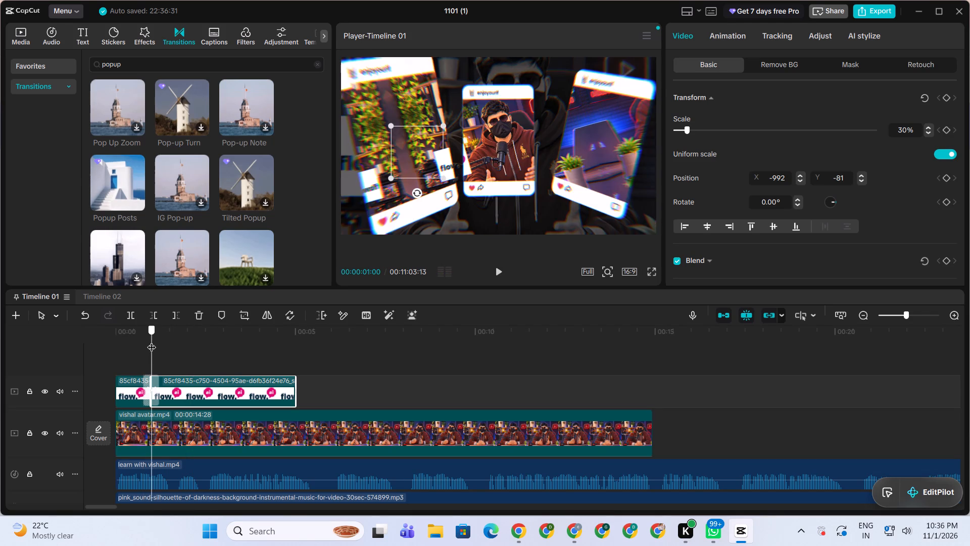
{"action": "left_click_drag", "start_coordinate": [152, 341], "coordinate": [132, 349]}
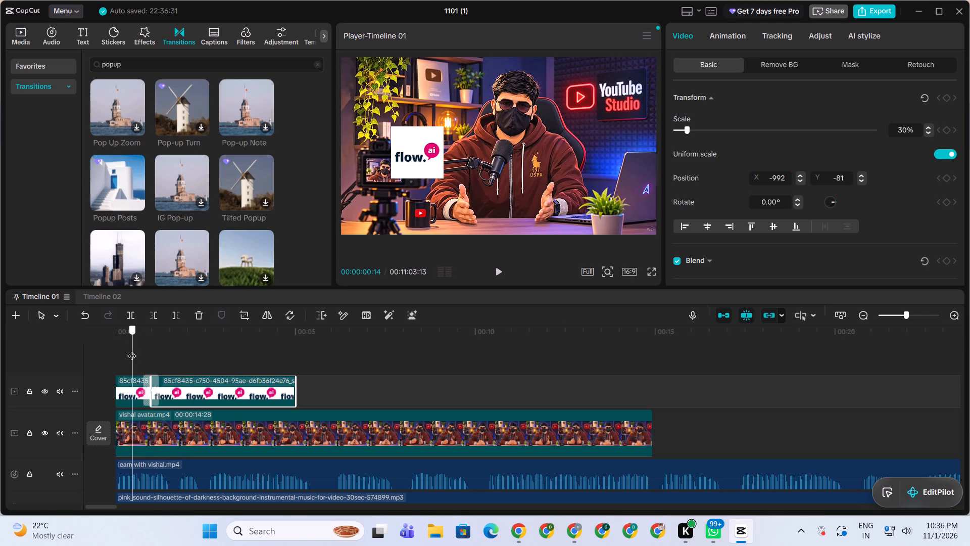
{"action": "left_click_drag", "start_coordinate": [132, 349], "coordinate": [130, 349]}
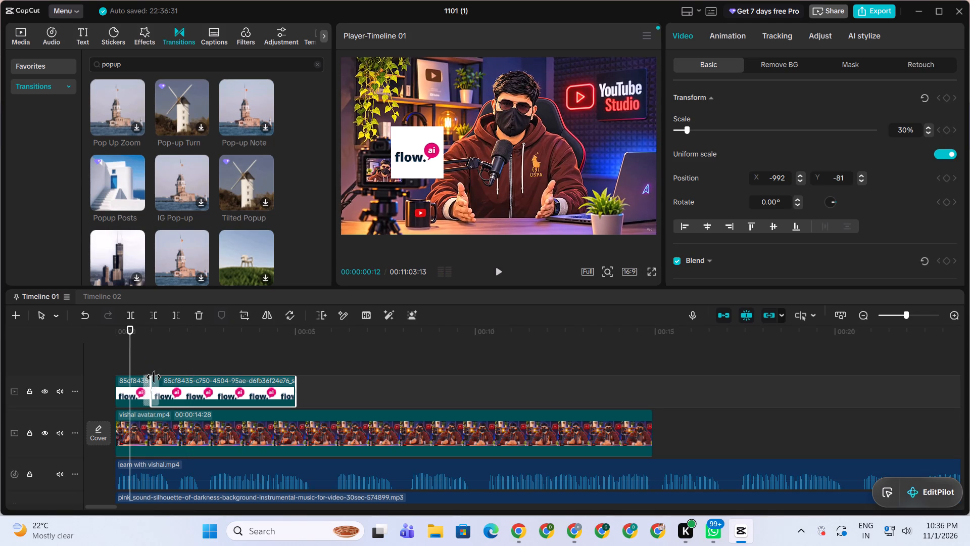
Delete the Popup Posts transition from the cut between the two flow.ai overlay segments.
{"action": "left_click", "coordinate": [151, 394]}
{"action": "left_click", "coordinate": [171, 352]}
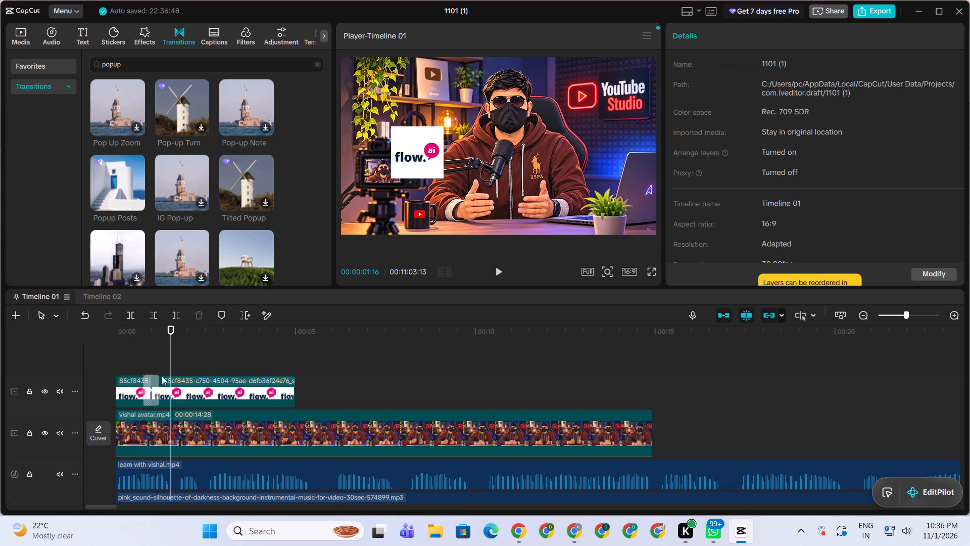
{"action": "left_click", "coordinate": [150, 388]}
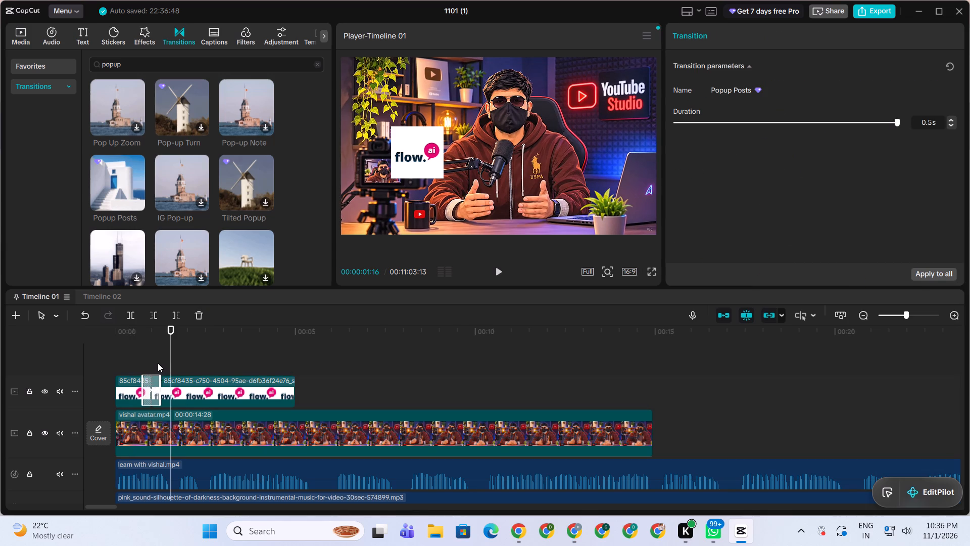
{"action": "key", "text": "Delete"}
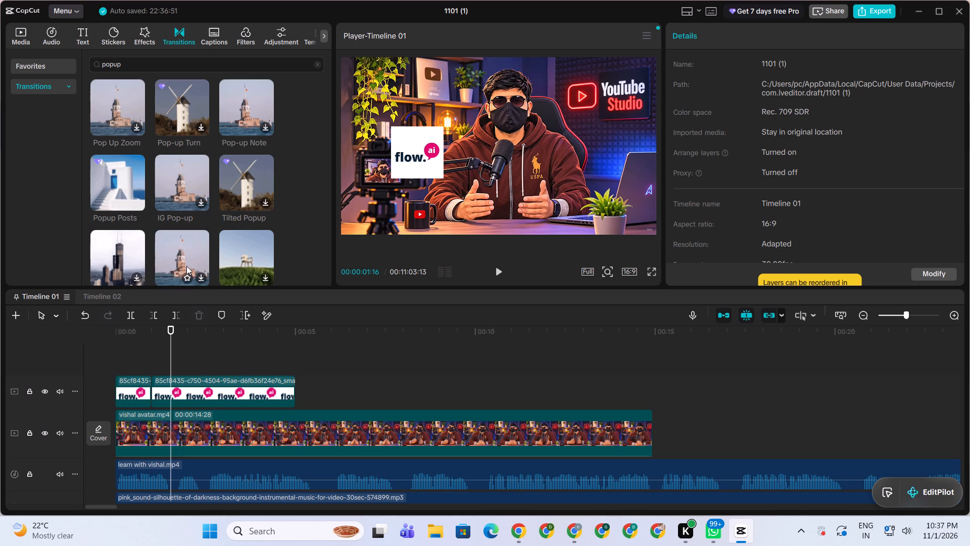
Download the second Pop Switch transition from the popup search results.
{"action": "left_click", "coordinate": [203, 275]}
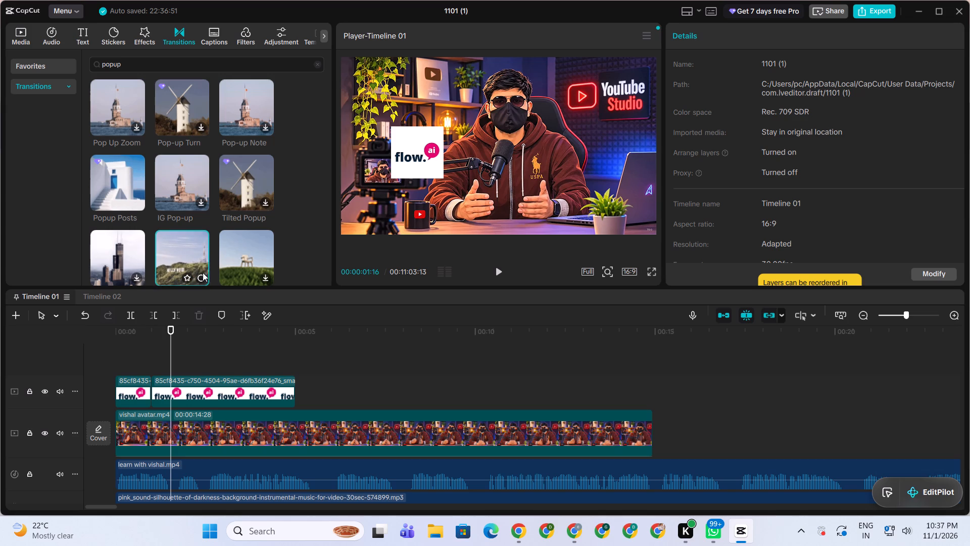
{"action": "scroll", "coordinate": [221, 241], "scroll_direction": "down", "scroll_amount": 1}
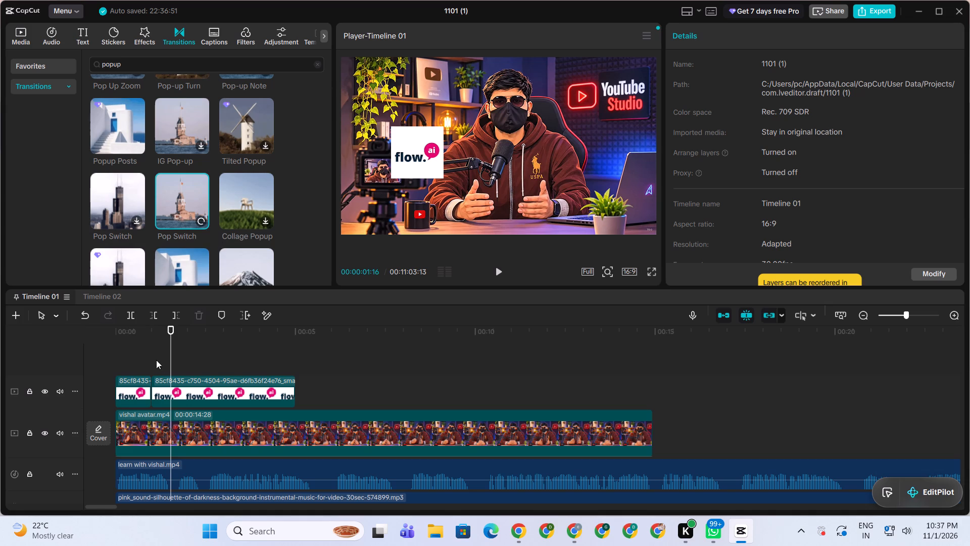
Play the opening second to find the logo's entry point and trim the first flow.ai segment's start to 00:00:00:07.
{"action": "left_click_drag", "start_coordinate": [154, 329], "coordinate": [103, 352]}
{"action": "key", "text": "space"}
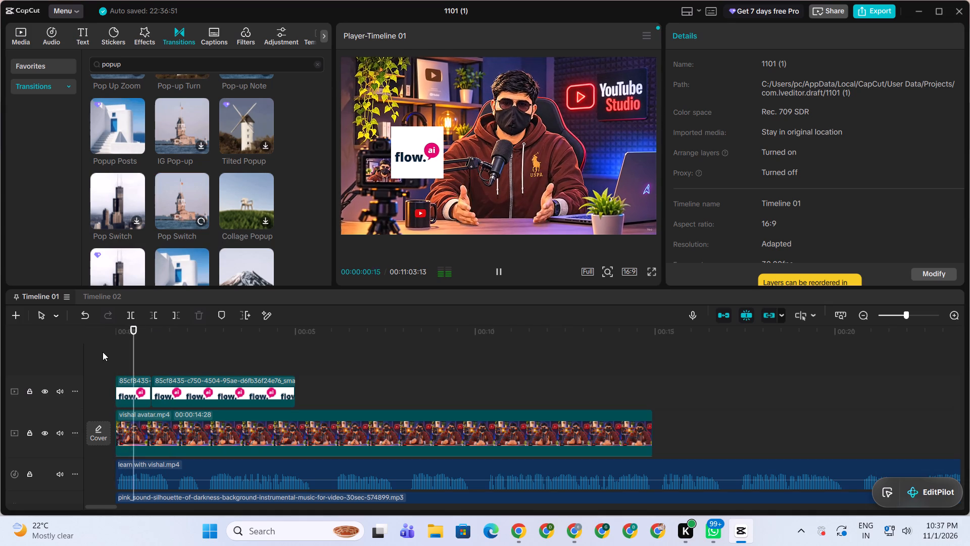
{"action": "key", "text": "space"}
{"action": "left_click_drag", "start_coordinate": [140, 327], "coordinate": [100, 346]}
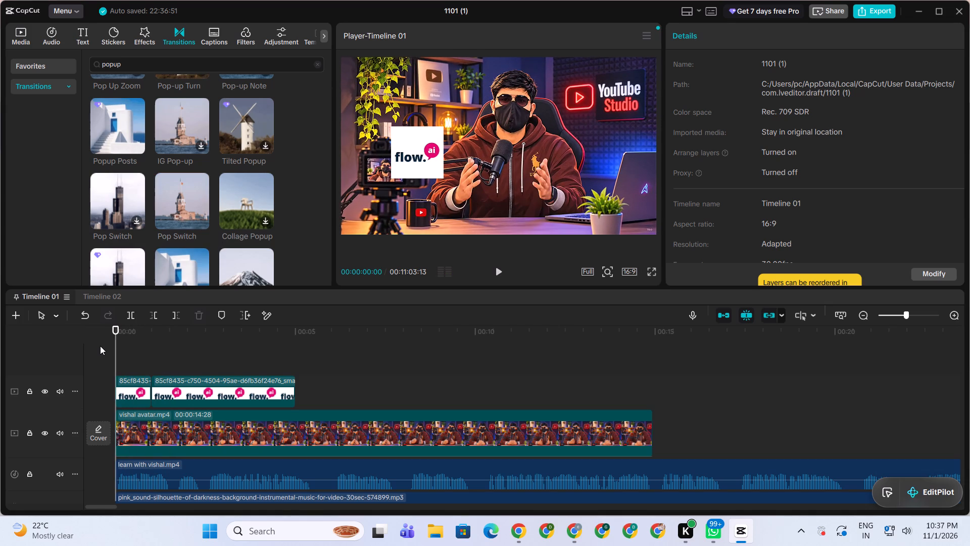
{"action": "key", "text": "space"}
{"action": "key", "text": "space"}
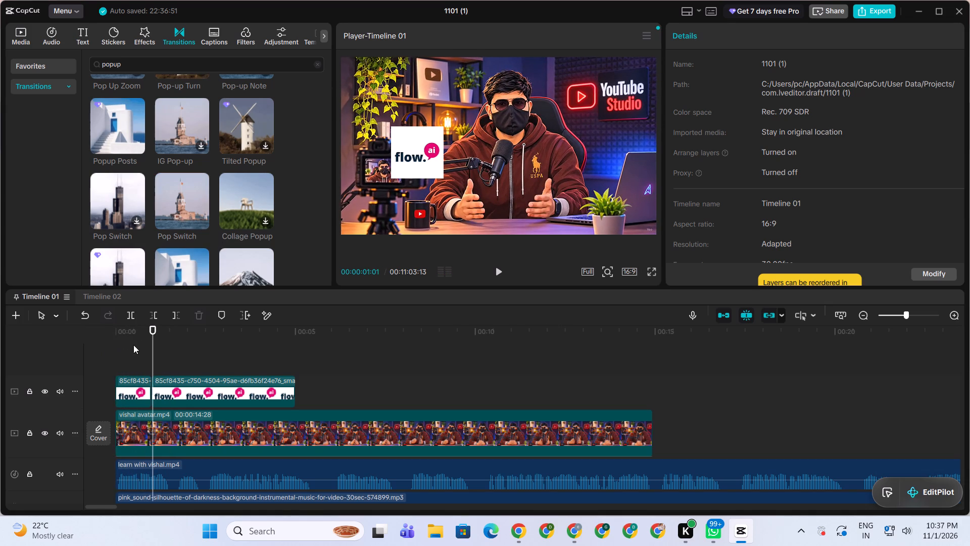
{"action": "left_click_drag", "start_coordinate": [137, 332], "coordinate": [125, 339]}
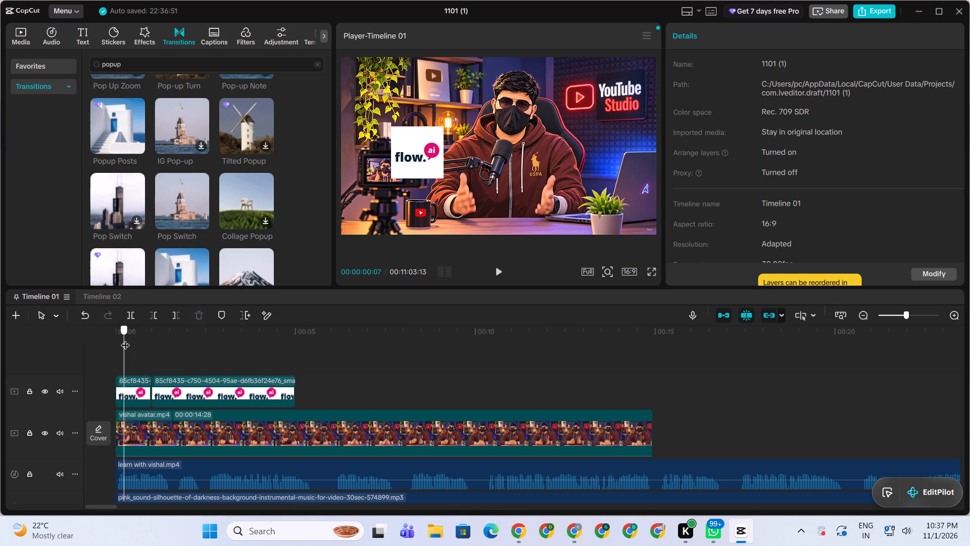
{"action": "left_click_drag", "start_coordinate": [125, 339], "coordinate": [124, 339]}
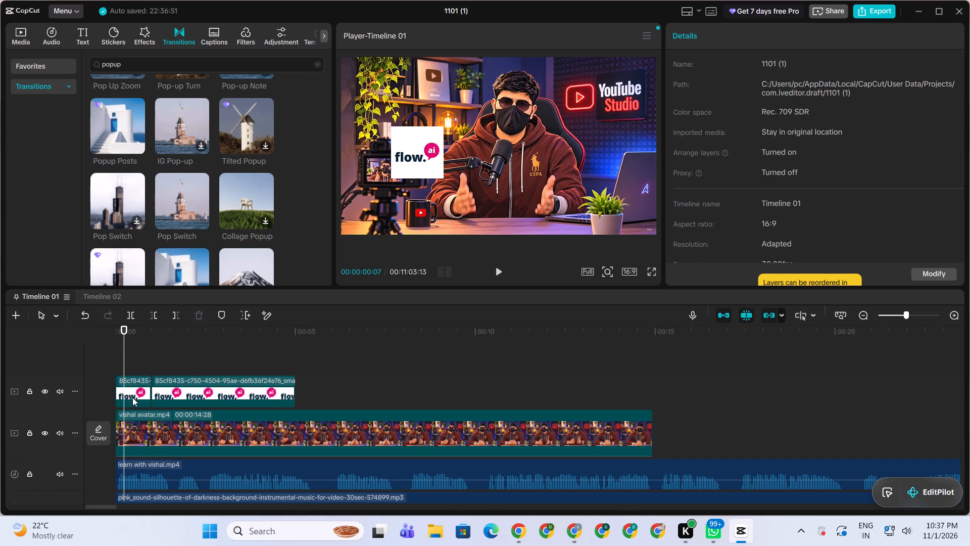
{"action": "left_click", "coordinate": [130, 388]}
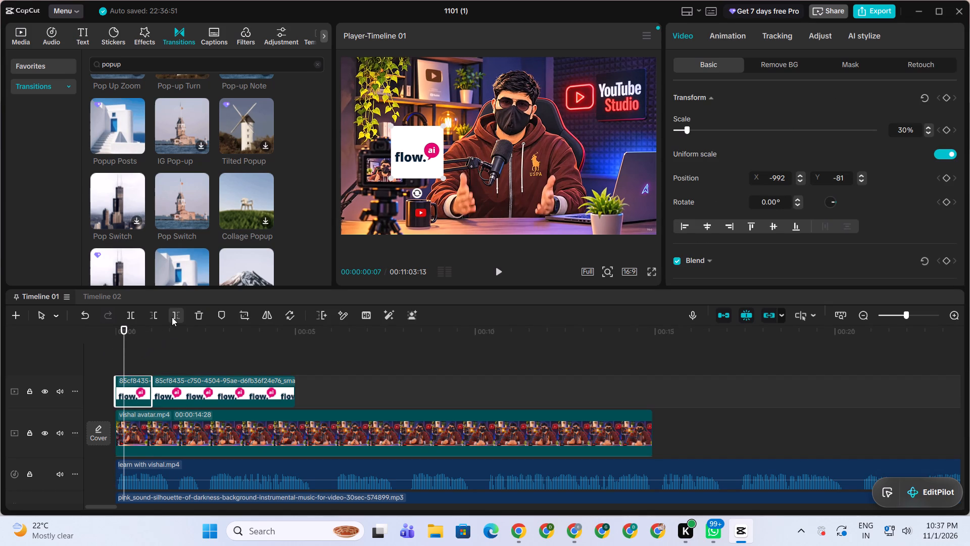
{"action": "left_click", "coordinate": [155, 315]}
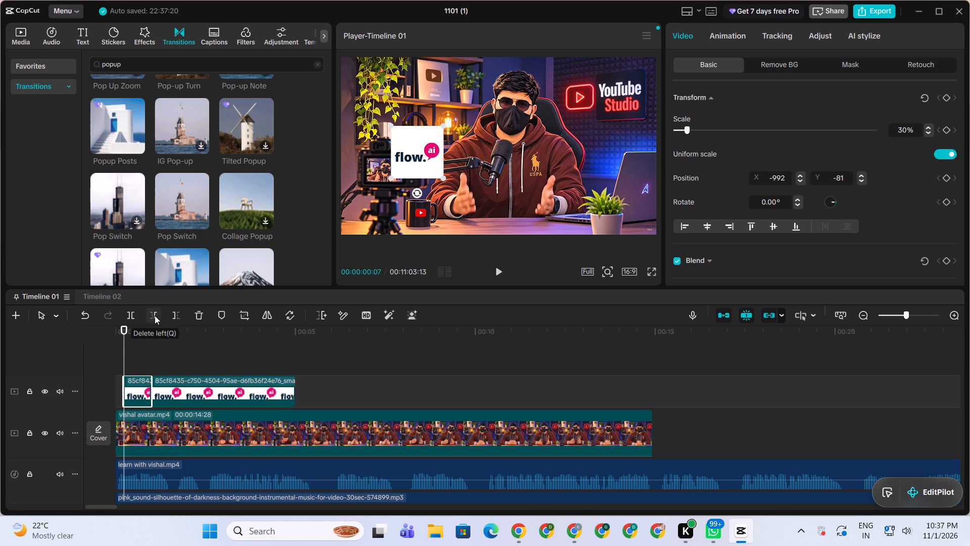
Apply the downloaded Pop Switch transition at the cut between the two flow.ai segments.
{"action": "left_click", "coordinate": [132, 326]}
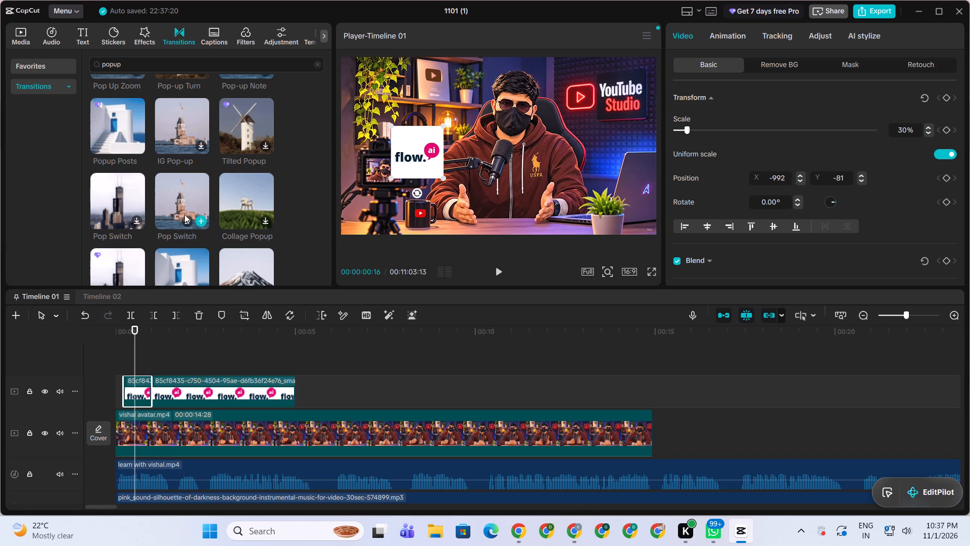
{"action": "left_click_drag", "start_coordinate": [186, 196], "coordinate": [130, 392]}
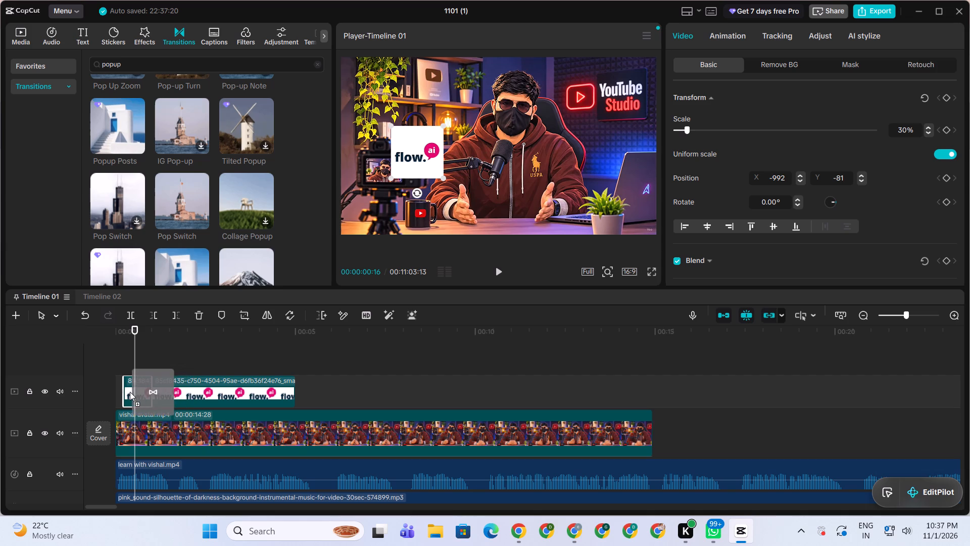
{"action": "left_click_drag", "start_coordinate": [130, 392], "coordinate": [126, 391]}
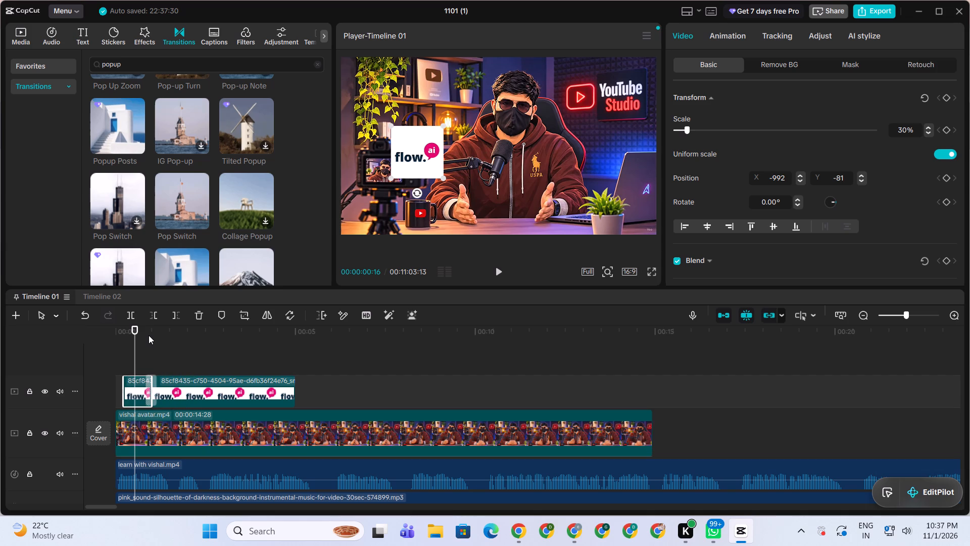
Play and scrub around 00:00:01:00 to examine how the Pop Switch transition affects the picture.
{"action": "key", "text": "space"}
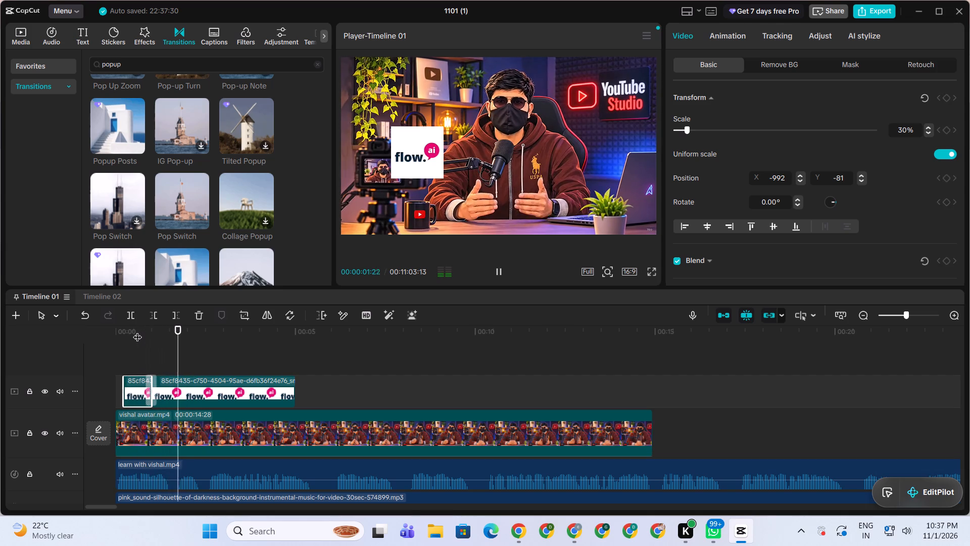
{"action": "key", "text": "space"}
{"action": "left_click", "coordinate": [147, 330]}
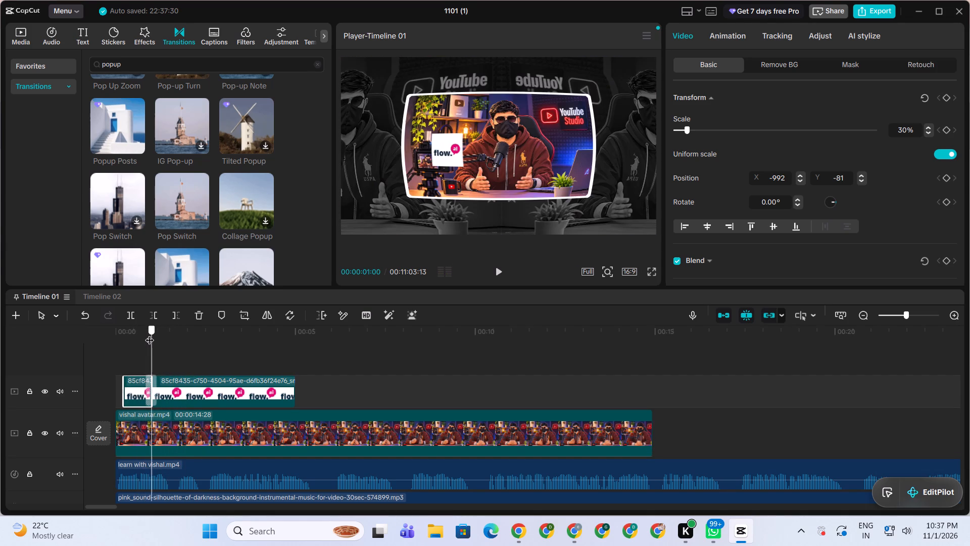
{"action": "key", "text": "space"}
{"action": "key", "text": "space"}
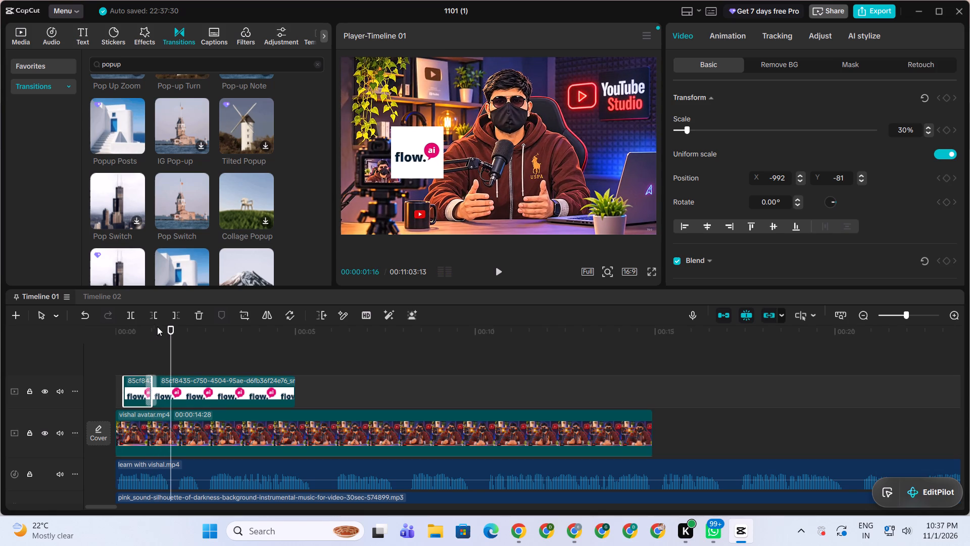
{"action": "left_click_drag", "start_coordinate": [163, 331], "coordinate": [149, 341]}
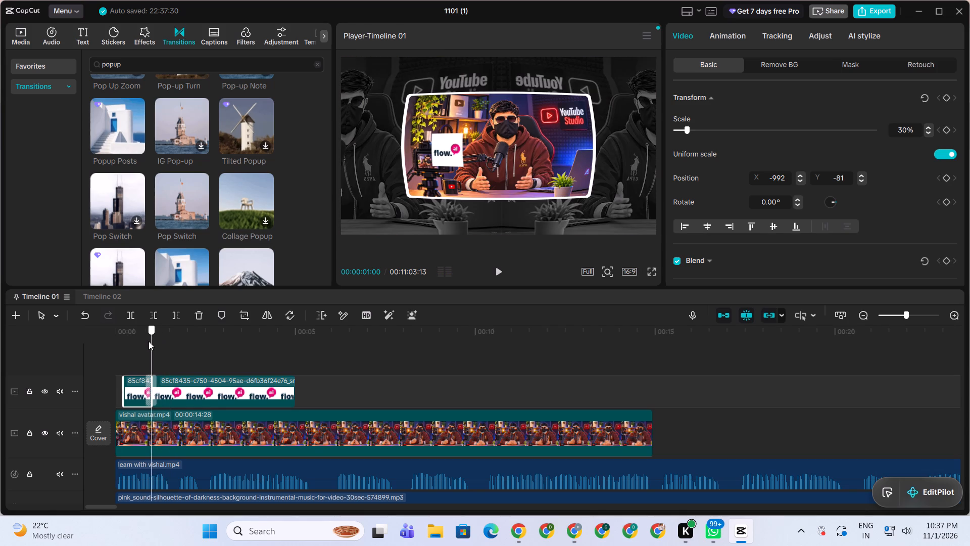
{"action": "left_click_drag", "start_coordinate": [149, 341], "coordinate": [152, 339]}
{"action": "key", "text": "space"}
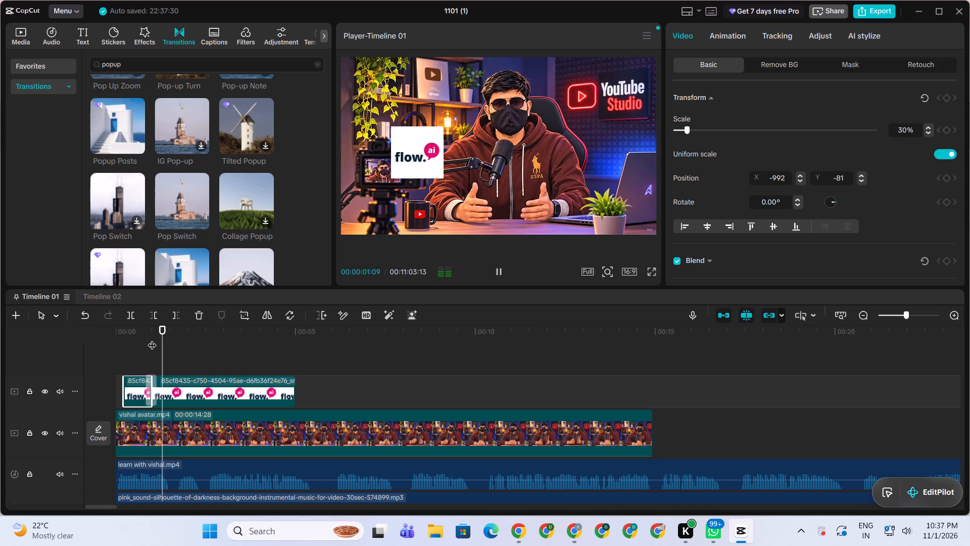
{"action": "key", "text": "space"}
{"action": "left_click_drag", "start_coordinate": [195, 328], "coordinate": [154, 346]}
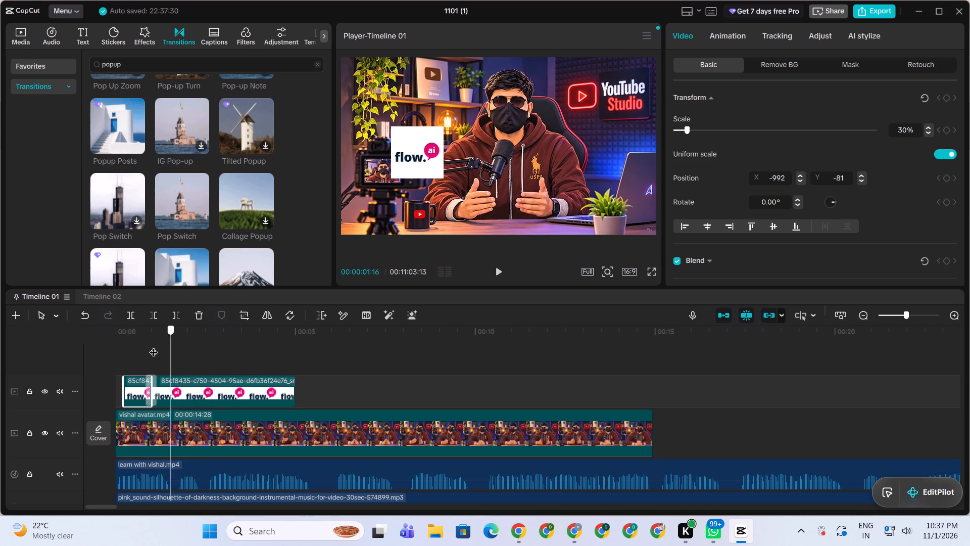
{"action": "left_click_drag", "start_coordinate": [154, 346], "coordinate": [147, 349]}
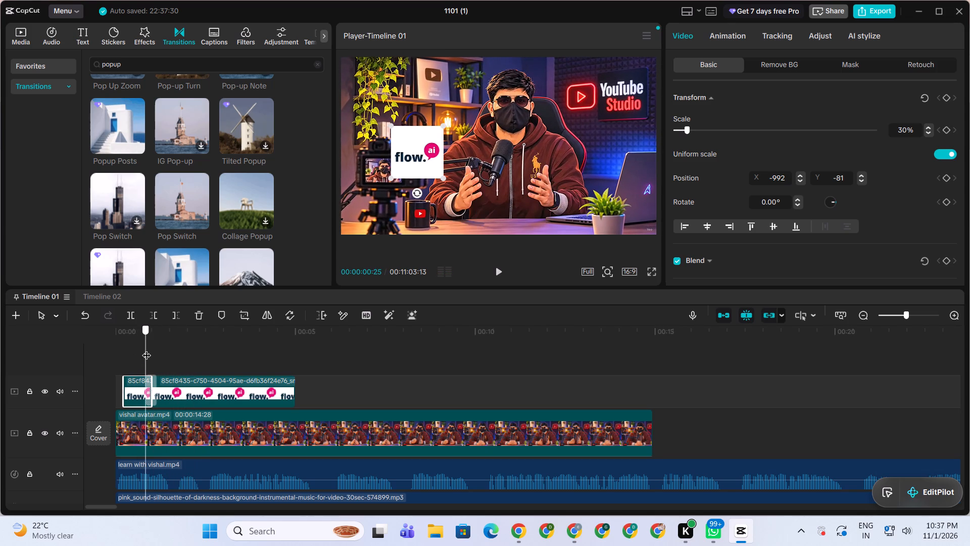
{"action": "left_click_drag", "start_coordinate": [147, 349], "coordinate": [148, 353]}
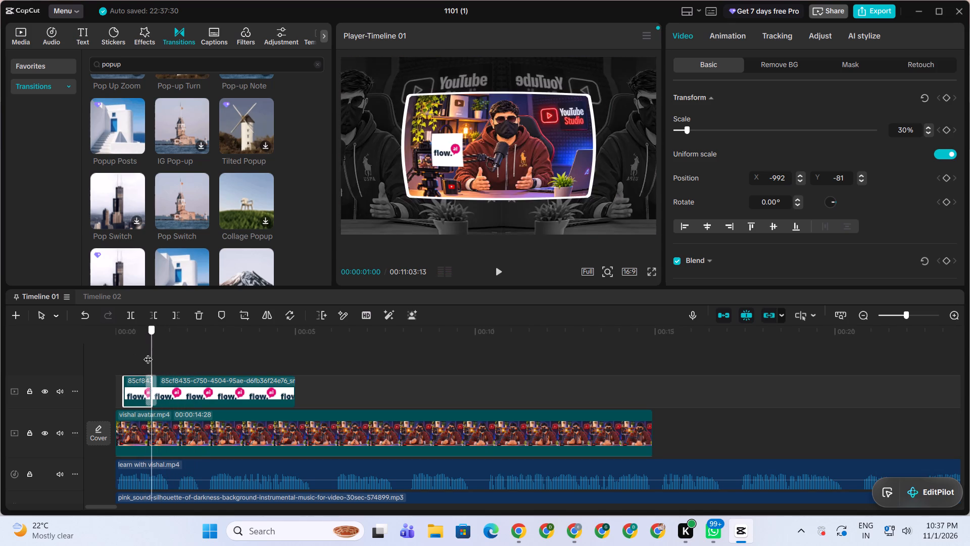
{"action": "left_click_drag", "start_coordinate": [148, 353], "coordinate": [155, 355]}
Replay the opening from 00:00:00:00 to check the flow.ai logo's entrance together with the Pop Switch transition.
{"action": "left_click_drag", "start_coordinate": [155, 355], "coordinate": [111, 362]}
{"action": "key", "text": "space"}
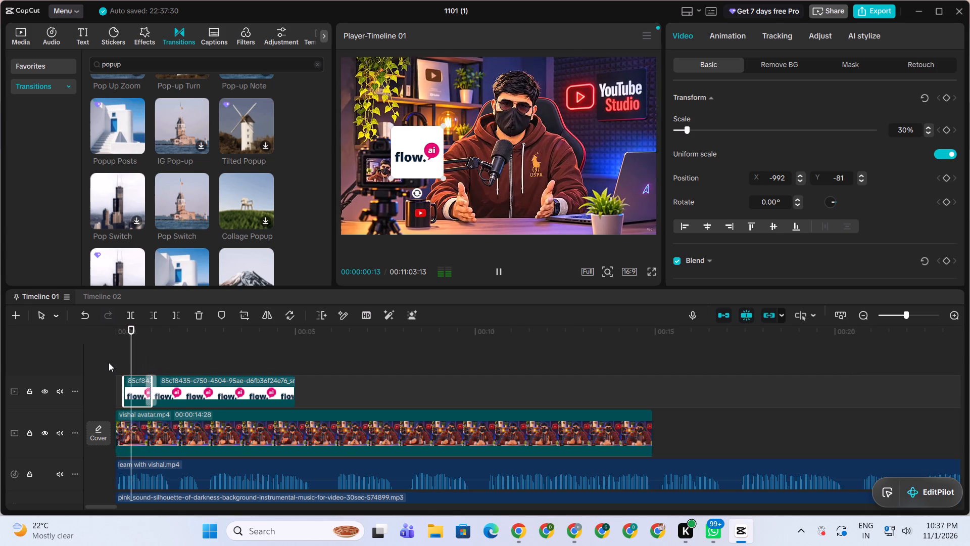
{"action": "key", "text": "space"}
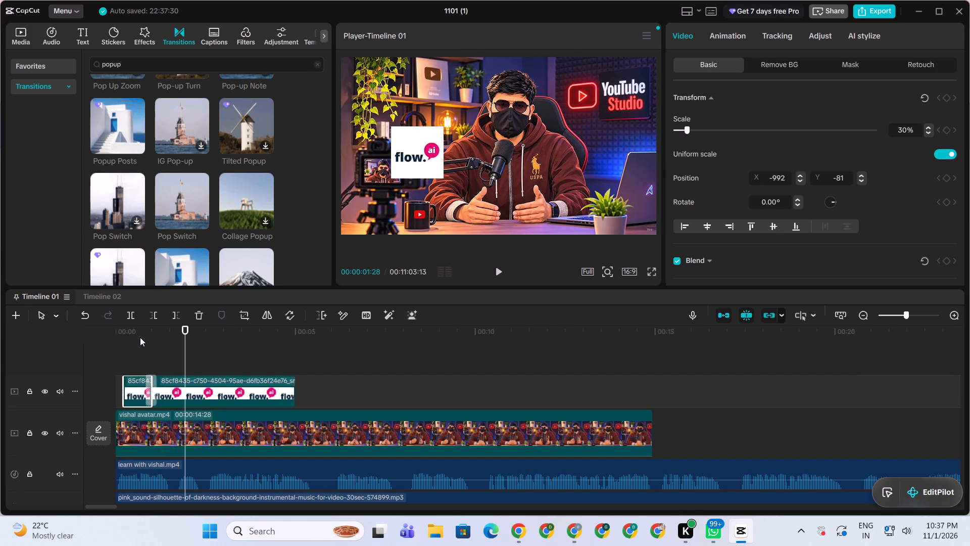
{"action": "left_click_drag", "start_coordinate": [152, 333], "coordinate": [118, 349]}
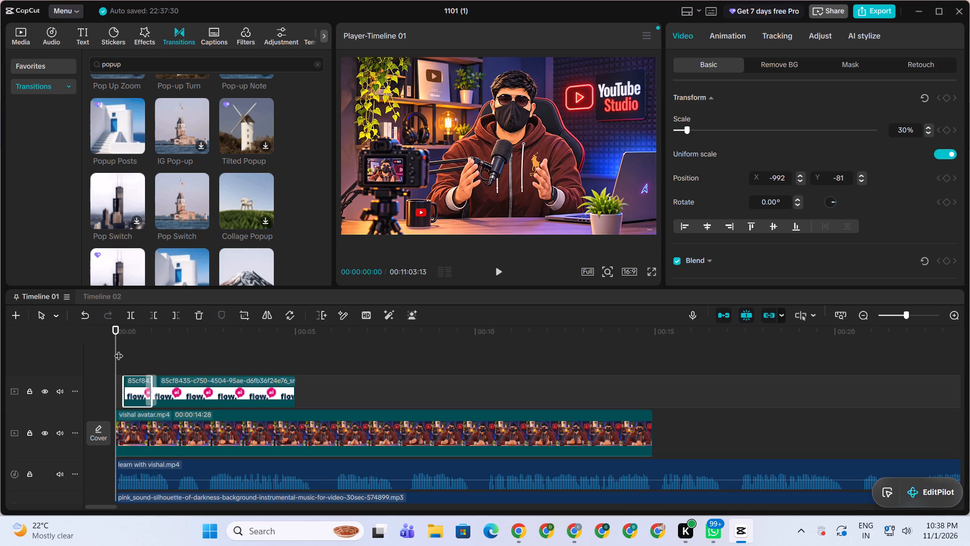
{"action": "key", "text": "space"}
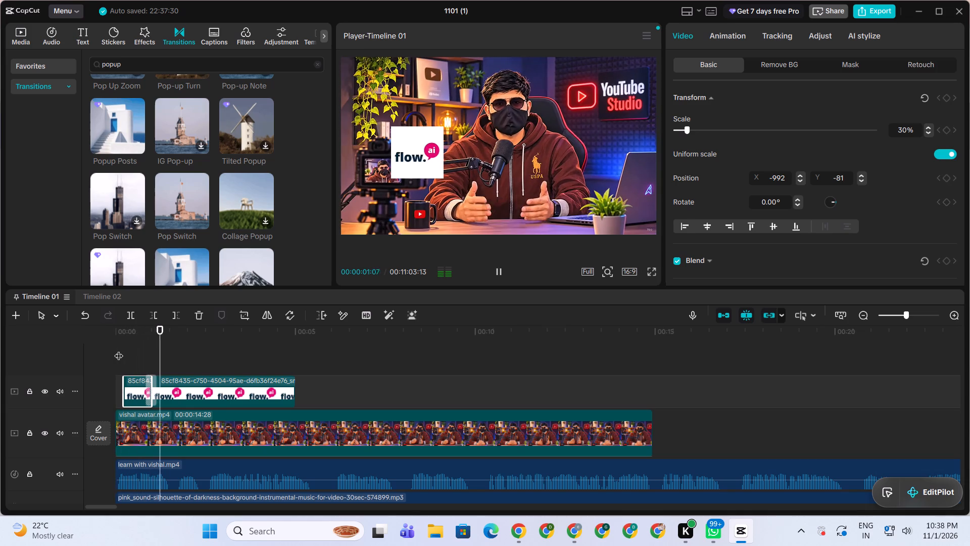
{"action": "key", "text": "space"}
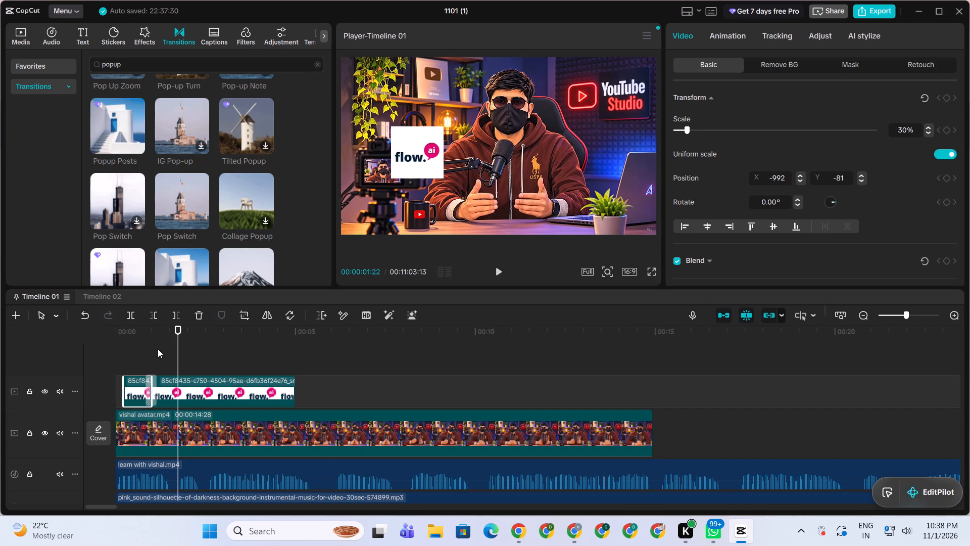
{"action": "left_click_drag", "start_coordinate": [161, 329], "coordinate": [116, 351]}
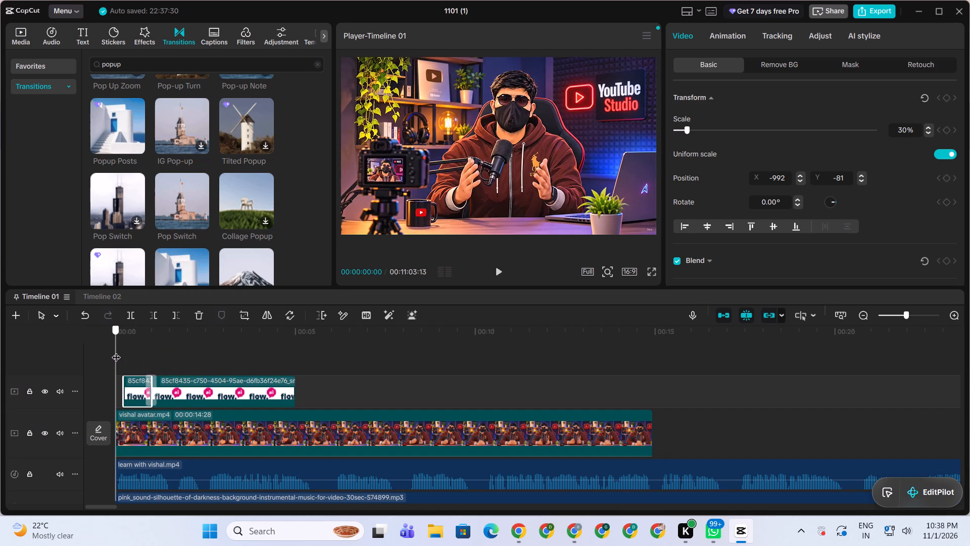
{"action": "left_click_drag", "start_coordinate": [116, 351], "coordinate": [126, 347]}
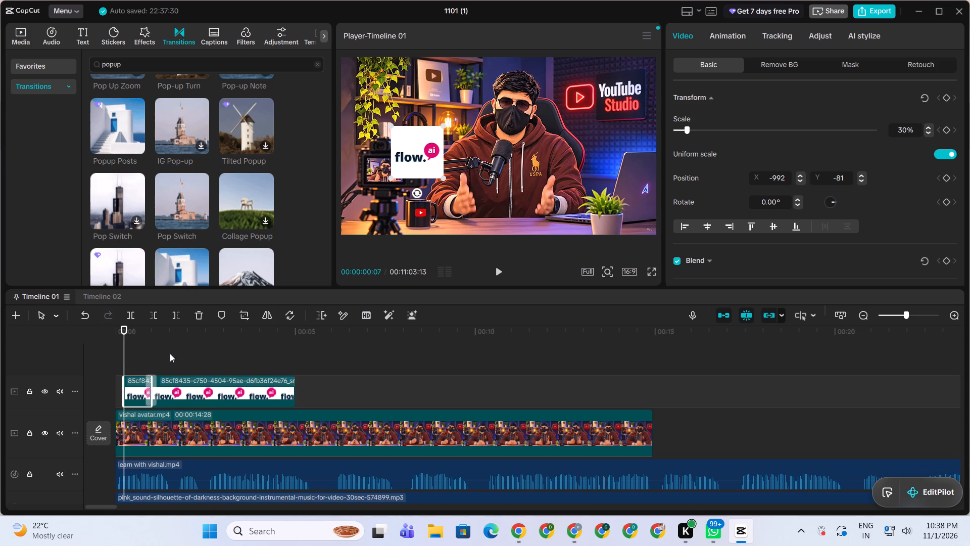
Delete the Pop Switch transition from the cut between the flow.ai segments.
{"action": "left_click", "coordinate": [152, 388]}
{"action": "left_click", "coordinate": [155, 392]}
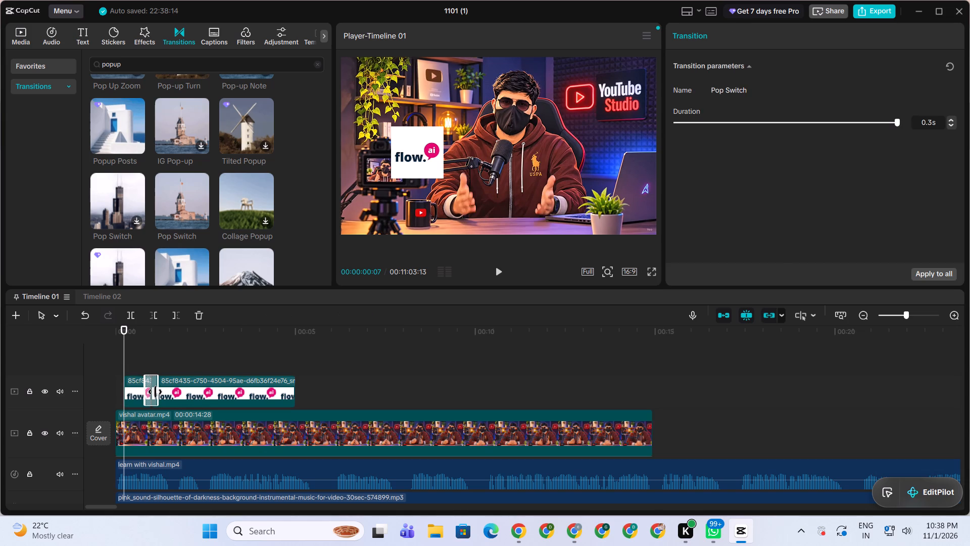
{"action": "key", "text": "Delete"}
Apply the Zoom Out entrance animation to the first flow.ai segment and preview it from the timeline start.
{"action": "left_click", "coordinate": [136, 389]}
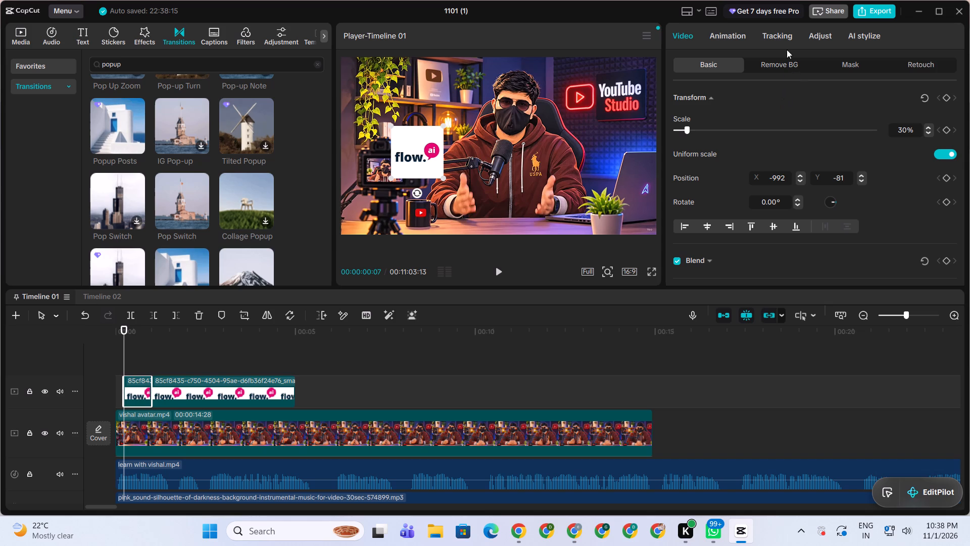
{"action": "left_click", "coordinate": [730, 35]}
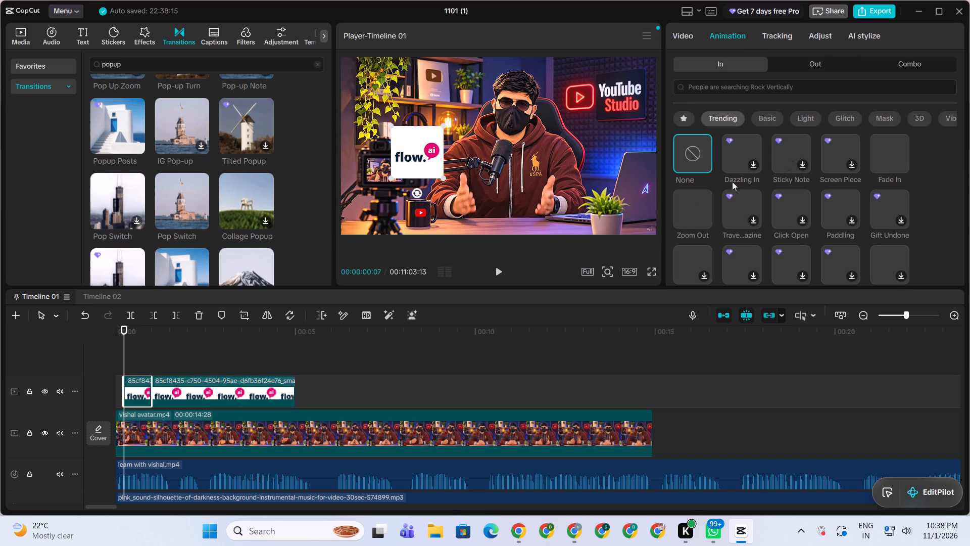
{"action": "left_click", "coordinate": [695, 214]}
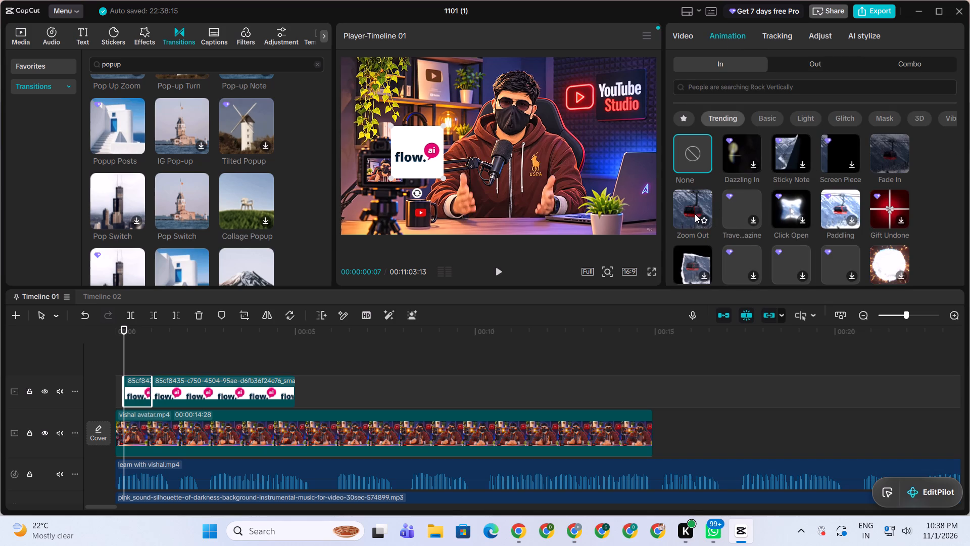
{"action": "left_click", "coordinate": [695, 214]}
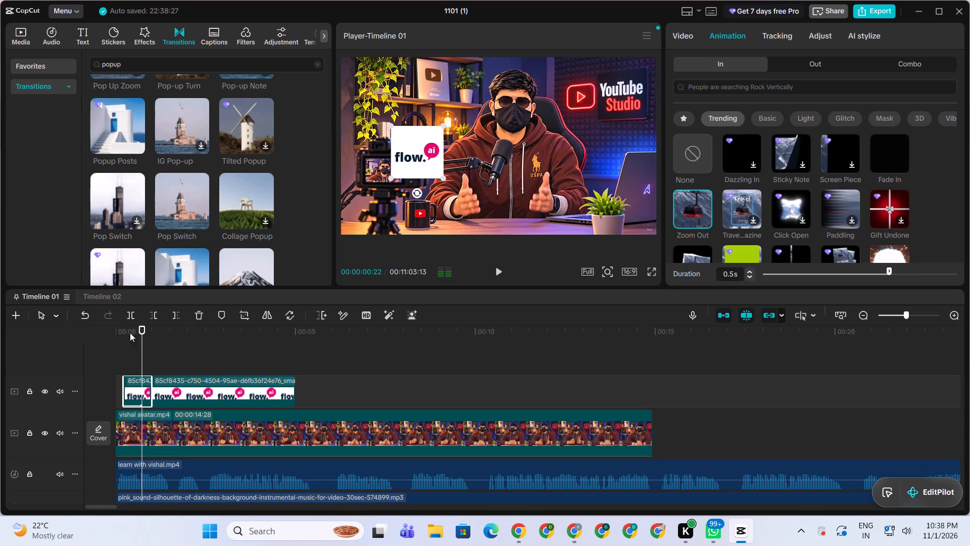
{"action": "left_click_drag", "start_coordinate": [141, 330], "coordinate": [90, 335]}
{"action": "key", "text": "space"}
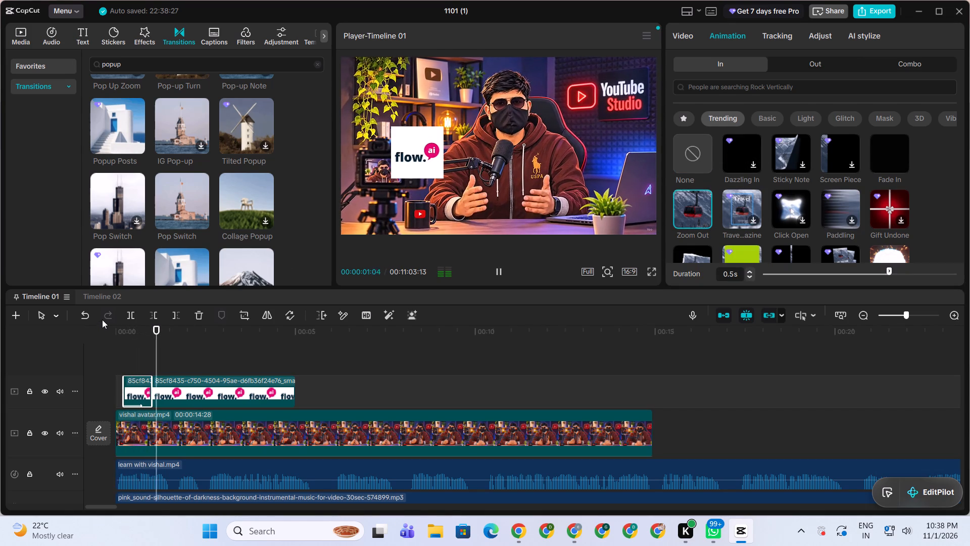
{"action": "key", "text": "space"}
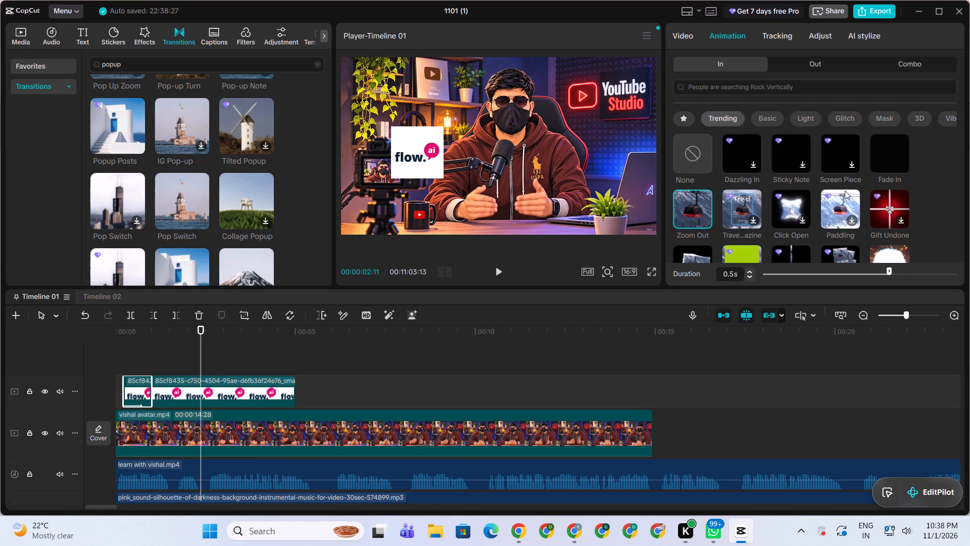
Search the entrance animations for pop&pop and try to apply Trio Pops to the first flow.ai segment.
{"action": "left_click", "coordinate": [771, 85]}
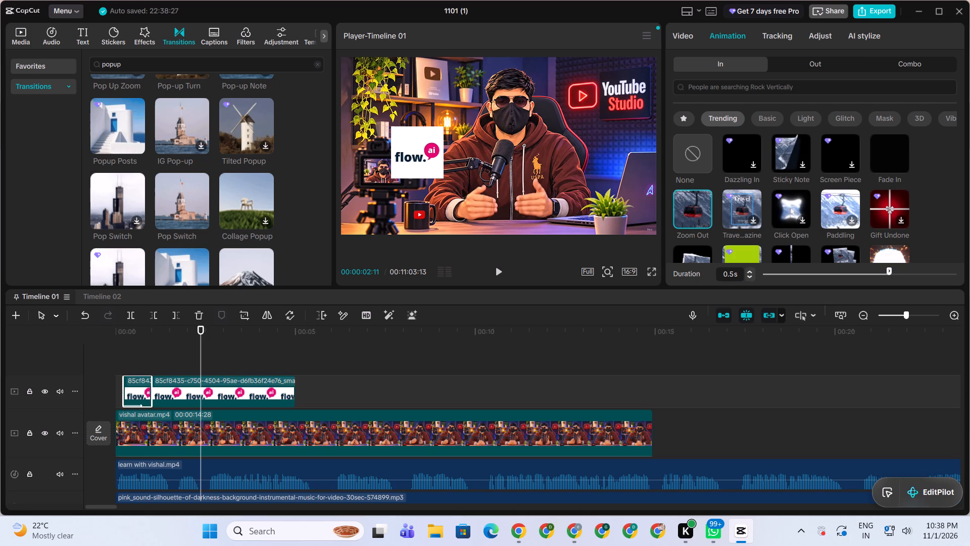
{"action": "type", "text": "popup"}
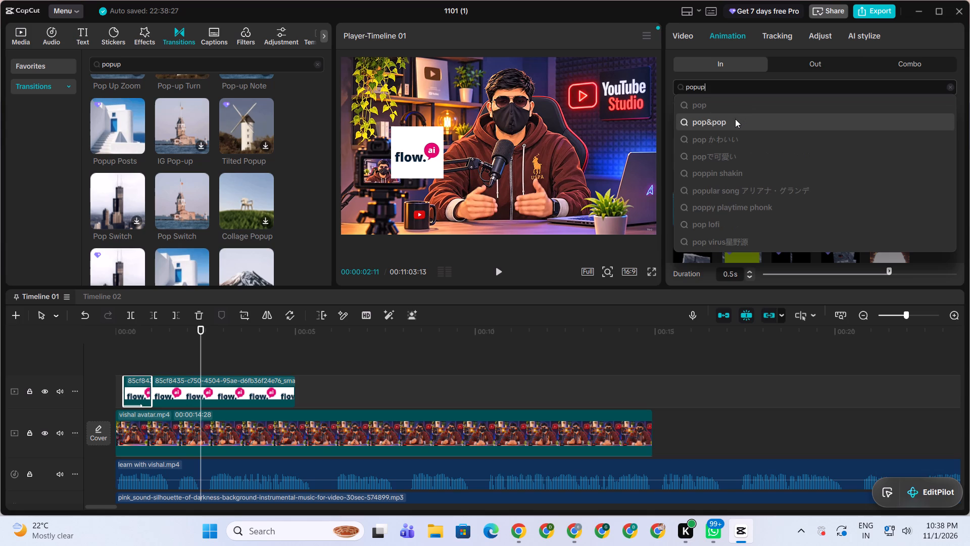
{"action": "left_click", "coordinate": [731, 121]}
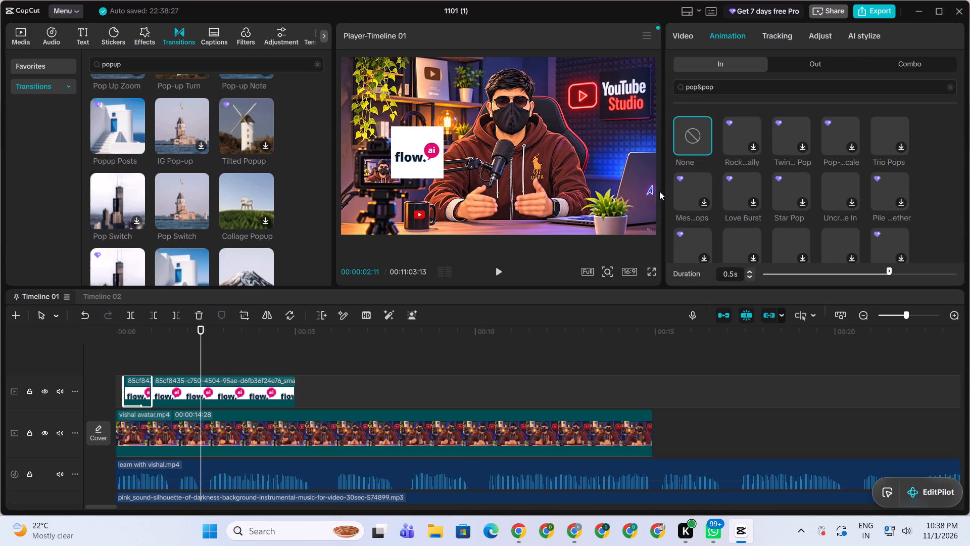
{"action": "left_click", "coordinate": [890, 135]}
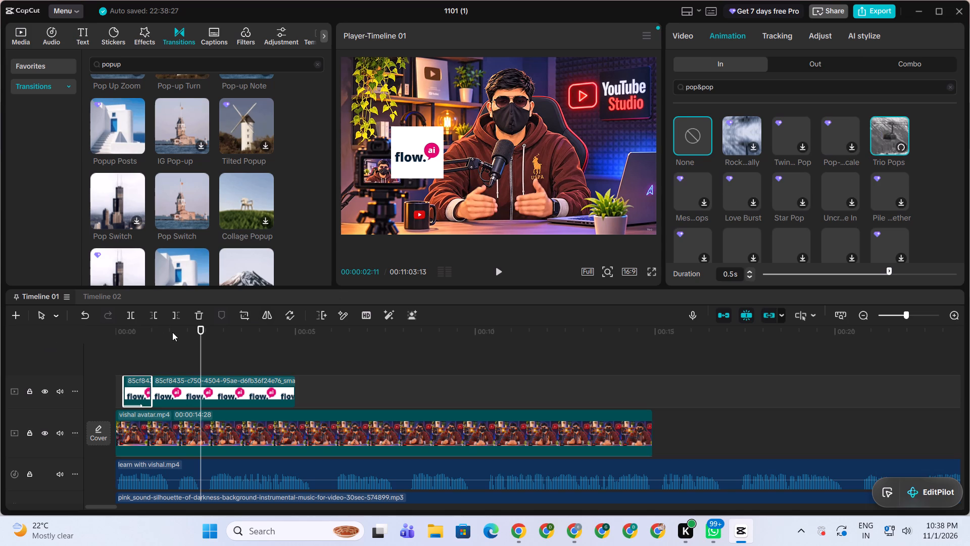
Replay and scrub the opening second repeatedly to examine how the flow.ai logo animates in.
{"action": "left_click_drag", "start_coordinate": [171, 332], "coordinate": [83, 350]}
{"action": "key", "text": "space"}
{"action": "key", "text": "space"}
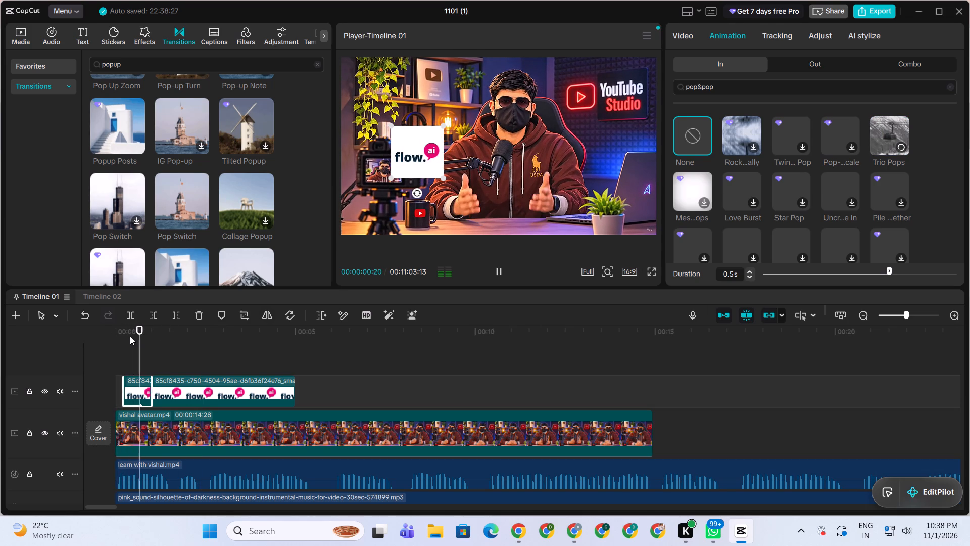
{"action": "left_click_drag", "start_coordinate": [138, 335], "coordinate": [119, 342]}
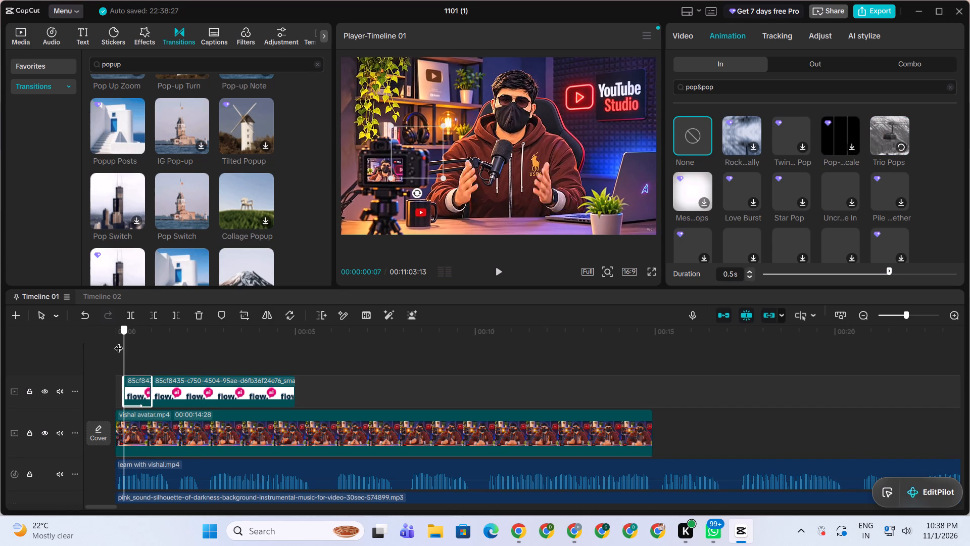
{"action": "left_click_drag", "start_coordinate": [119, 342], "coordinate": [113, 348]}
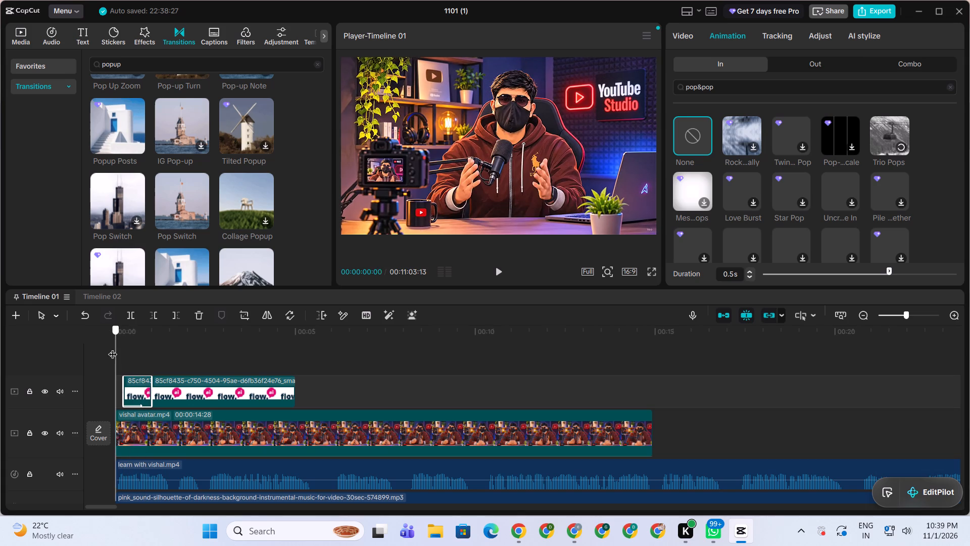
{"action": "left_click_drag", "start_coordinate": [113, 348], "coordinate": [112, 347]}
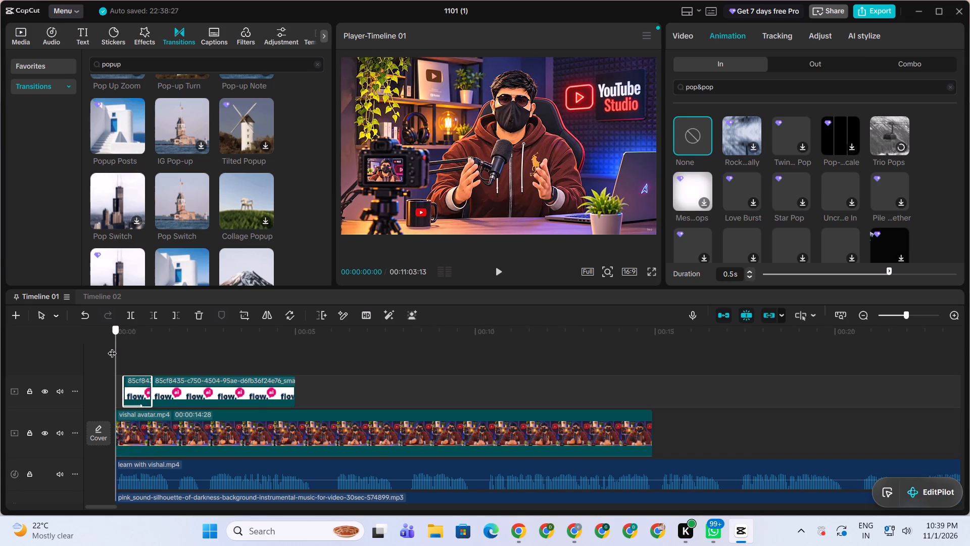
{"action": "left_click_drag", "start_coordinate": [112, 347], "coordinate": [112, 347]}
{"action": "key", "text": "space"}
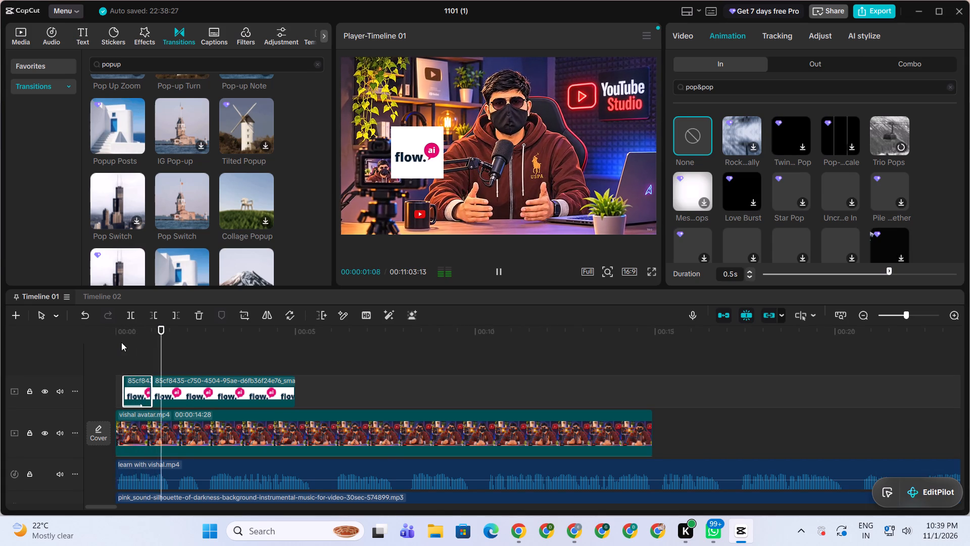
{"action": "left_click_drag", "start_coordinate": [138, 336], "coordinate": [134, 344]}
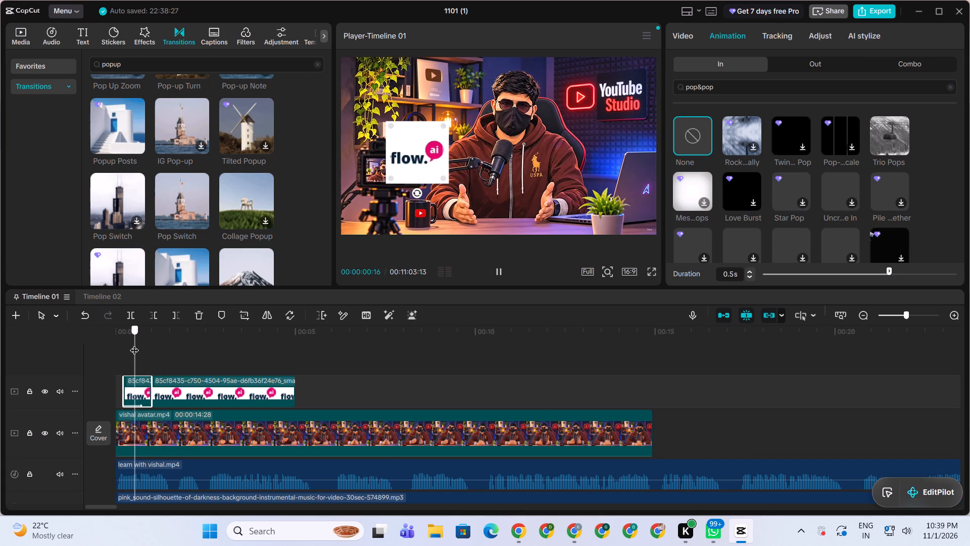
{"action": "left_click_drag", "start_coordinate": [134, 344], "coordinate": [146, 341]}
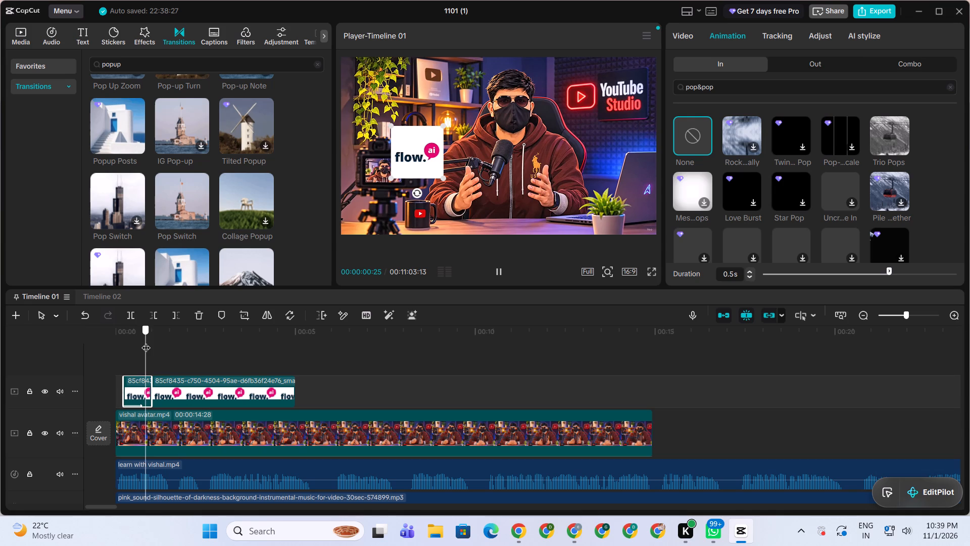
{"action": "left_click_drag", "start_coordinate": [146, 341], "coordinate": [115, 351]}
{"action": "key", "text": "space"}
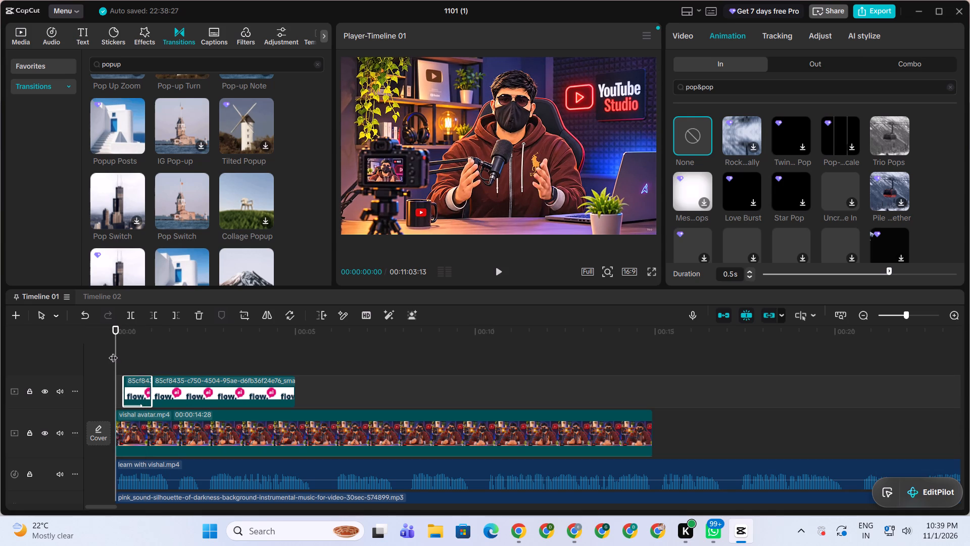
{"action": "key", "text": "space"}
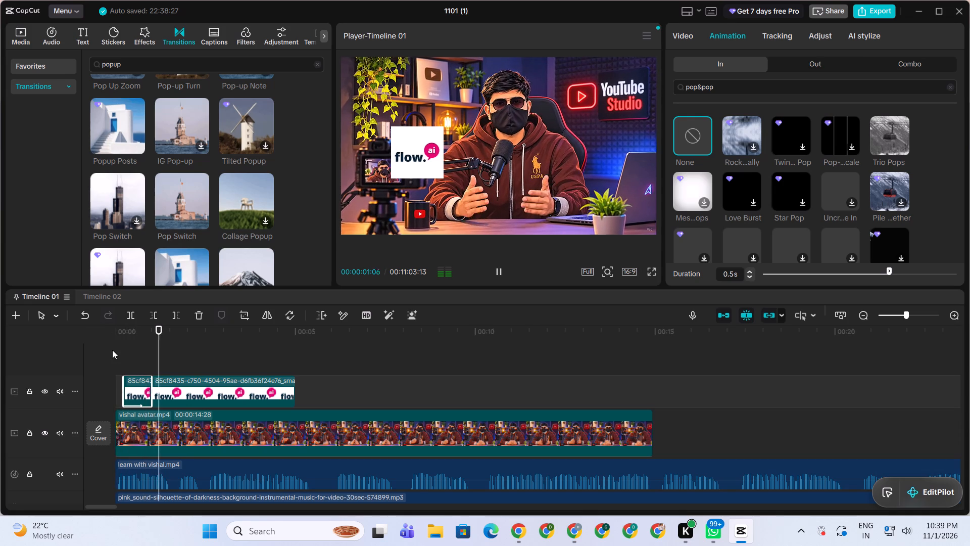
{"action": "key", "text": "space"}
{"action": "left_click_drag", "start_coordinate": [139, 334], "coordinate": [125, 341]}
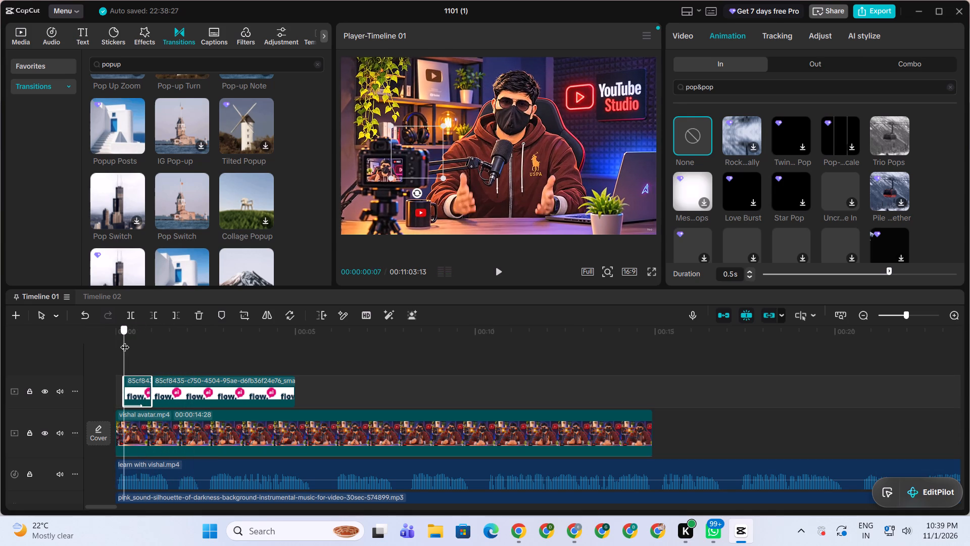
{"action": "left_click_drag", "start_coordinate": [125, 341], "coordinate": [138, 339]}
{"action": "key", "text": "space"}
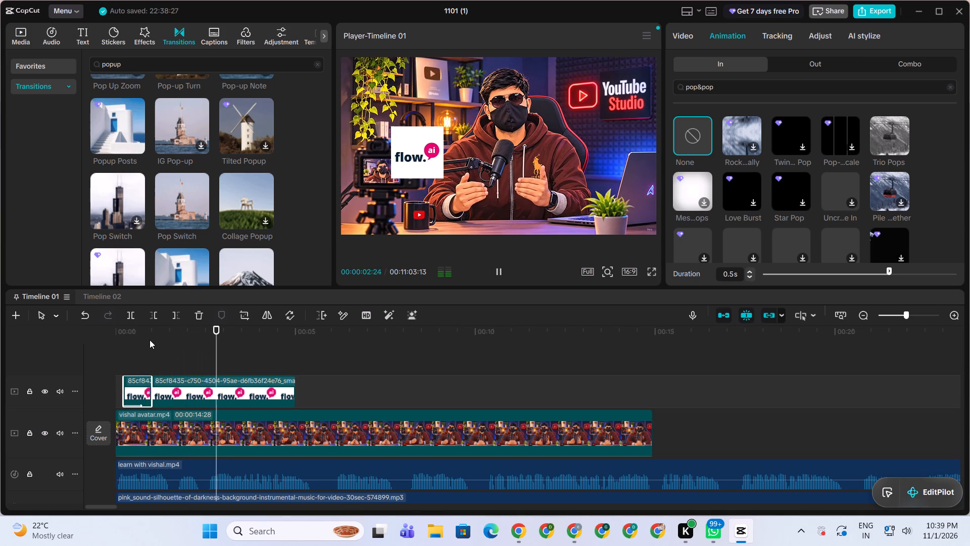
{"action": "key", "text": "space"}
{"action": "left_click_drag", "start_coordinate": [161, 336], "coordinate": [125, 350]}
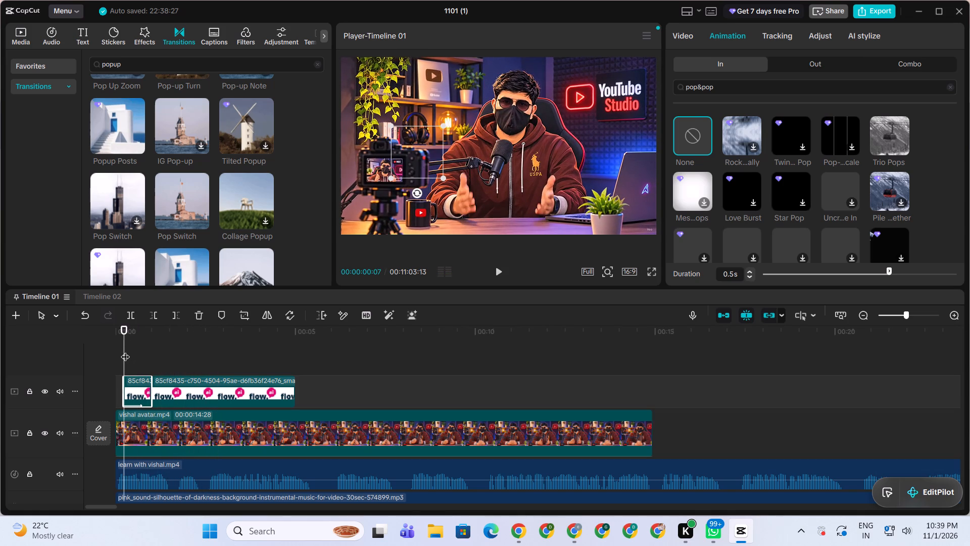
{"action": "key", "text": "space"}
{"action": "key", "text": "space"}
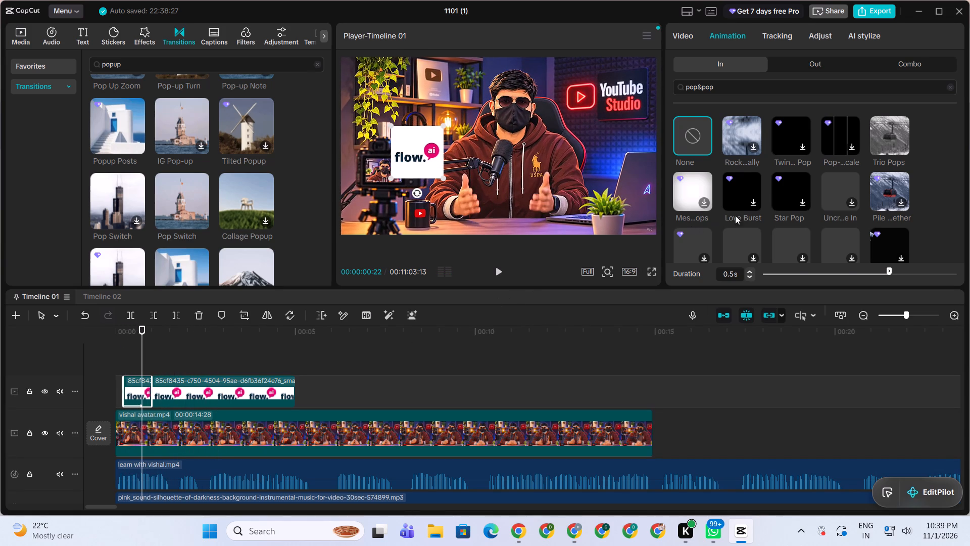
Browse the pop&pop entrance animations for another pop-up effect for the first flow.ai segment.
{"action": "scroll", "coordinate": [793, 231], "scroll_direction": "down", "scroll_amount": 2}
{"action": "scroll", "coordinate": [799, 234], "scroll_direction": "up", "scroll_amount": 2}
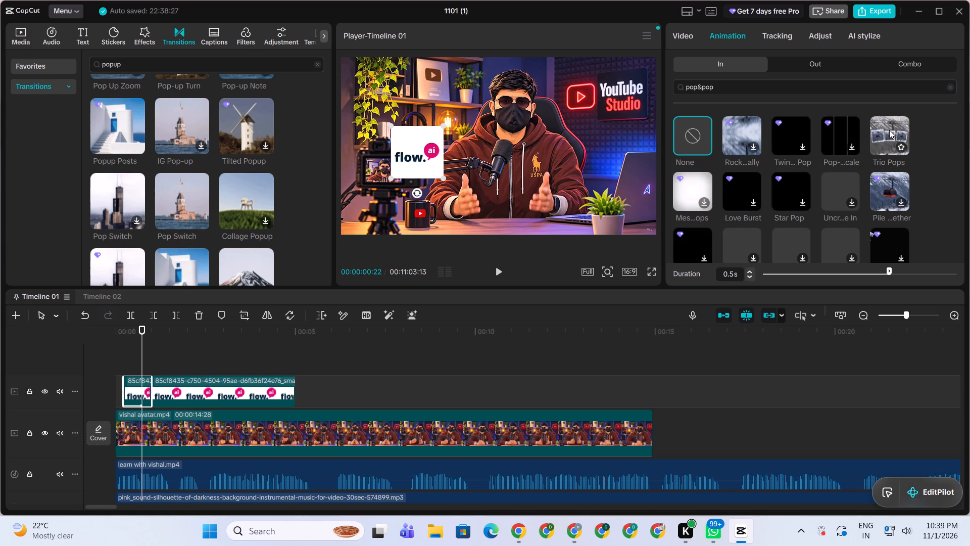
{"action": "scroll", "coordinate": [750, 192], "scroll_direction": "down", "scroll_amount": 1}
{"action": "scroll", "coordinate": [792, 211], "scroll_direction": "down", "scroll_amount": 2}
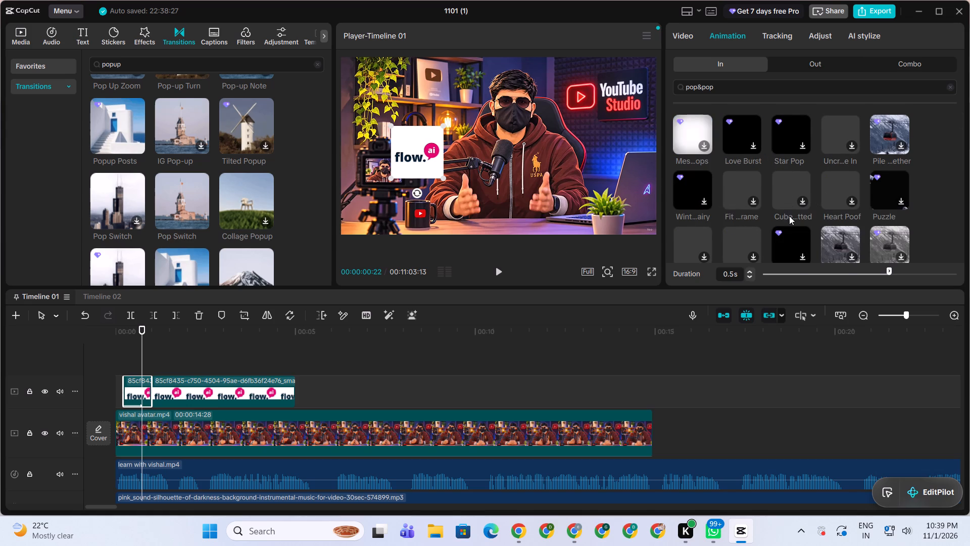
Browse more pop&pop entrance animations and replay the flow.ai logo's entrance from the timeline start.
{"action": "scroll", "coordinate": [810, 207], "scroll_direction": "down", "scroll_amount": 1}
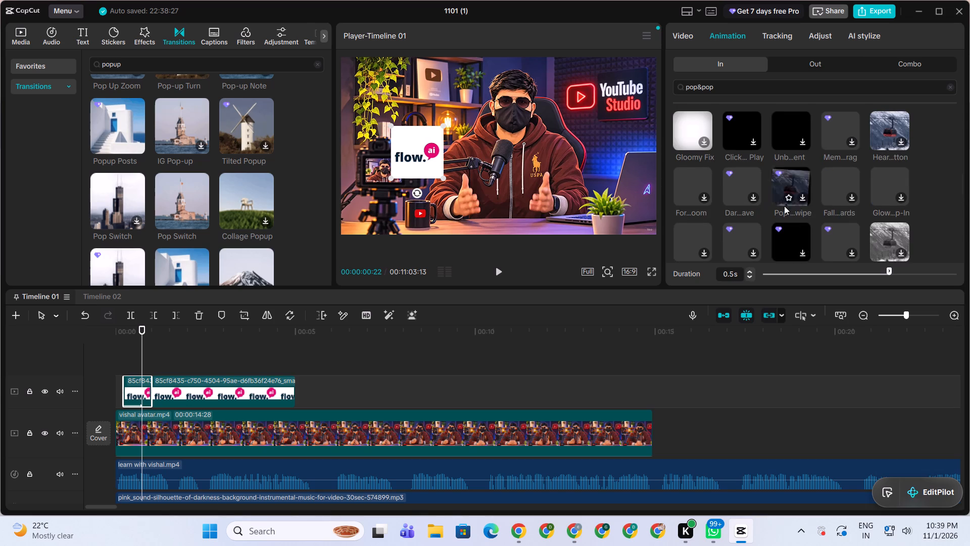
{"action": "scroll", "coordinate": [729, 218], "scroll_direction": "up", "scroll_amount": 5}
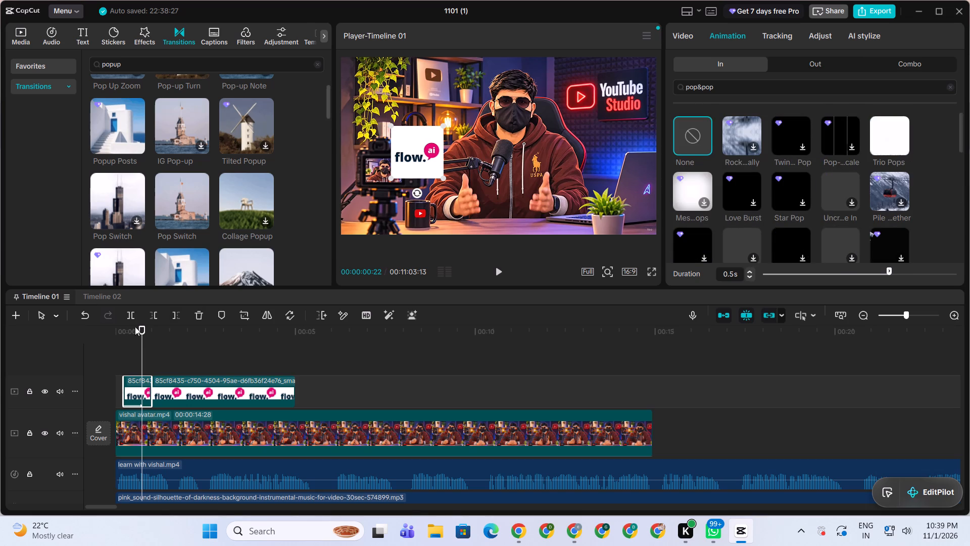
{"action": "left_click_drag", "start_coordinate": [138, 329], "coordinate": [107, 334]}
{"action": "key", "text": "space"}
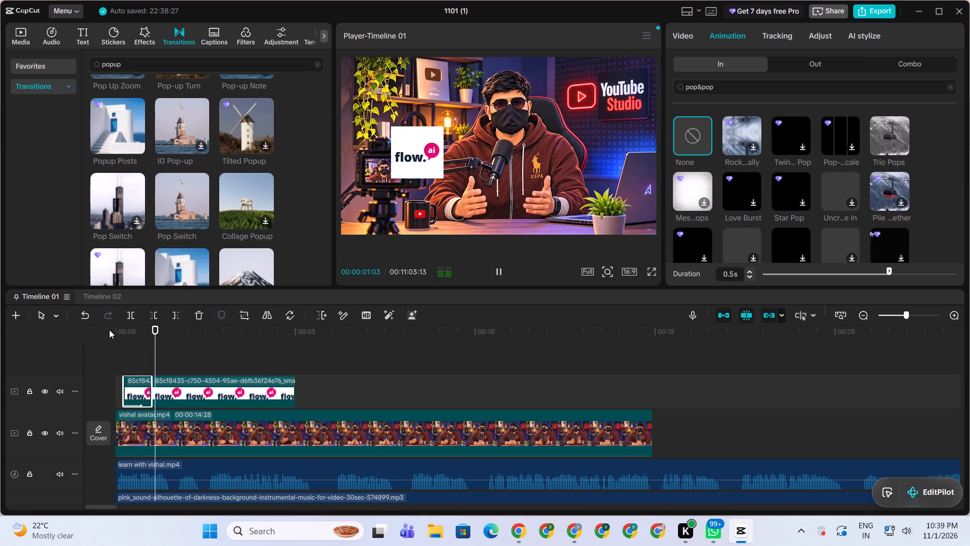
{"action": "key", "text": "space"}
Place the nikin-pop sound effect on a new audio track at 00:00:00:07, where the flow.ai logo enters, and preview it from the start.
{"action": "left_click_drag", "start_coordinate": [138, 332], "coordinate": [127, 338]}
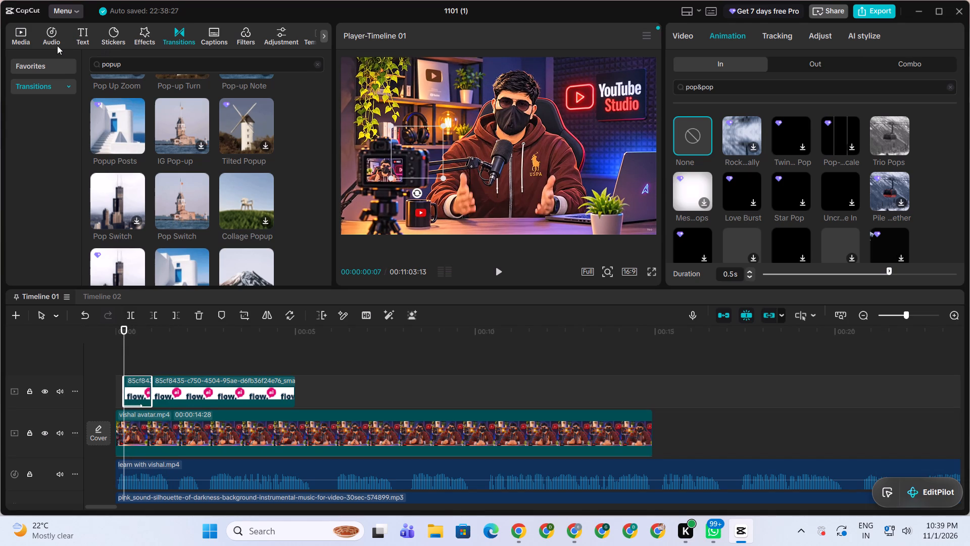
{"action": "left_click", "coordinate": [23, 40]}
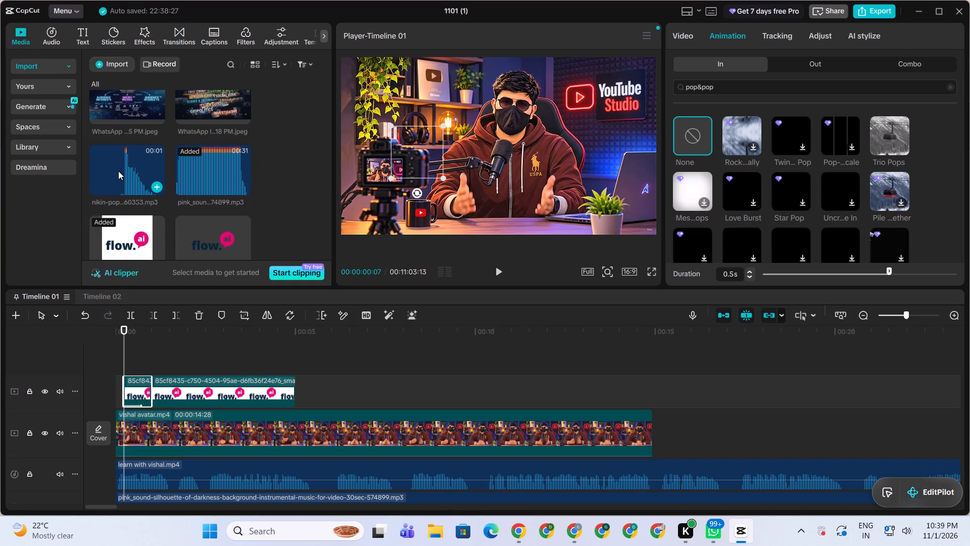
{"action": "left_click_drag", "start_coordinate": [130, 162], "coordinate": [122, 513]}
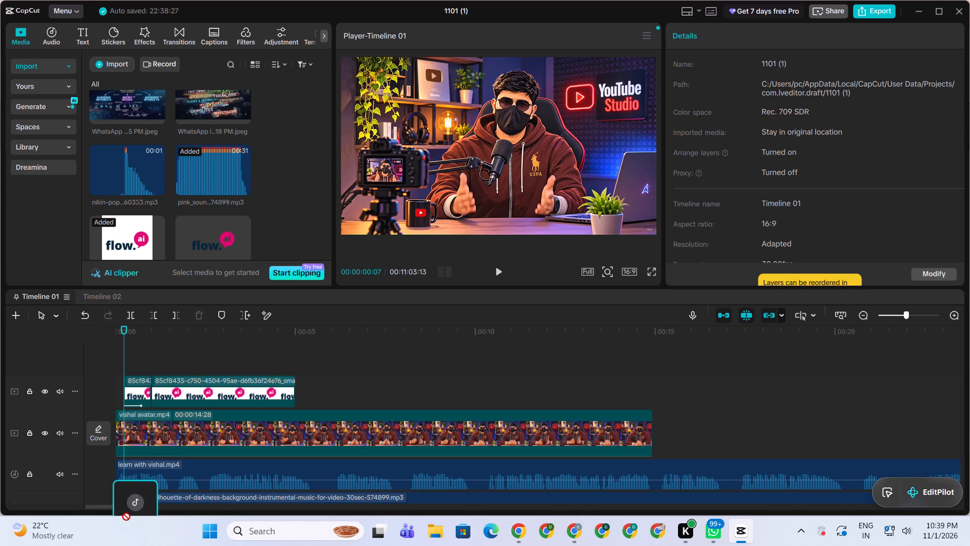
{"action": "left_click_drag", "start_coordinate": [122, 513], "coordinate": [137, 518]}
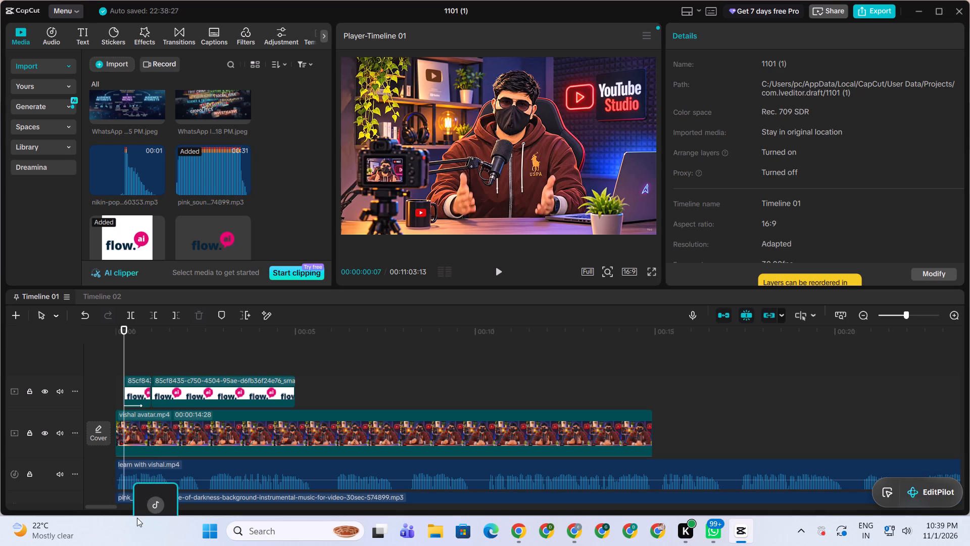
{"action": "left_click_drag", "start_coordinate": [137, 518], "coordinate": [146, 511]}
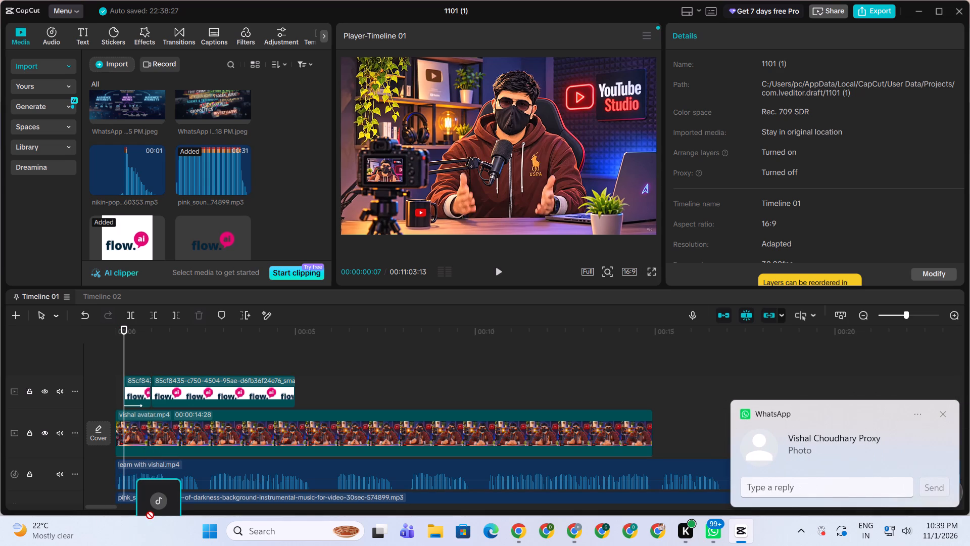
{"action": "left_click_drag", "start_coordinate": [146, 511], "coordinate": [157, 508]}
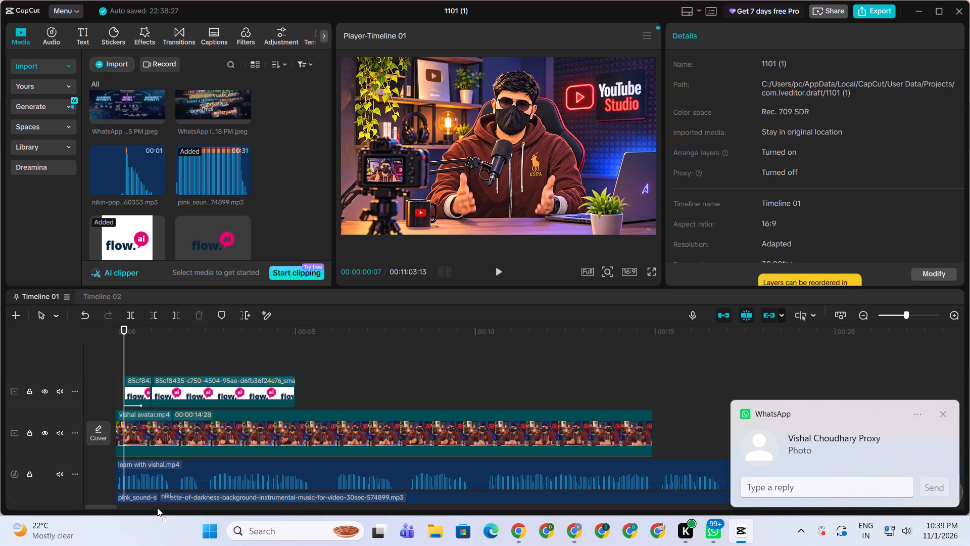
{"action": "left_click_drag", "start_coordinate": [157, 508], "coordinate": [132, 483]}
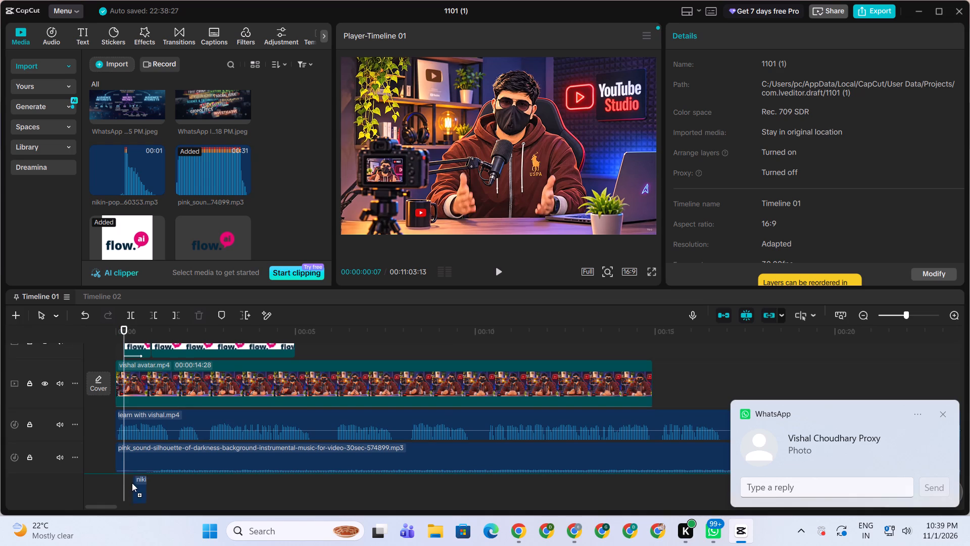
{"action": "left_click_drag", "start_coordinate": [132, 483], "coordinate": [121, 483]}
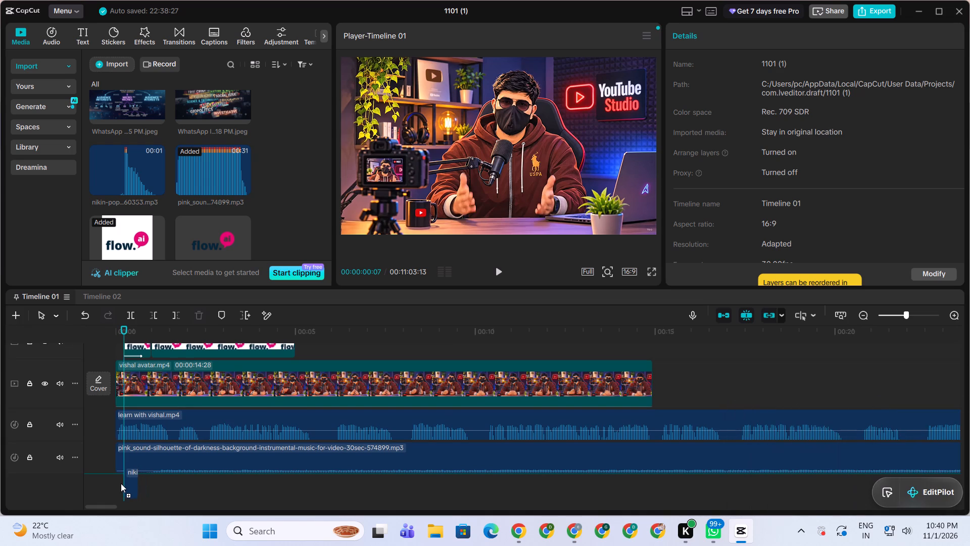
{"action": "left_click_drag", "start_coordinate": [121, 483], "coordinate": [122, 484]}
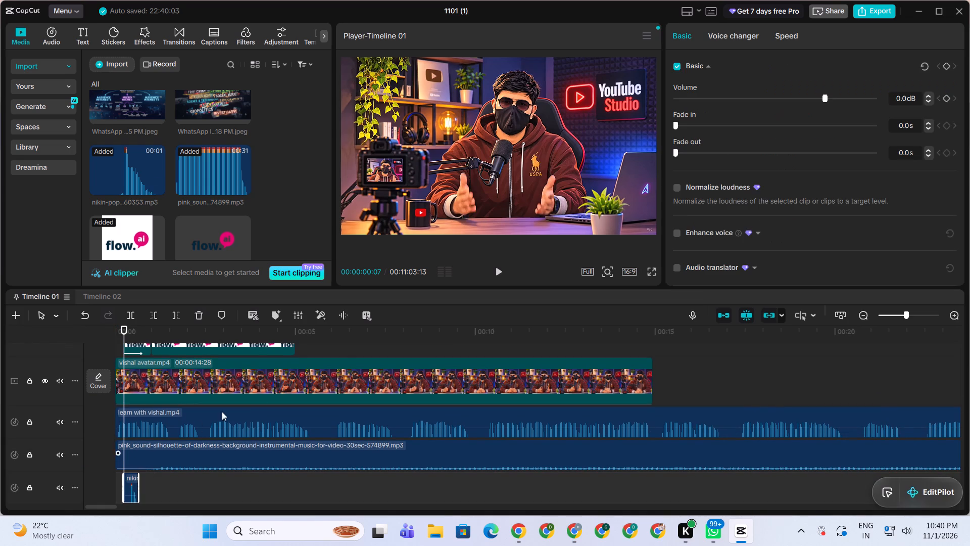
{"action": "left_click", "coordinate": [341, 355]}
{"action": "left_click_drag", "start_coordinate": [170, 333], "coordinate": [90, 343]}
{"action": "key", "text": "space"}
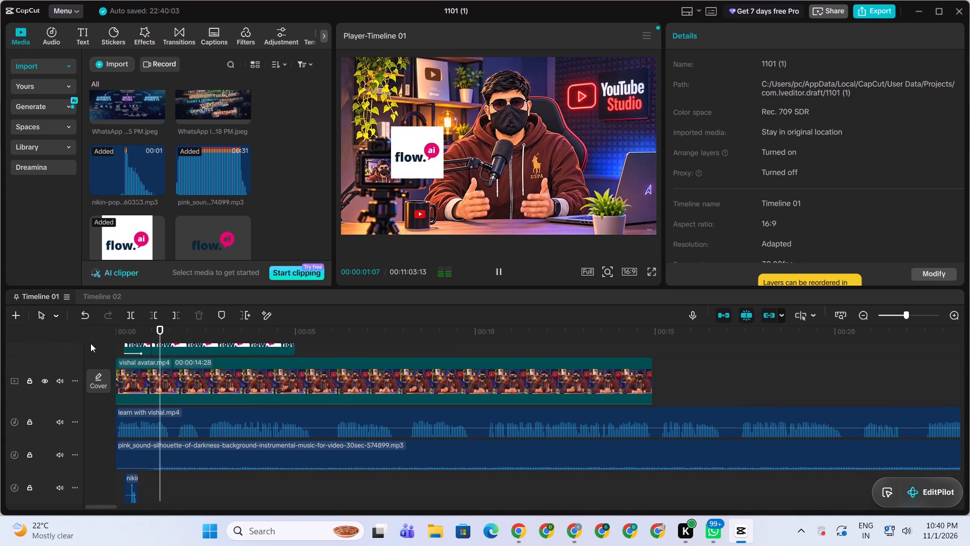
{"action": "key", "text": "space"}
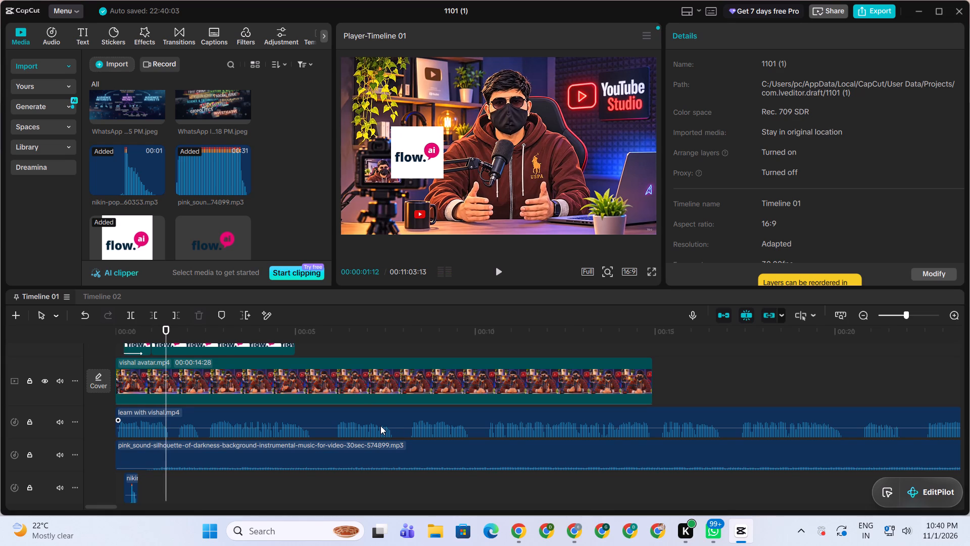
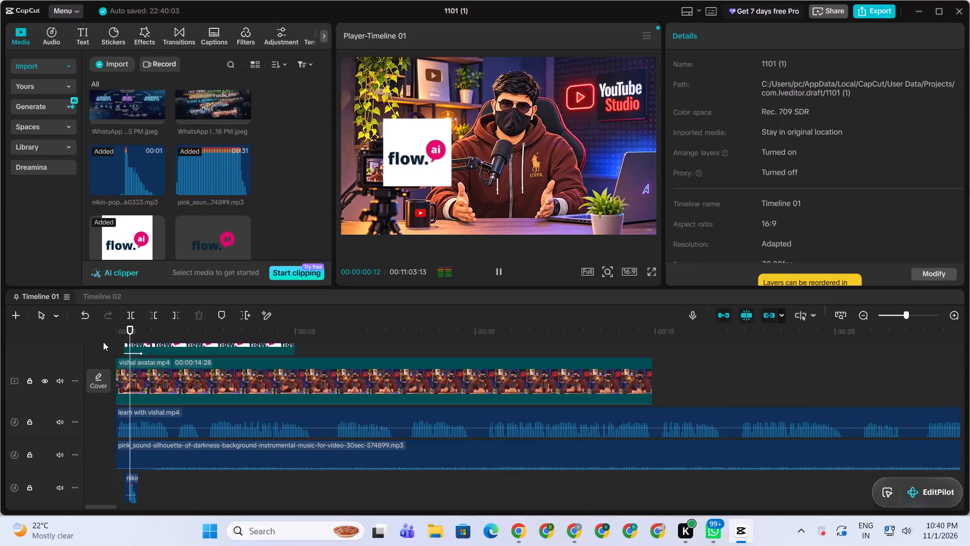
Replay and scrub the opening two seconds repeatedly to examine how the flow.ai logo's entrance plays with the pop sound.
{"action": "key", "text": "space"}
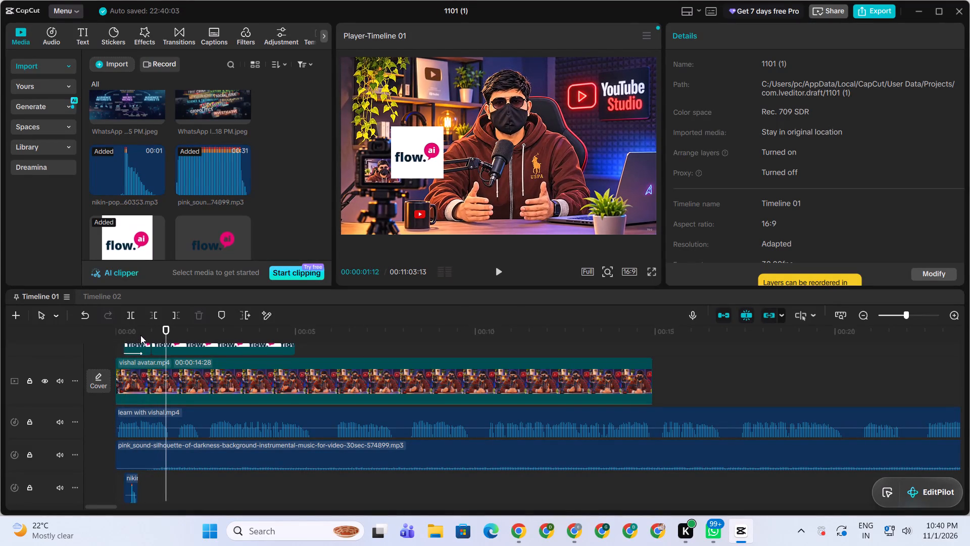
{"action": "left_click_drag", "start_coordinate": [140, 335], "coordinate": [73, 343]}
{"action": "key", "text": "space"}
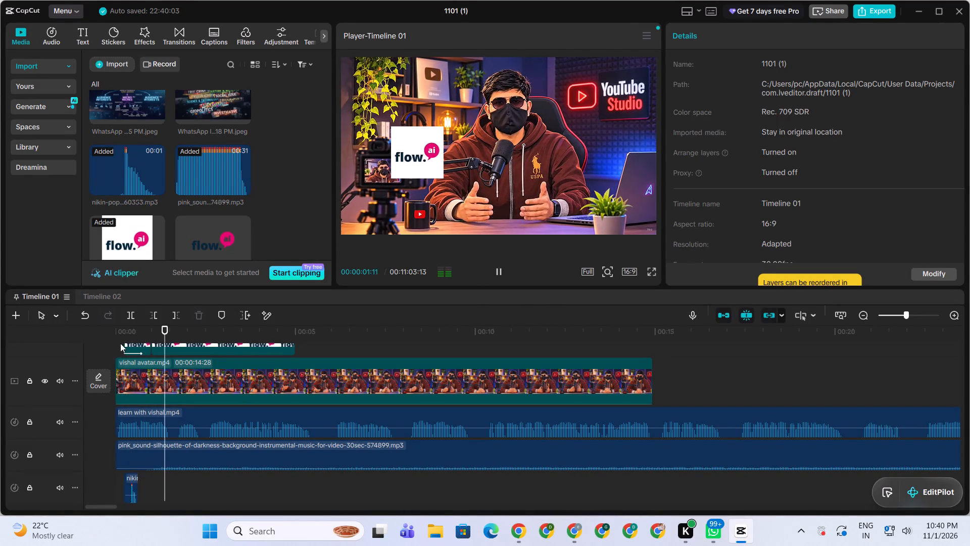
{"action": "left_click_drag", "start_coordinate": [138, 335], "coordinate": [127, 337]}
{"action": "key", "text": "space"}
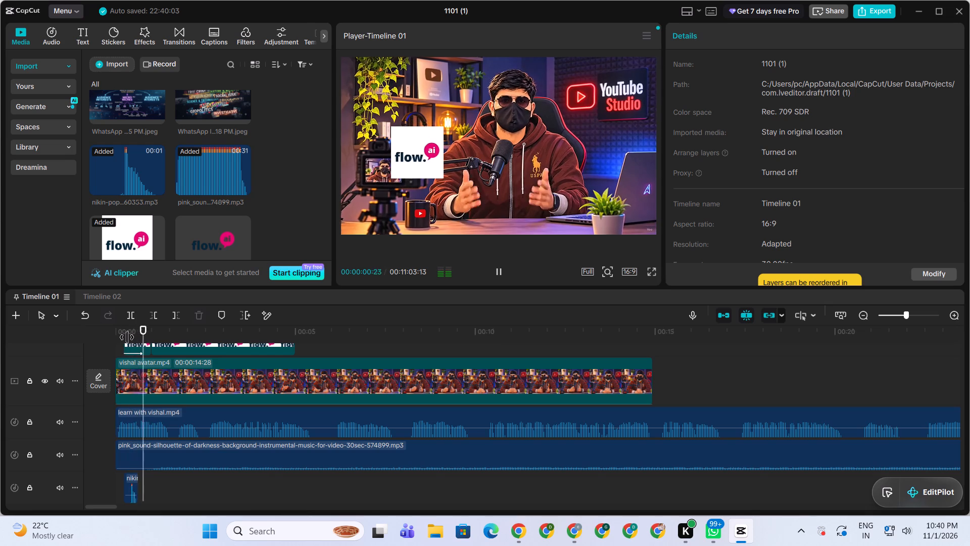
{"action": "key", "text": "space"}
{"action": "left_click_drag", "start_coordinate": [140, 331], "coordinate": [115, 335]}
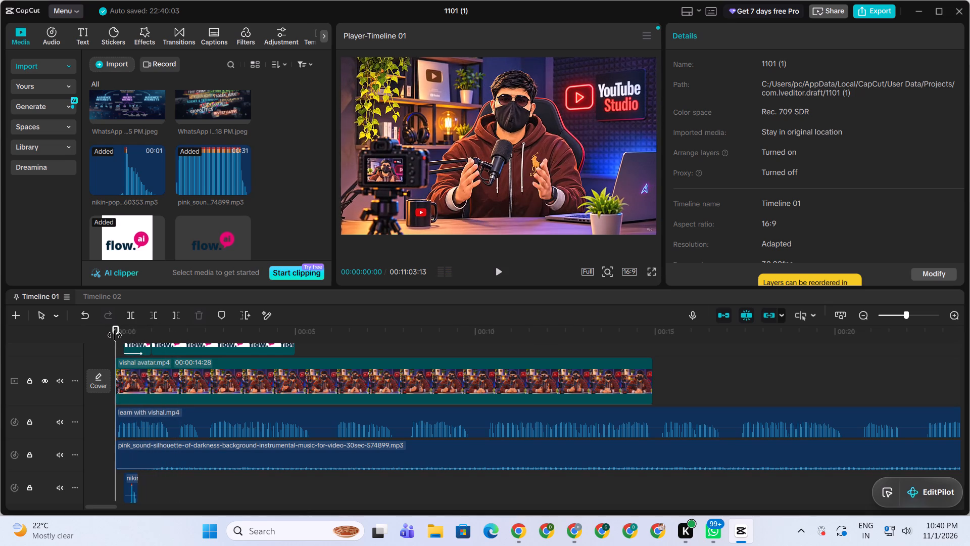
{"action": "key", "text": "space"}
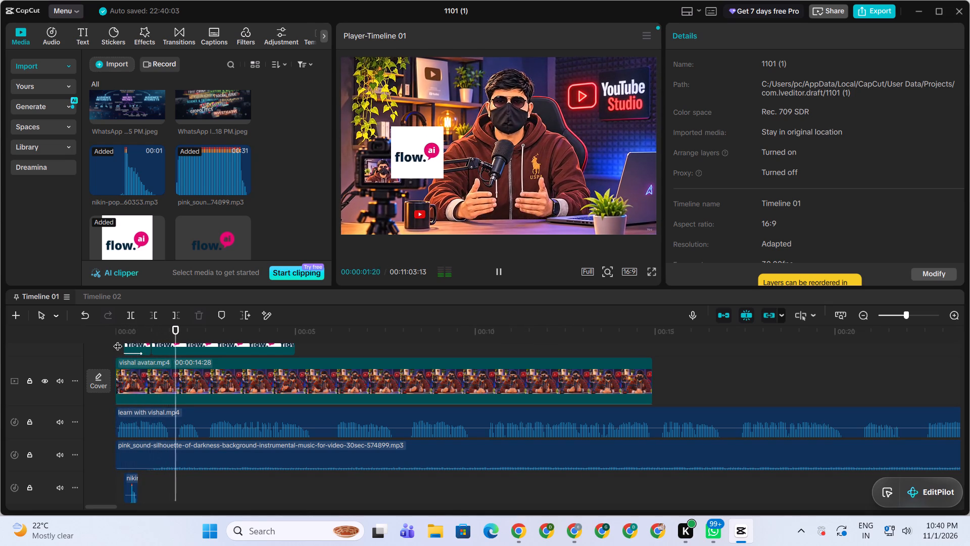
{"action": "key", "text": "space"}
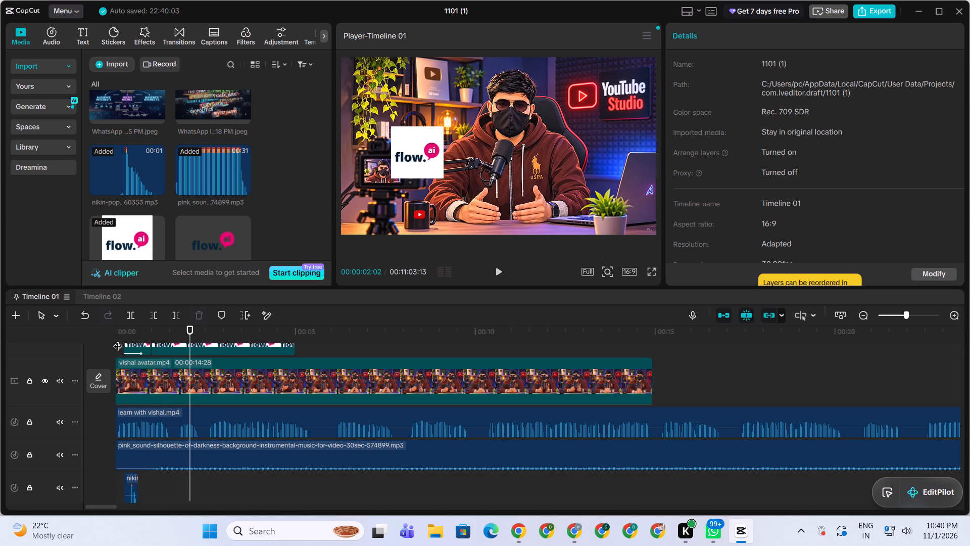
{"action": "left_click_drag", "start_coordinate": [154, 333], "coordinate": [106, 345]}
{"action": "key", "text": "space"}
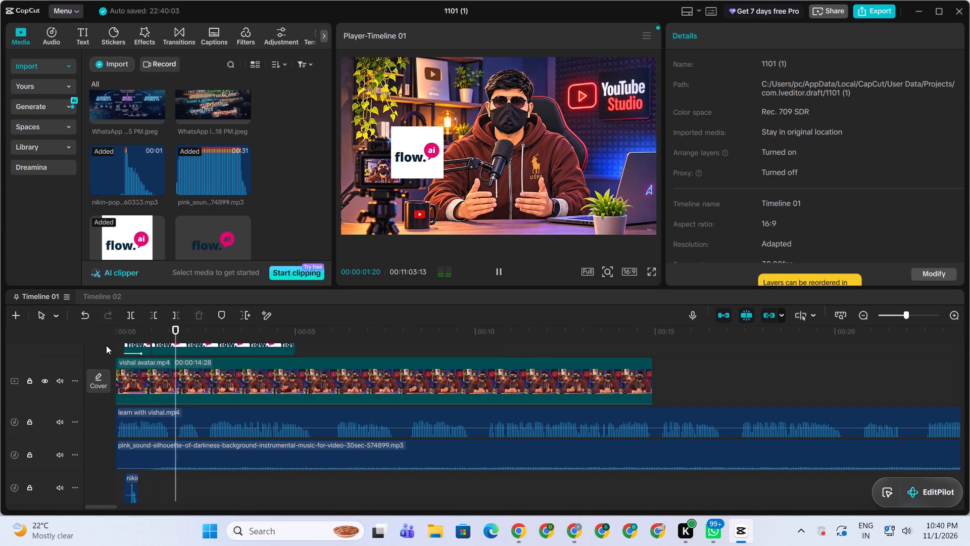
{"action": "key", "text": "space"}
{"action": "left_click_drag", "start_coordinate": [151, 336], "coordinate": [109, 340]}
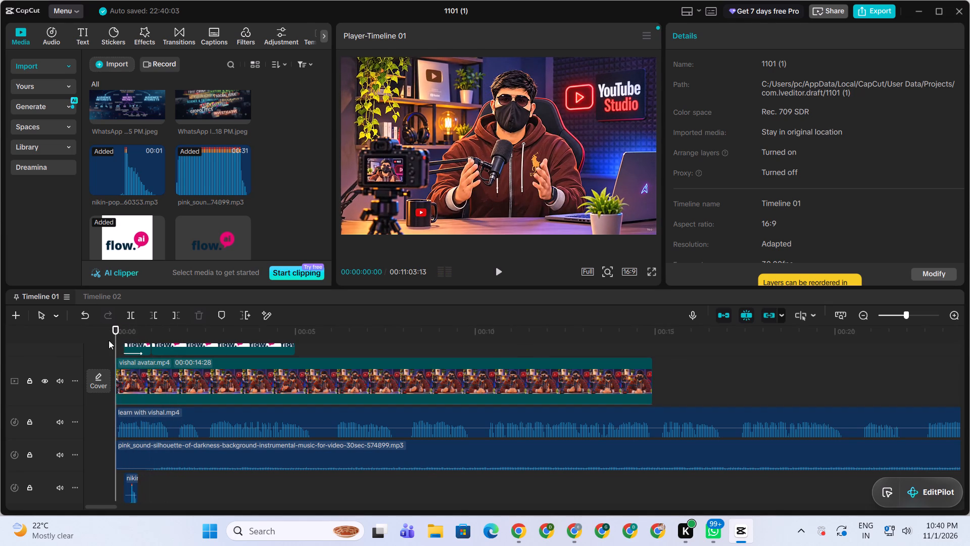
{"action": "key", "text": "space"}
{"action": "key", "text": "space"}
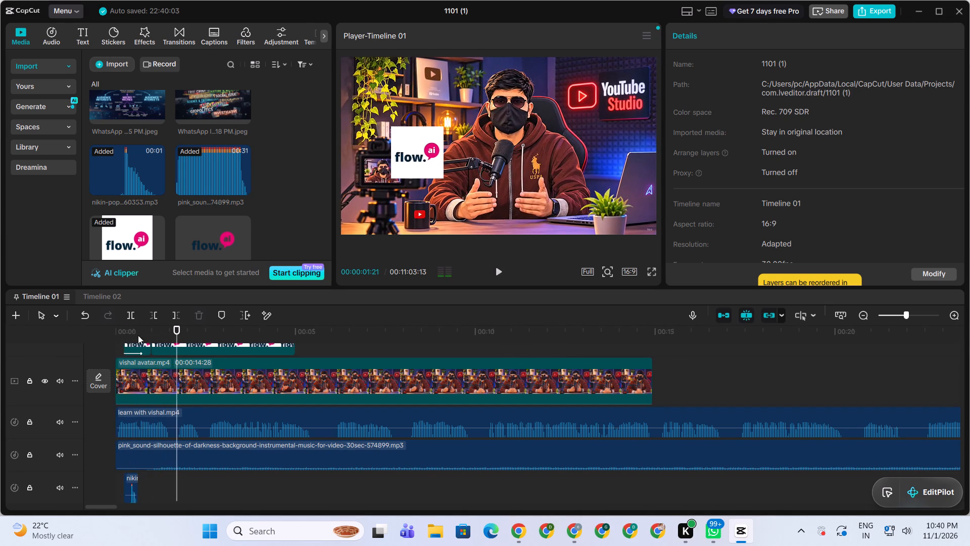
{"action": "left_click_drag", "start_coordinate": [159, 332], "coordinate": [99, 341]}
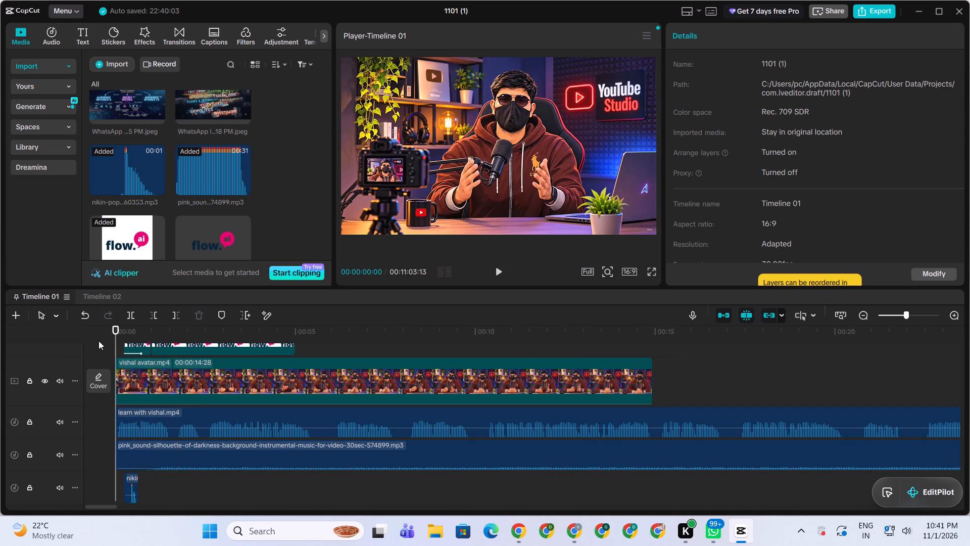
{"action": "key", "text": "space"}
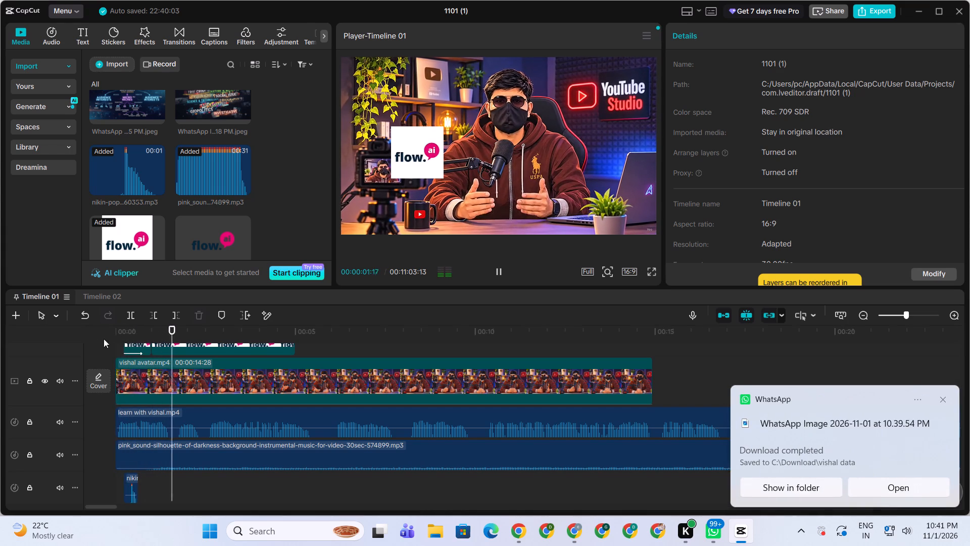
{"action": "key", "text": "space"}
{"action": "left_click_drag", "start_coordinate": [147, 333], "coordinate": [122, 337]}
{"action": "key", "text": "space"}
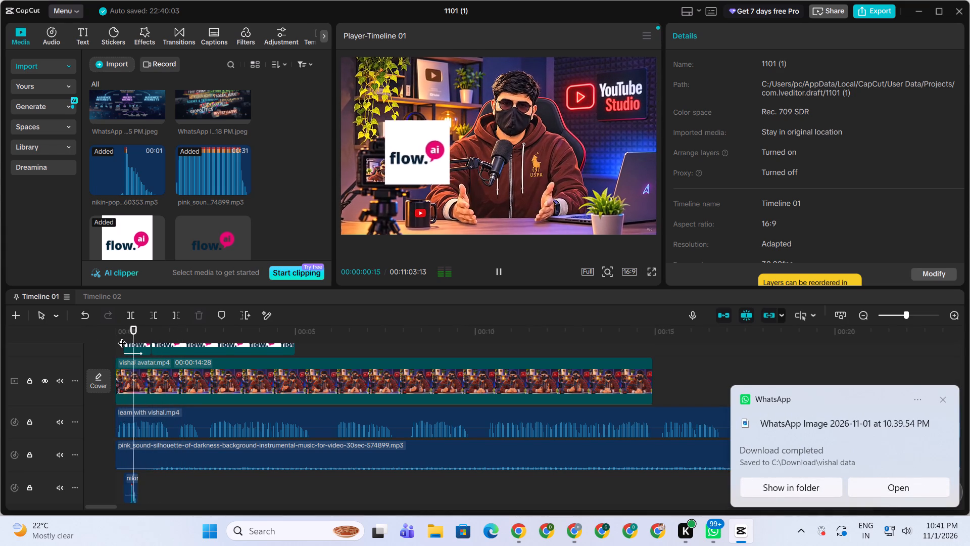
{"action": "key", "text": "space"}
{"action": "left_click_drag", "start_coordinate": [134, 333], "coordinate": [126, 335]}
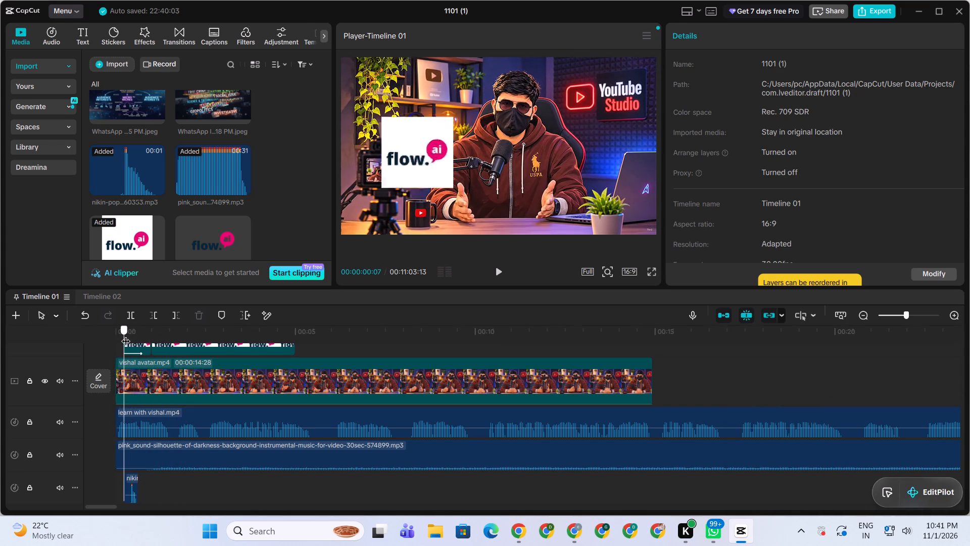
{"action": "left_click_drag", "start_coordinate": [126, 335], "coordinate": [125, 335]}
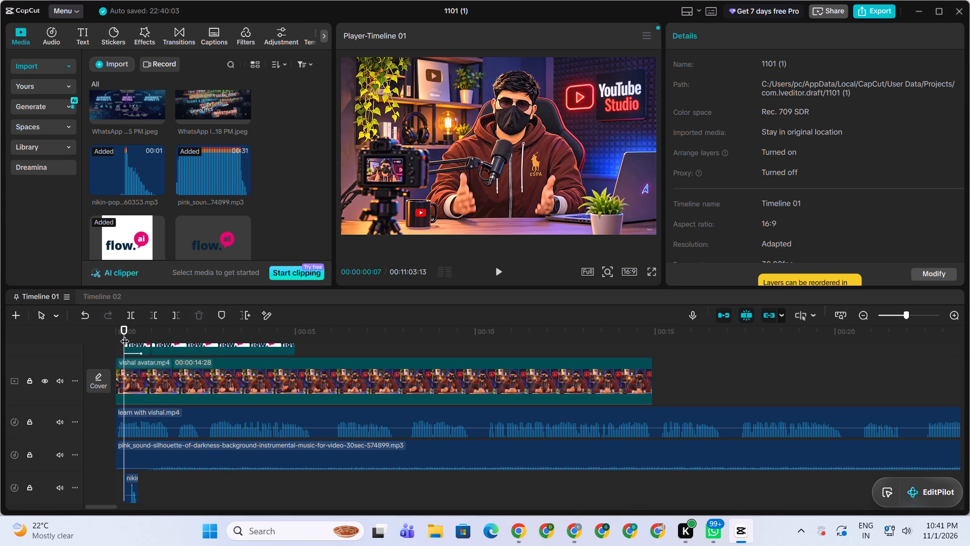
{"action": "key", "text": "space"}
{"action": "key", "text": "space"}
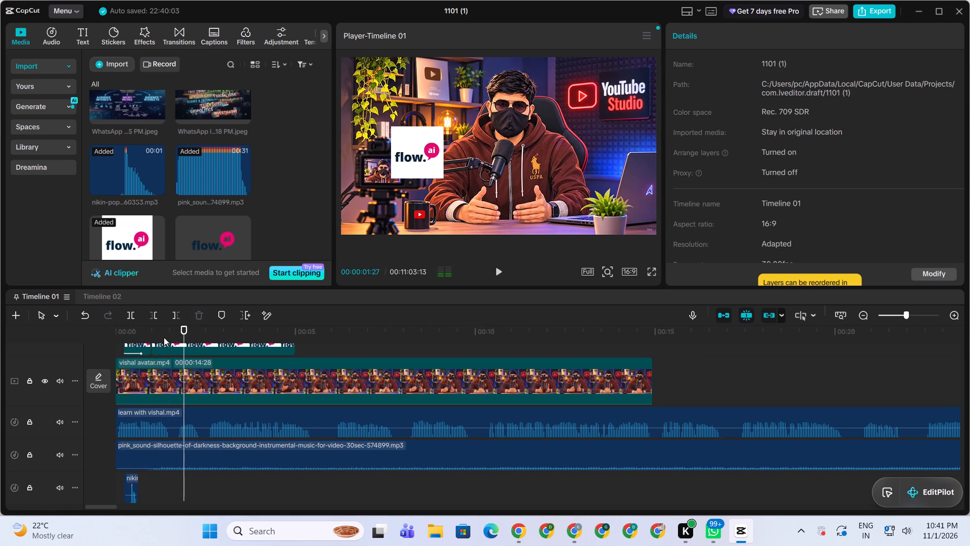
{"action": "left_click_drag", "start_coordinate": [177, 337], "coordinate": [144, 342]}
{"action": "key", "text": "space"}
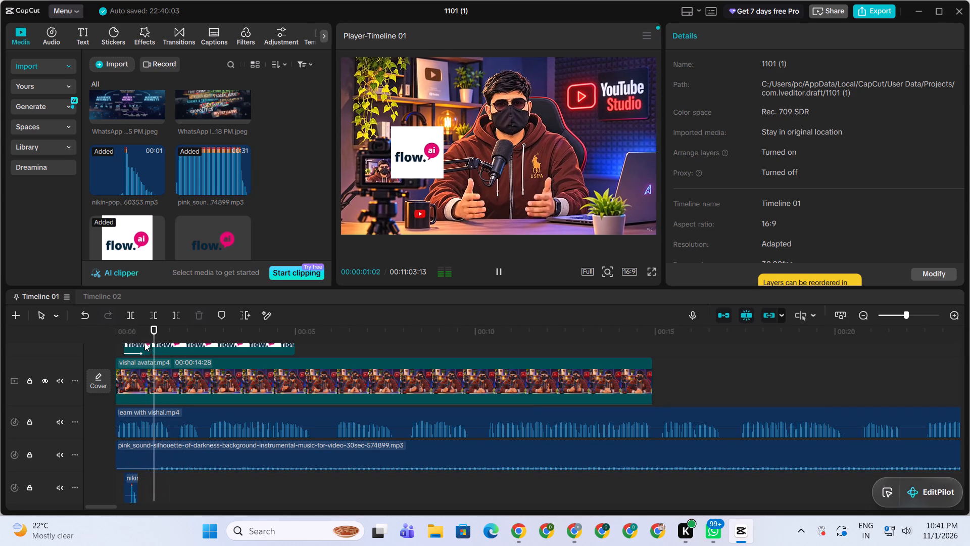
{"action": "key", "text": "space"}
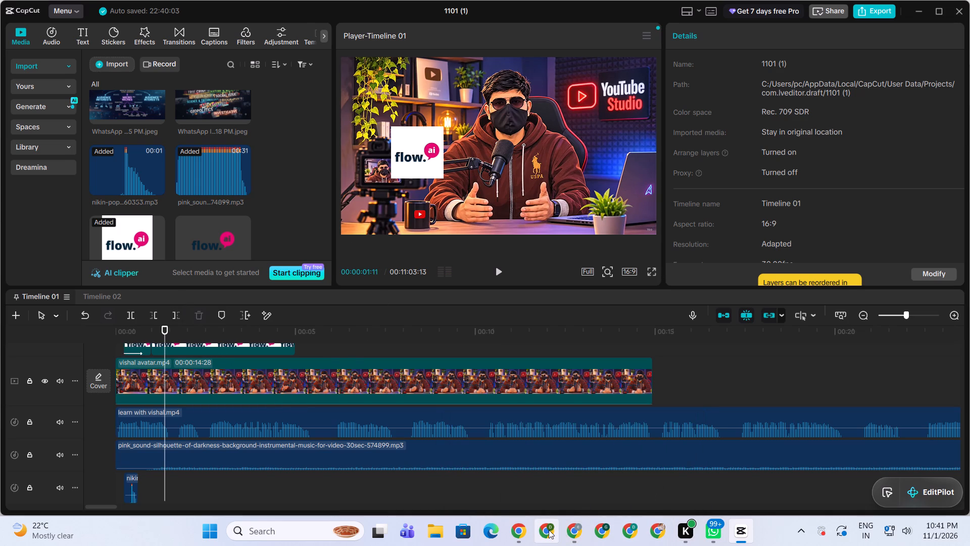
Switch to the Chrome window showing the flow.ai logo in the remove.bg background remover.
{"action": "left_click", "coordinate": [571, 529]}
{"action": "left_click", "coordinate": [553, 472]}
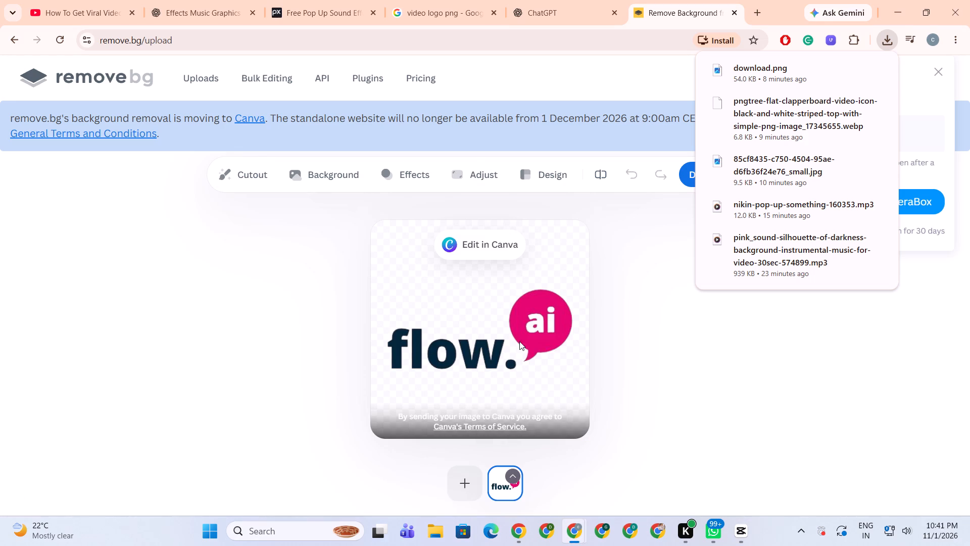
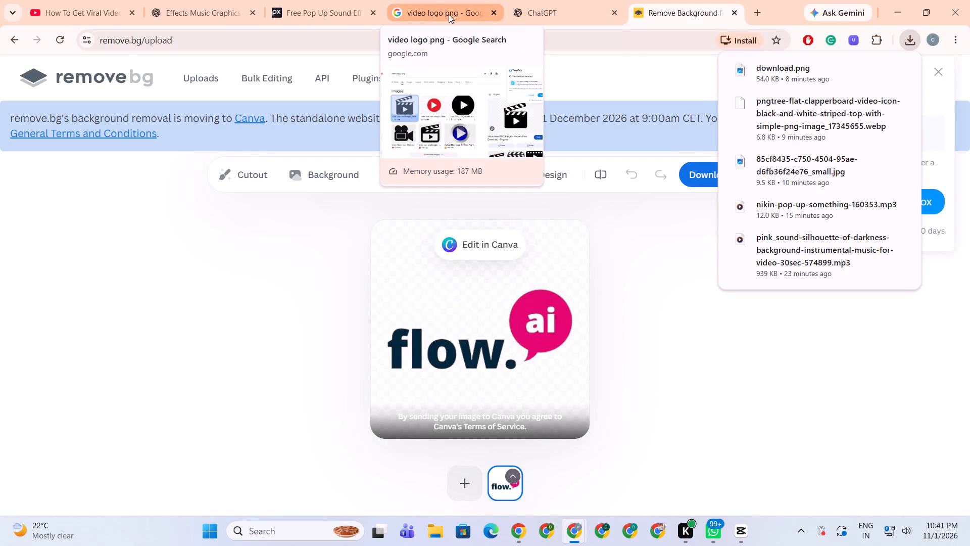
In Chrome, close the remove.bg page, search the web for the copied VideoEffects template link, and open the VideoEffects site.
{"action": "left_click", "coordinate": [737, 14]}
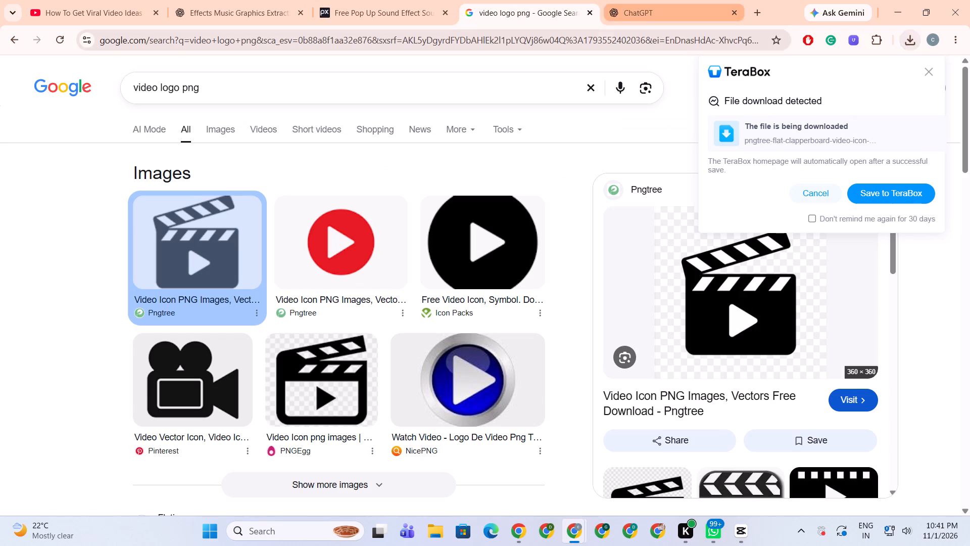
{"action": "left_click", "coordinate": [757, 11]}
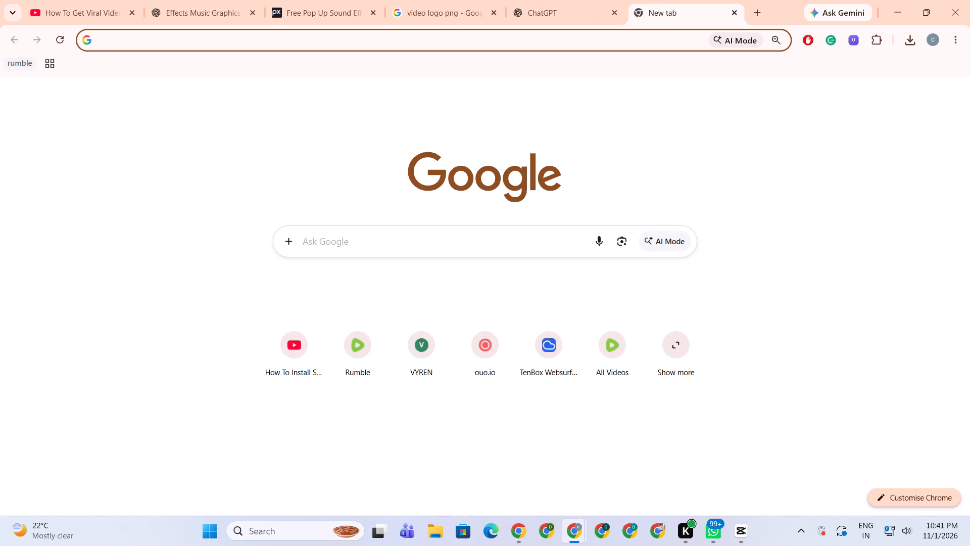
{"action": "left_click", "coordinate": [392, 241]}
{"action": "key", "text": "ctrl+v"}
{"action": "key", "text": "Return"}
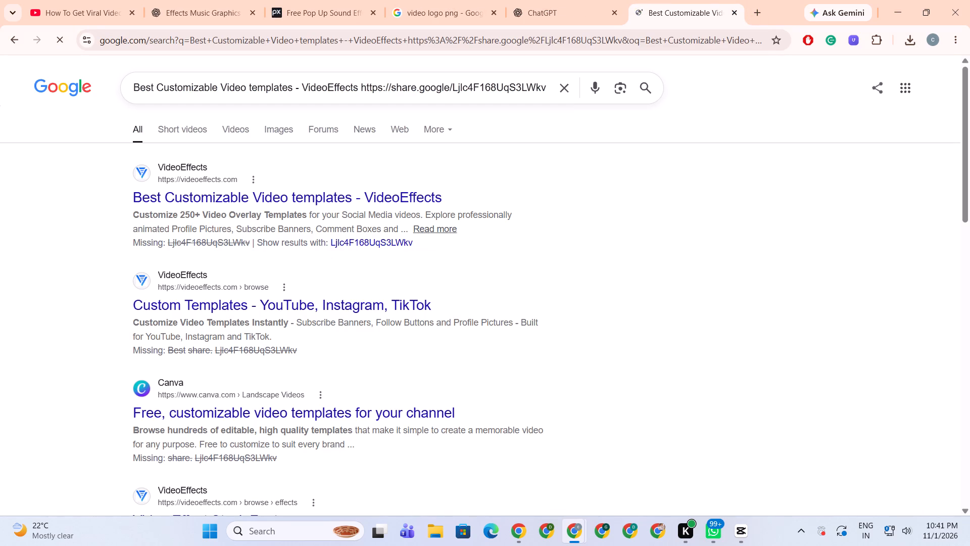
{"action": "left_click", "coordinate": [197, 200]}
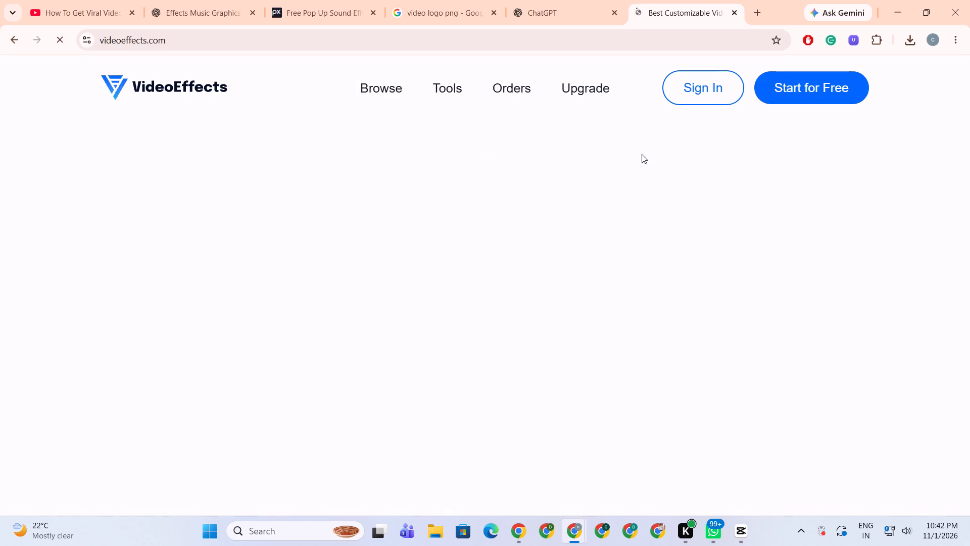
Search the VideoEffects templates for "right arrow" and look through the results page.
{"action": "scroll", "coordinate": [293, 389], "scroll_direction": "down", "scroll_amount": 2}
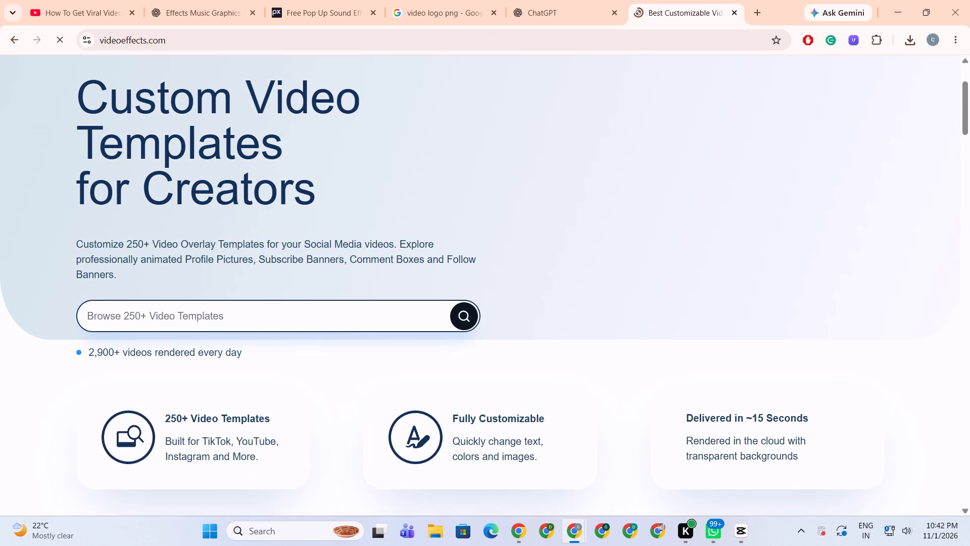
{"action": "left_click", "coordinate": [309, 319]}
{"action": "type", "text": "rightr"}
{"action": "key", "text": "space"}
{"action": "key", "text": "BackSpace"}
{"action": "key", "text": "BackSpace"}
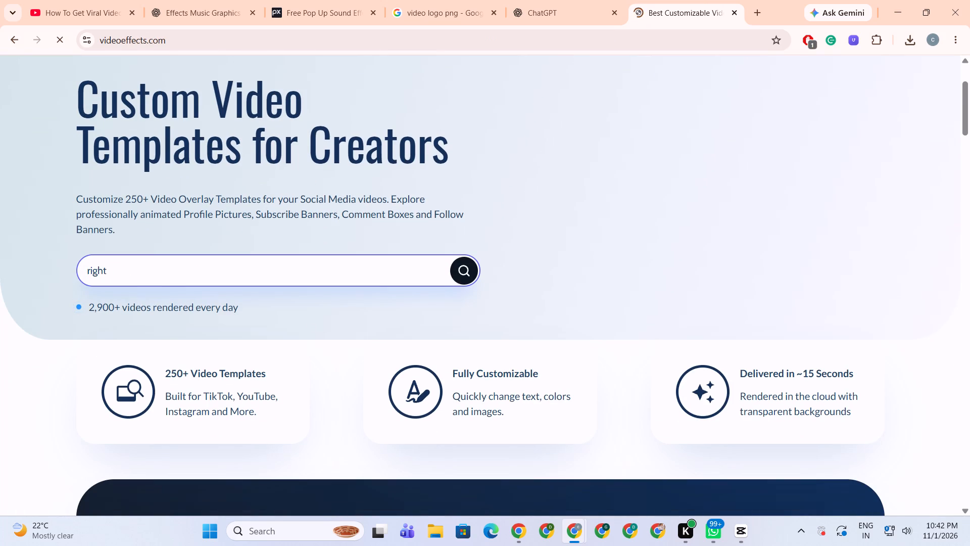
{"action": "key", "text": "space"}
{"action": "type", "text": "arrow"}
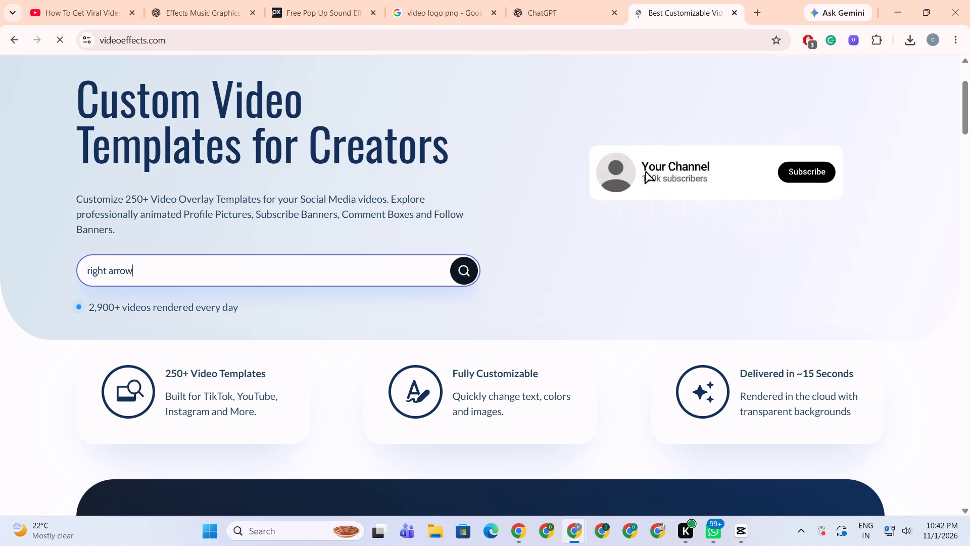
{"action": "key", "text": "Return"}
{"action": "scroll", "coordinate": [294, 353], "scroll_direction": "down", "scroll_amount": 1}
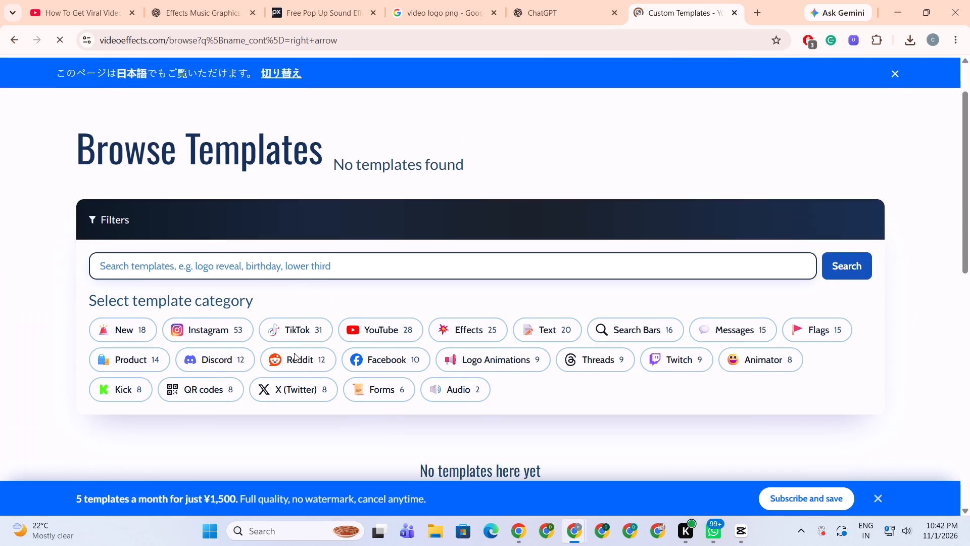
{"action": "scroll", "coordinate": [294, 353], "scroll_direction": "down", "scroll_amount": 4}
{"action": "scroll", "coordinate": [294, 353], "scroll_direction": "up", "scroll_amount": 3}
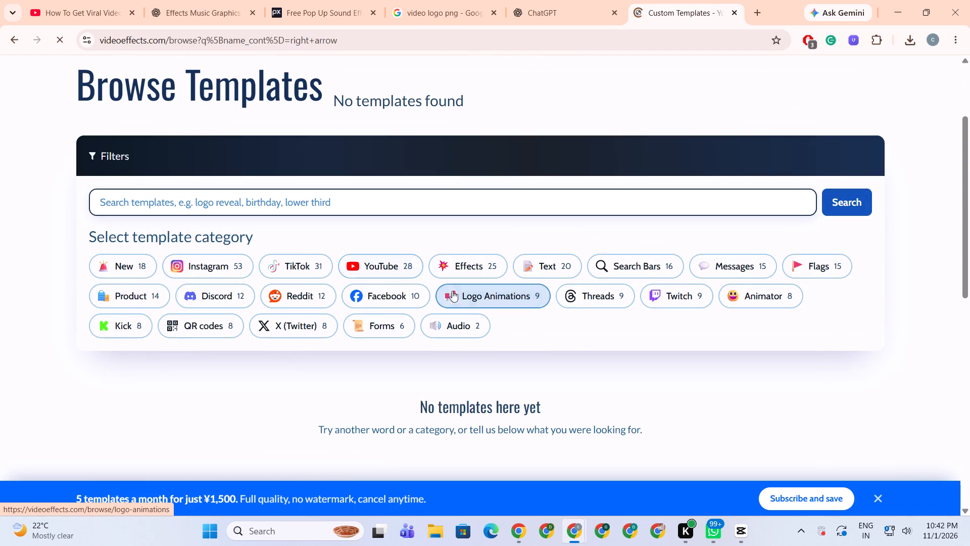
Open the Logo Animations template category and look through its templates.
{"action": "left_click", "coordinate": [490, 295]}
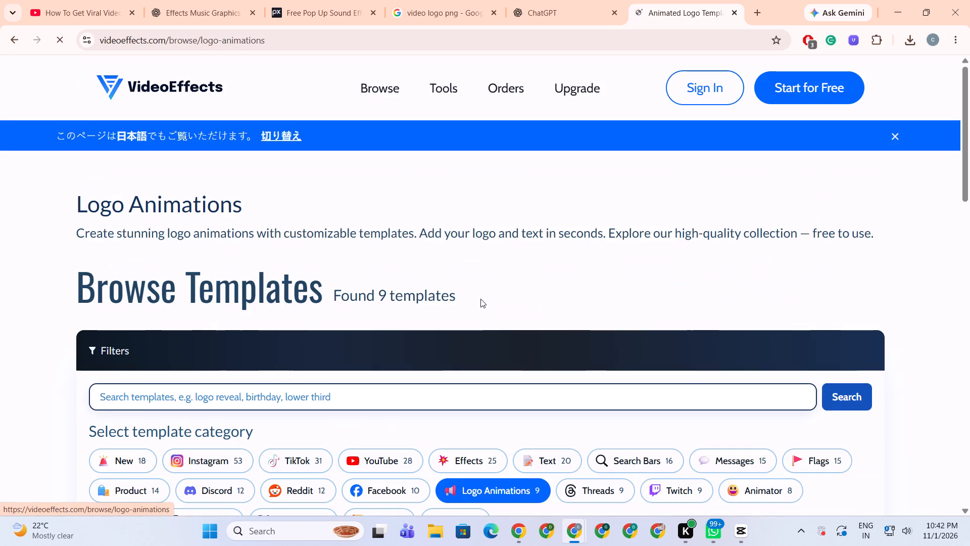
{"action": "scroll", "coordinate": [408, 366], "scroll_direction": "down", "scroll_amount": 8}
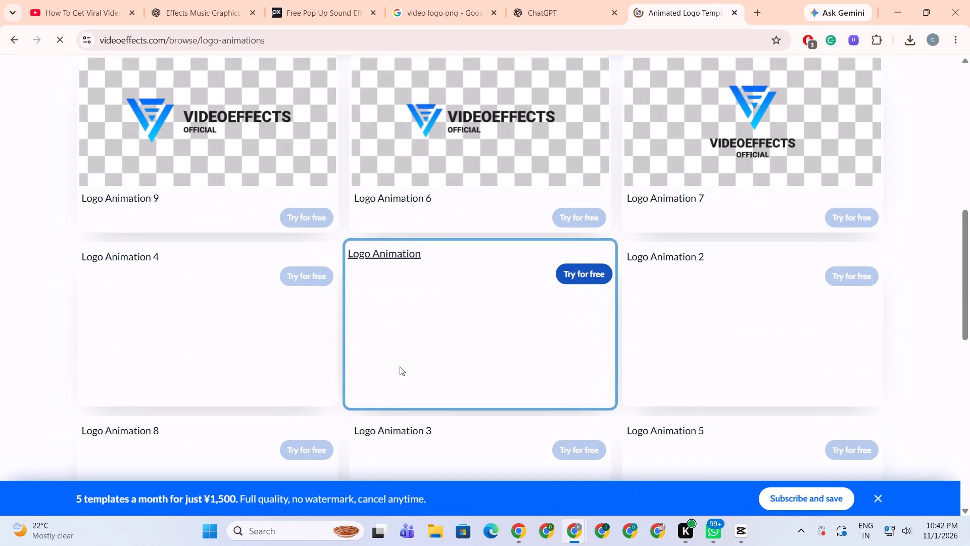
Open the New template category on VideoEffects and look through its templates.
{"action": "scroll", "coordinate": [400, 367], "scroll_direction": "up", "scroll_amount": 10}
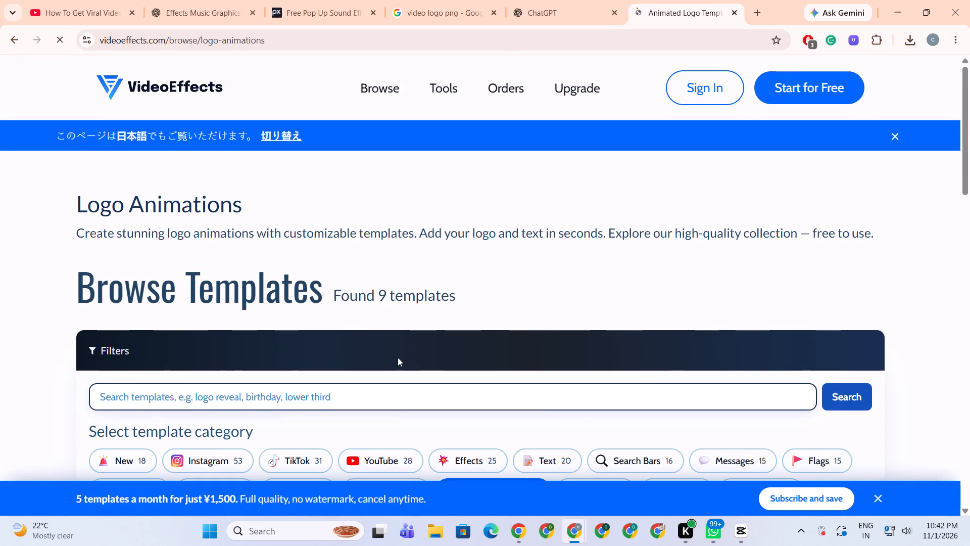
{"action": "scroll", "coordinate": [398, 357], "scroll_direction": "down", "scroll_amount": 2}
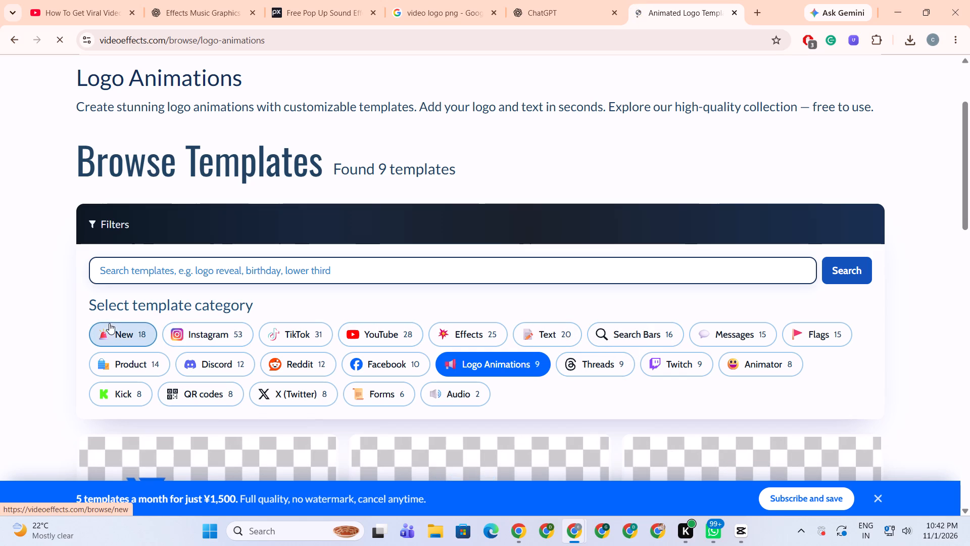
{"action": "left_click", "coordinate": [123, 338]}
{"action": "scroll", "coordinate": [348, 341], "scroll_direction": "down", "scroll_amount": 3}
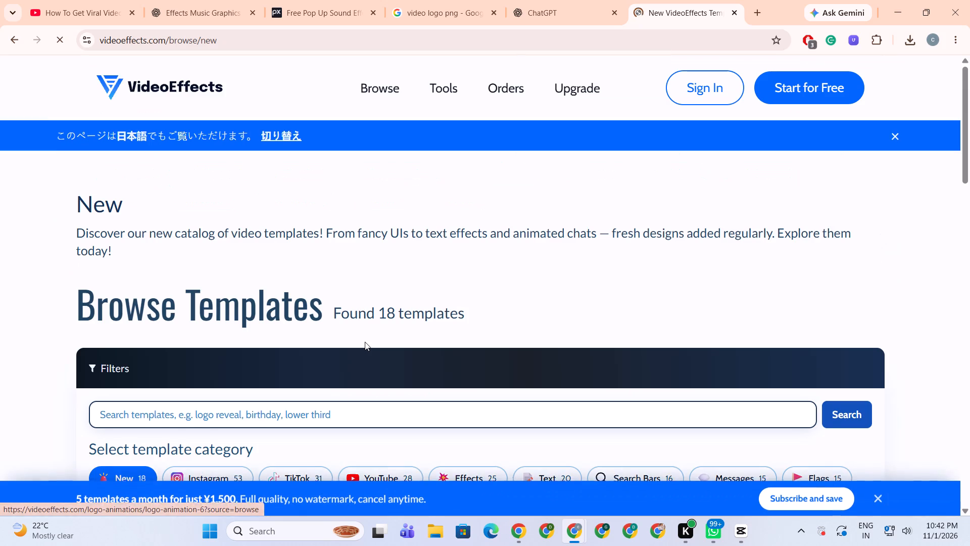
{"action": "scroll", "coordinate": [365, 342], "scroll_direction": "down", "scroll_amount": 9}
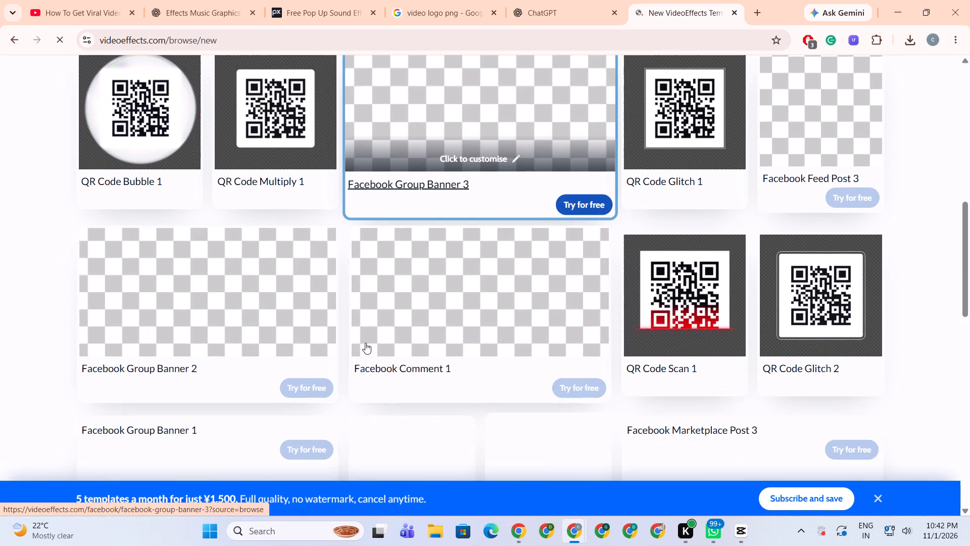
Open the Audio template category and look through its visualizer templates.
{"action": "scroll", "coordinate": [365, 343], "scroll_direction": "up", "scroll_amount": 7}
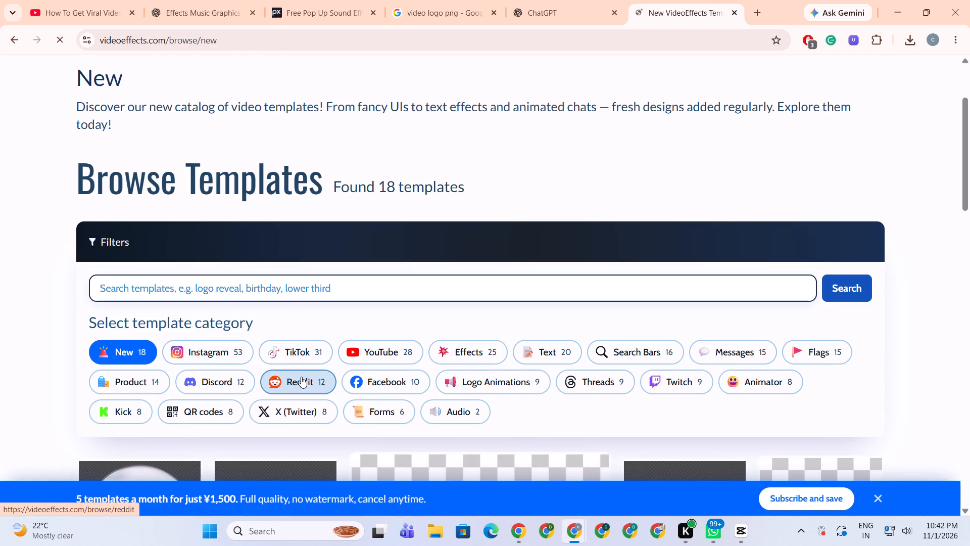
{"action": "left_click", "coordinate": [460, 407]}
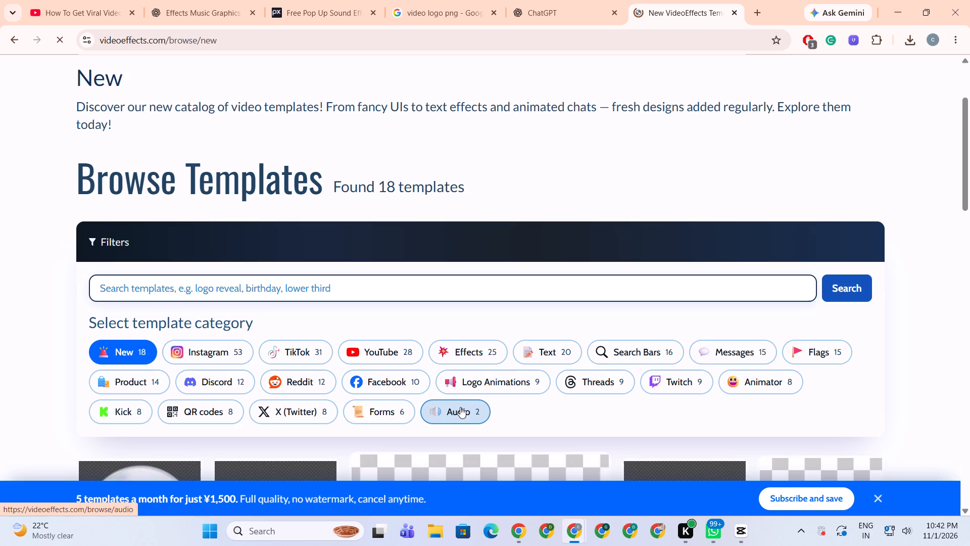
{"action": "scroll", "coordinate": [474, 397], "scroll_direction": "down", "scroll_amount": 4}
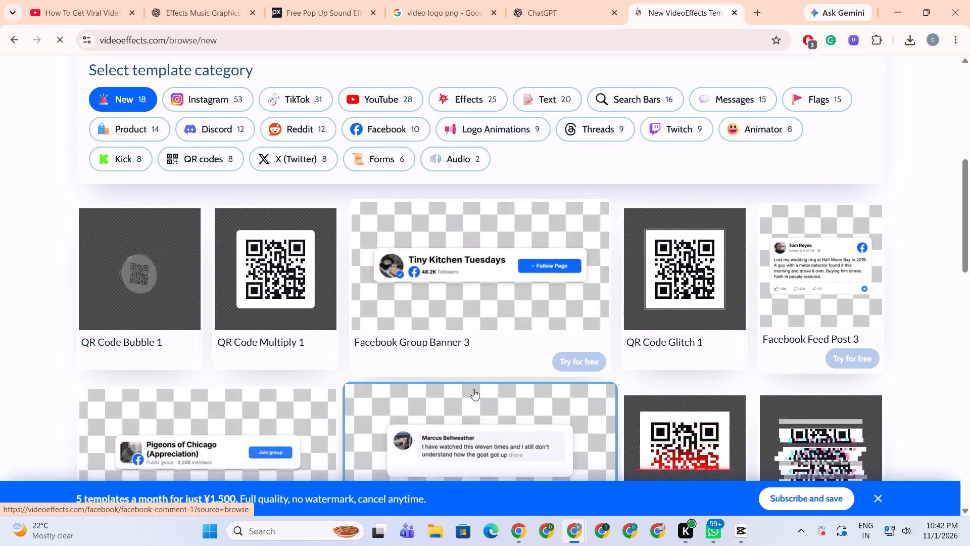
{"action": "scroll", "coordinate": [473, 389], "scroll_direction": "down", "scroll_amount": 6}
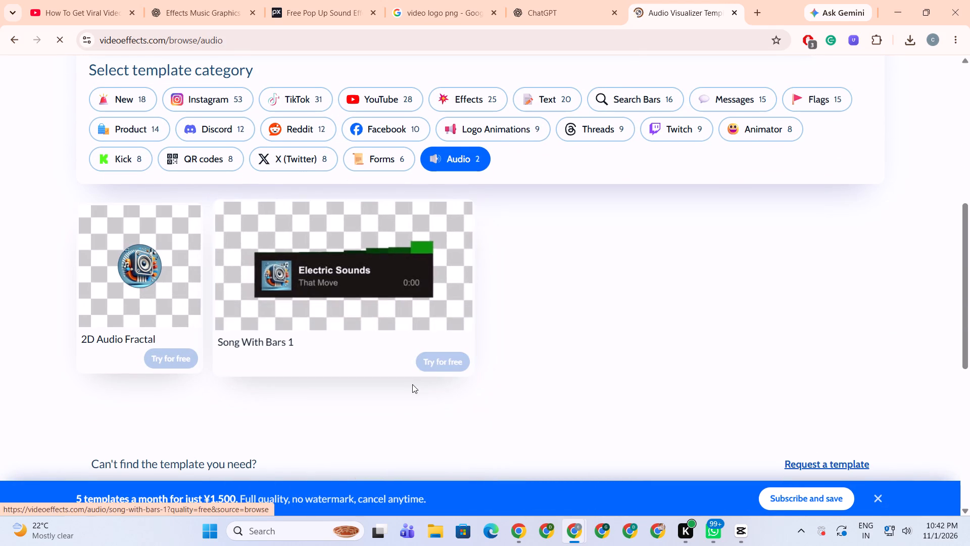
{"action": "scroll", "coordinate": [410, 379], "scroll_direction": "up", "scroll_amount": 5}
{"action": "scroll", "coordinate": [413, 344], "scroll_direction": "down", "scroll_amount": 1}
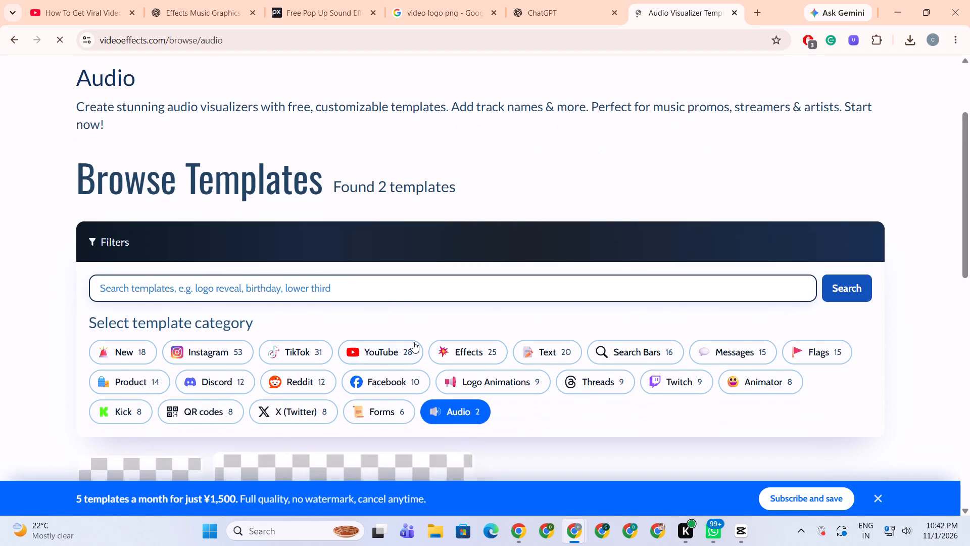
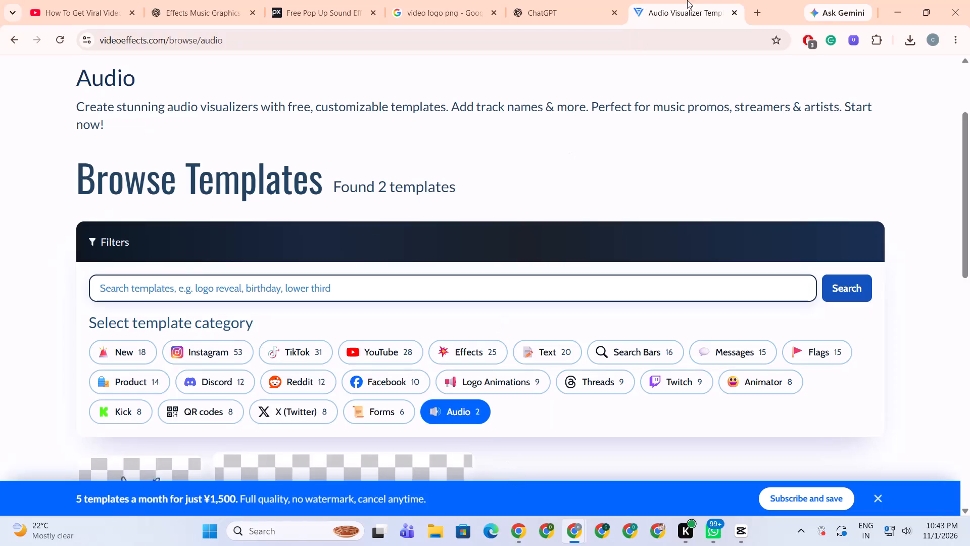
In a new browser tab, search the web for swishy and open the Swishy AI motion designer site.
{"action": "left_click", "coordinate": [754, 12]}
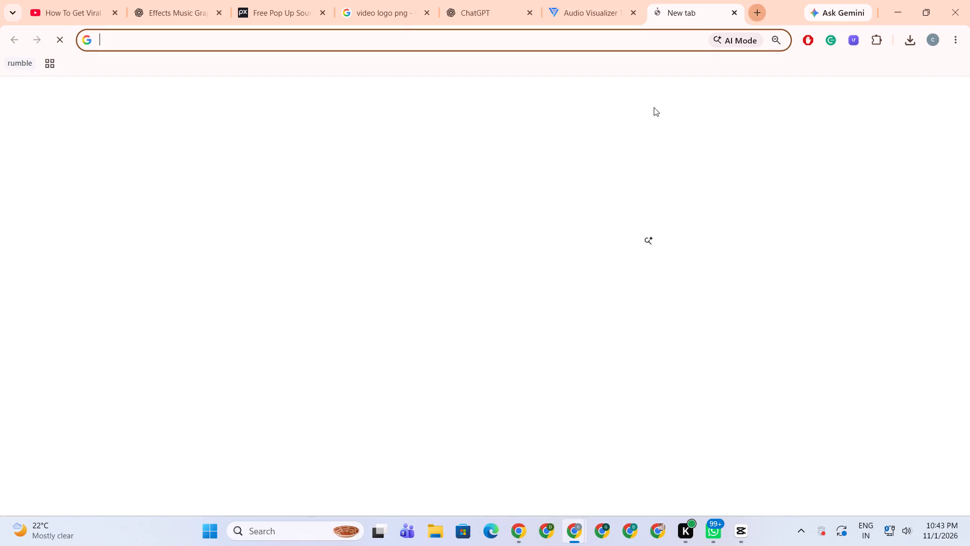
{"action": "left_click", "coordinate": [486, 237]}
{"action": "key", "text": "ctrl+v"}
{"action": "key", "text": "Return"}
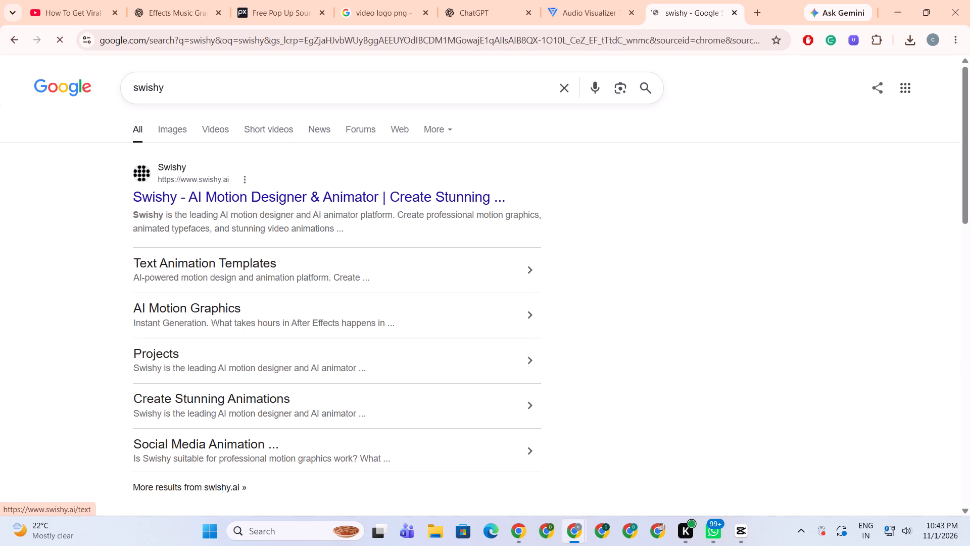
{"action": "left_click", "coordinate": [263, 200]}
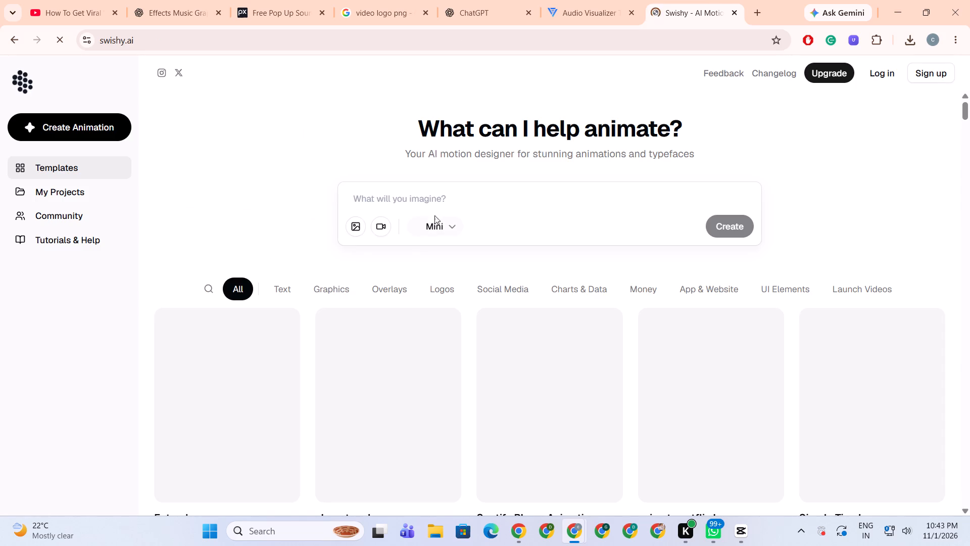
Write the animation prompt "flow ai logo animate with right side a" in Swishy's prompt box.
{"action": "left_click", "coordinate": [422, 195]}
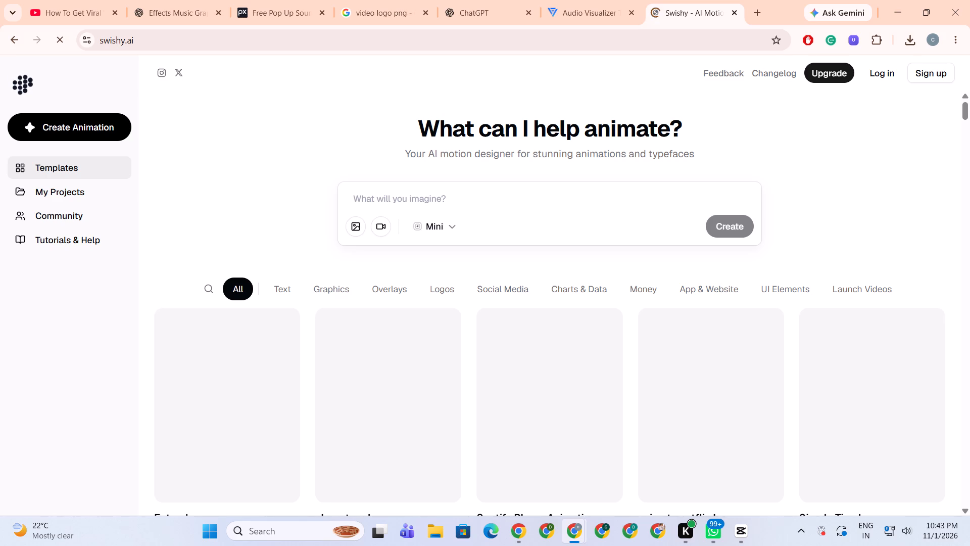
{"action": "type", "text": "flow ai"}
{"action": "key", "text": "space"}
{"action": "type", "text": "logo"}
{"action": "key", "text": "space"}
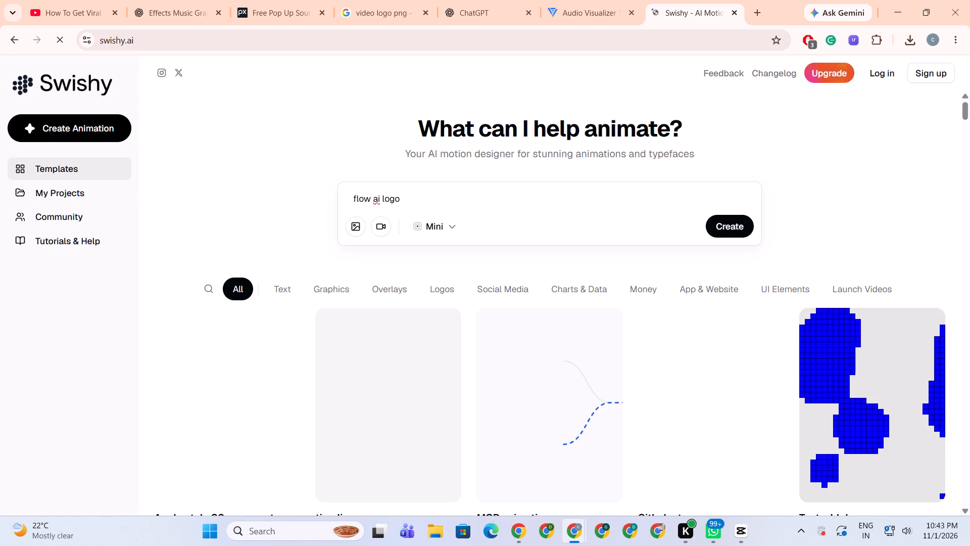
{"action": "type", "text": "animate"}
{"action": "key", "text": "space"}
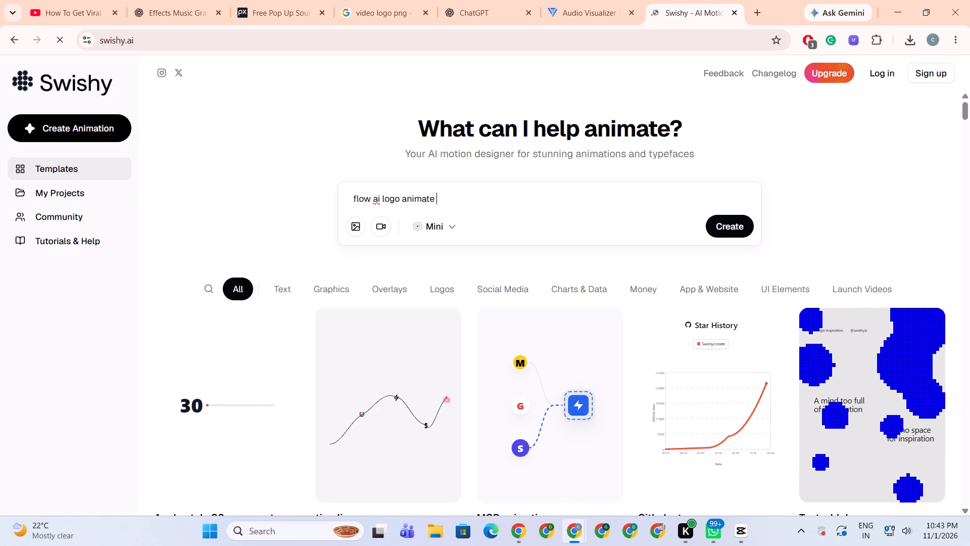
{"action": "type", "text": "with right side"}
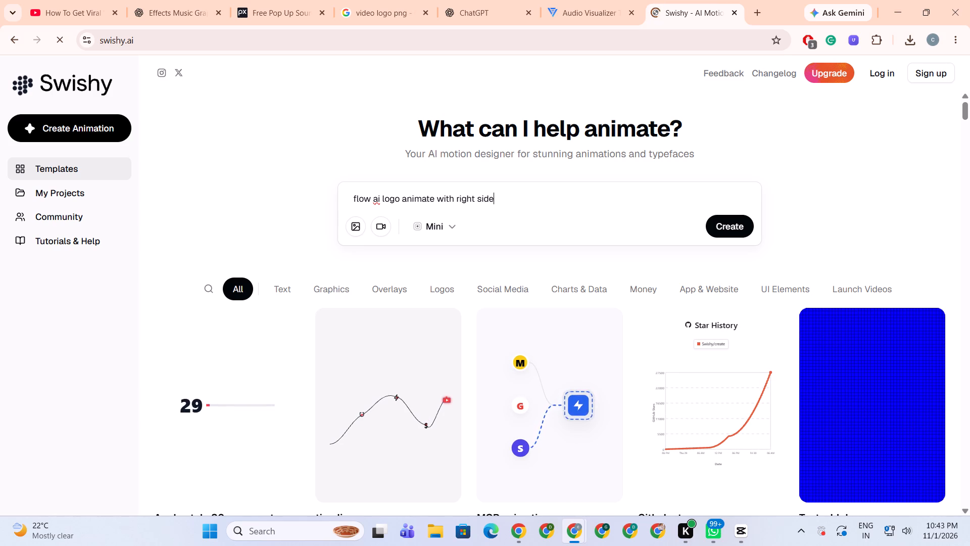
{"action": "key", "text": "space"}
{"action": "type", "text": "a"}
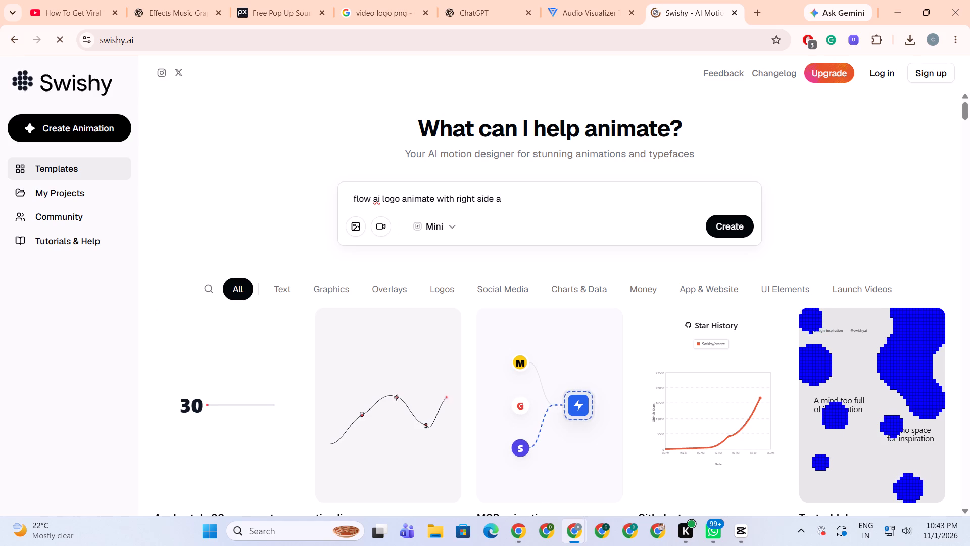
Finish the animation prompt so it reads "flow ai logo animate with right side with arrow and target video logo".
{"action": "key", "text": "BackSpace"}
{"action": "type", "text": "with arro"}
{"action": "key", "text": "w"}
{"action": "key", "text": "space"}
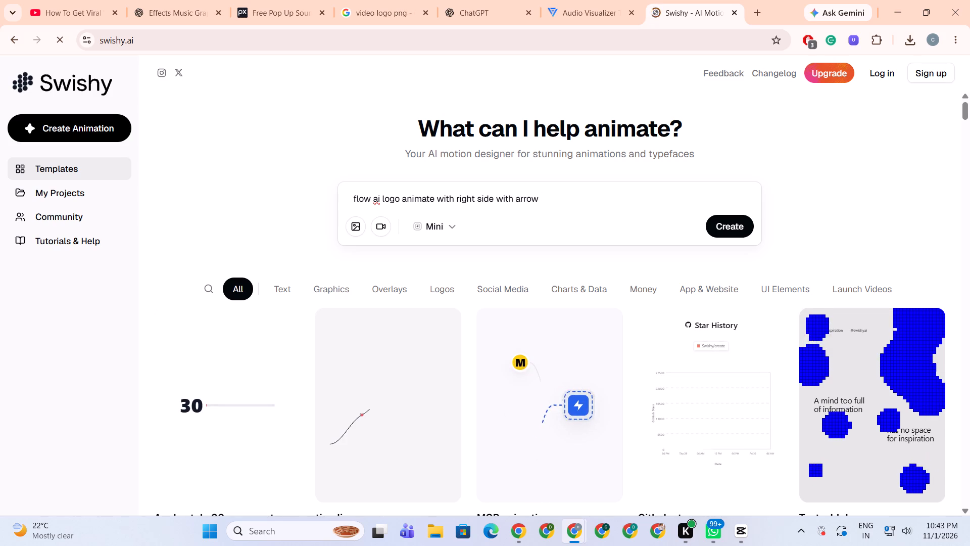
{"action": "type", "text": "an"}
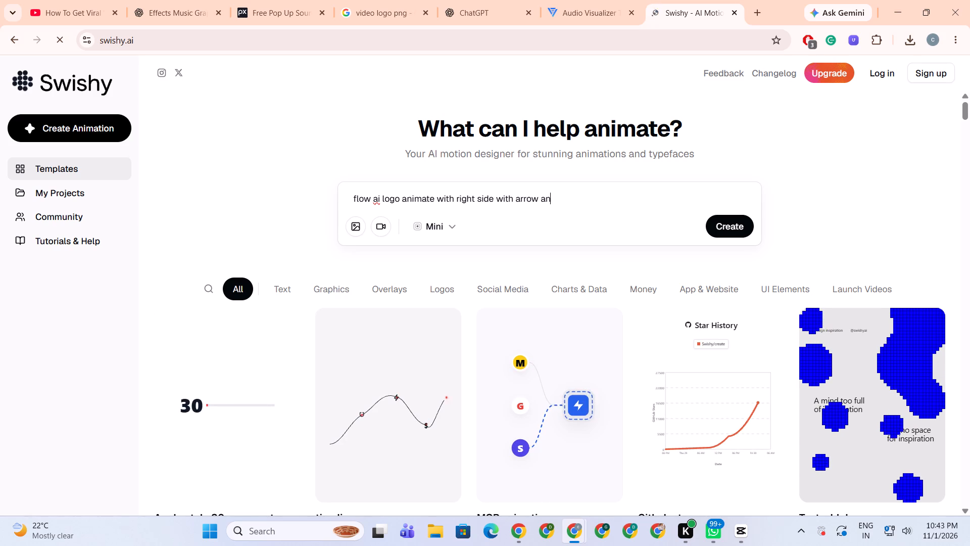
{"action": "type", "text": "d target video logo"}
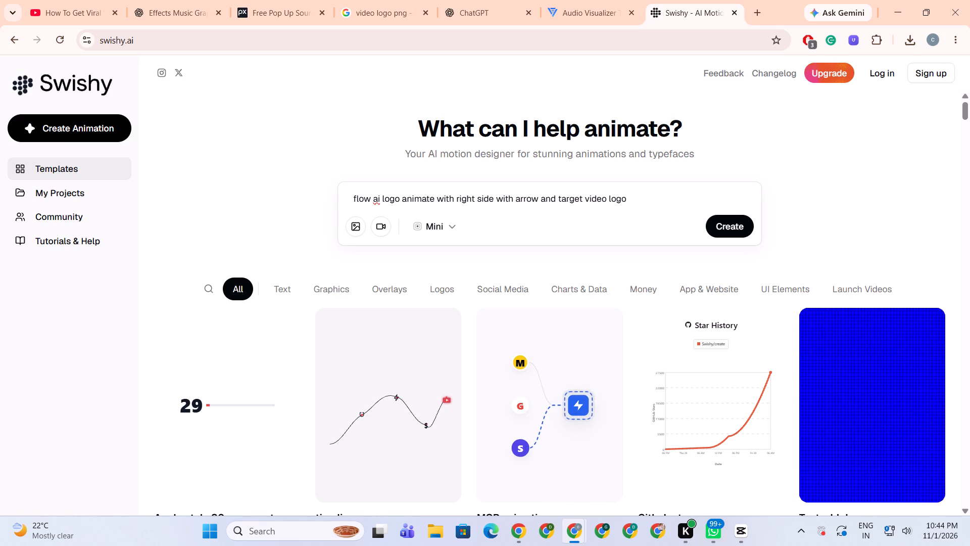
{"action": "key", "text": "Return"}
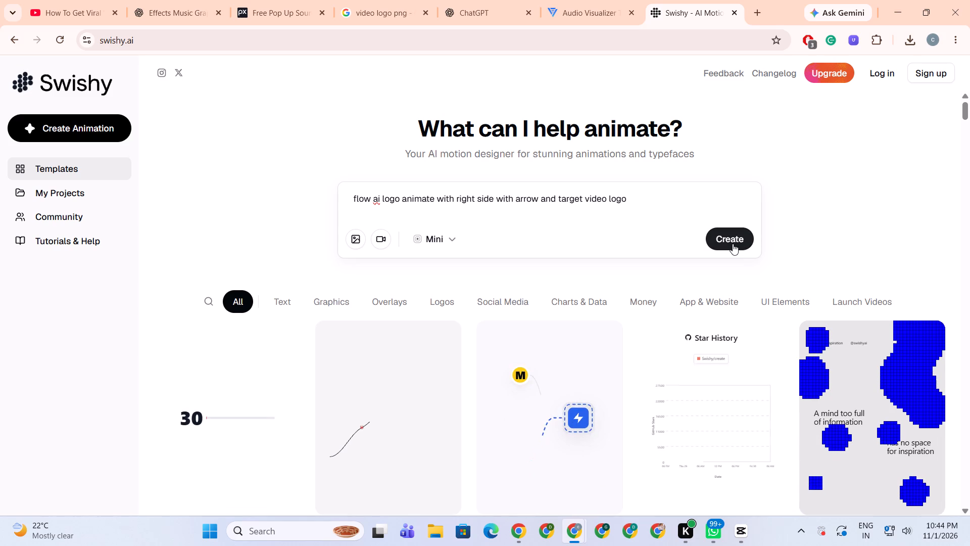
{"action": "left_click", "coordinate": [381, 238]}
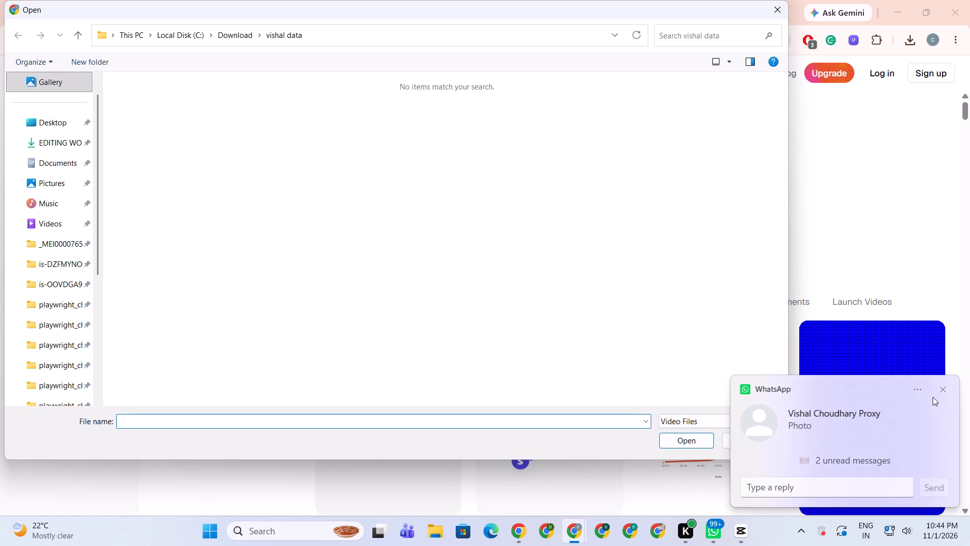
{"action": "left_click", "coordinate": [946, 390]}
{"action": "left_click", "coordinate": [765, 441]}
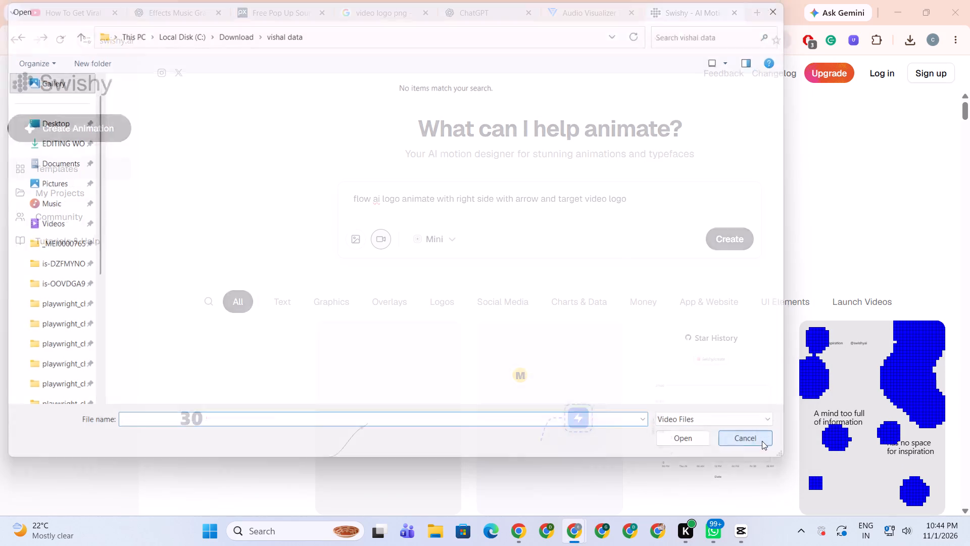
Choose the free Mini model and submit the prompt to create the logo animation.
{"action": "left_click", "coordinate": [441, 246]}
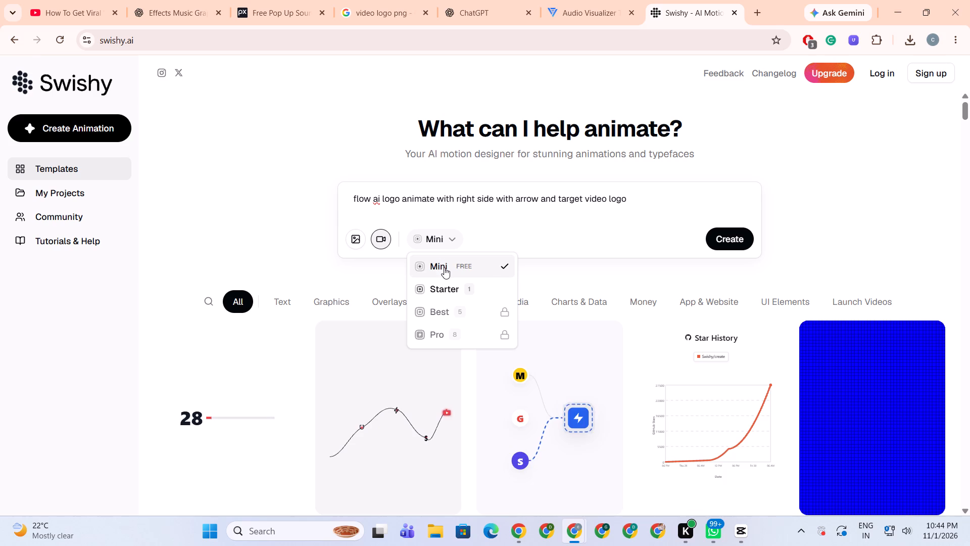
{"action": "left_click", "coordinate": [444, 267]}
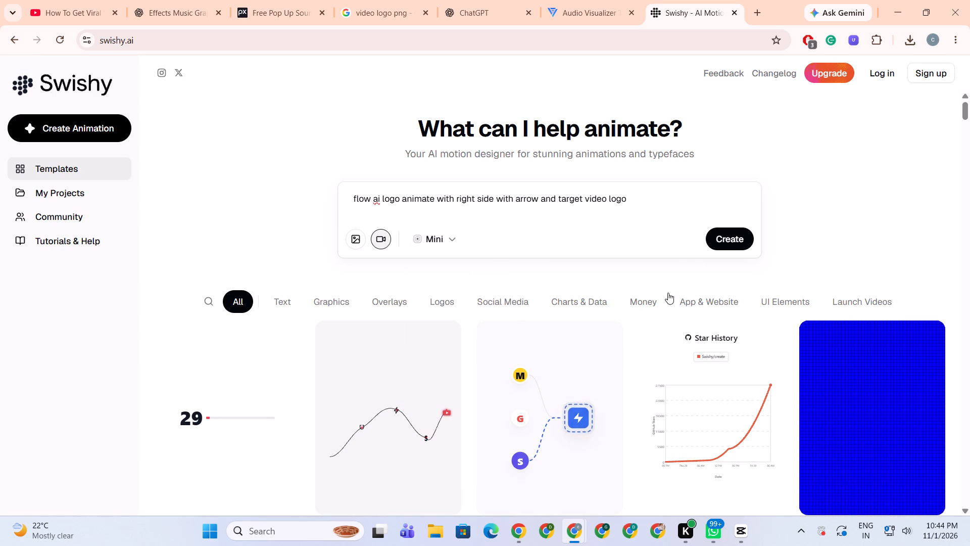
{"action": "left_click", "coordinate": [729, 235]}
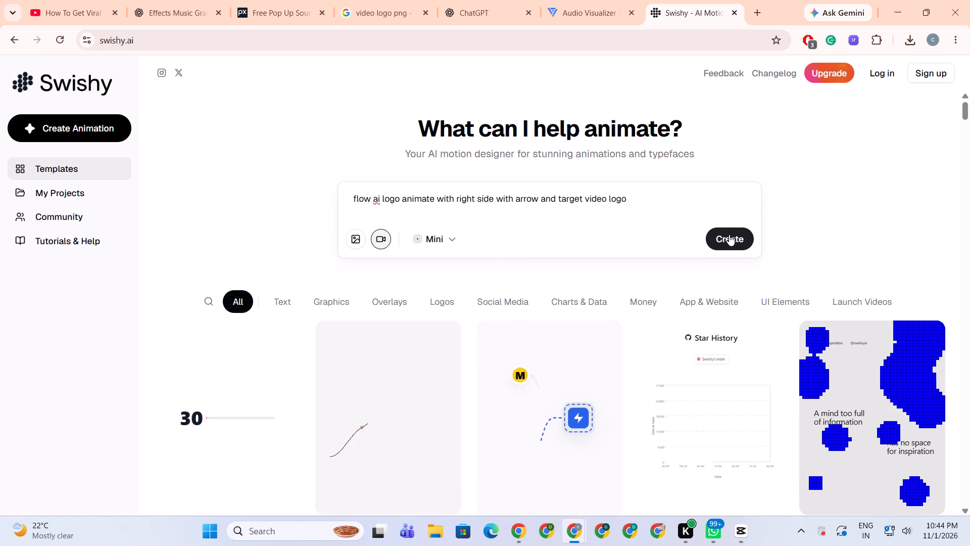
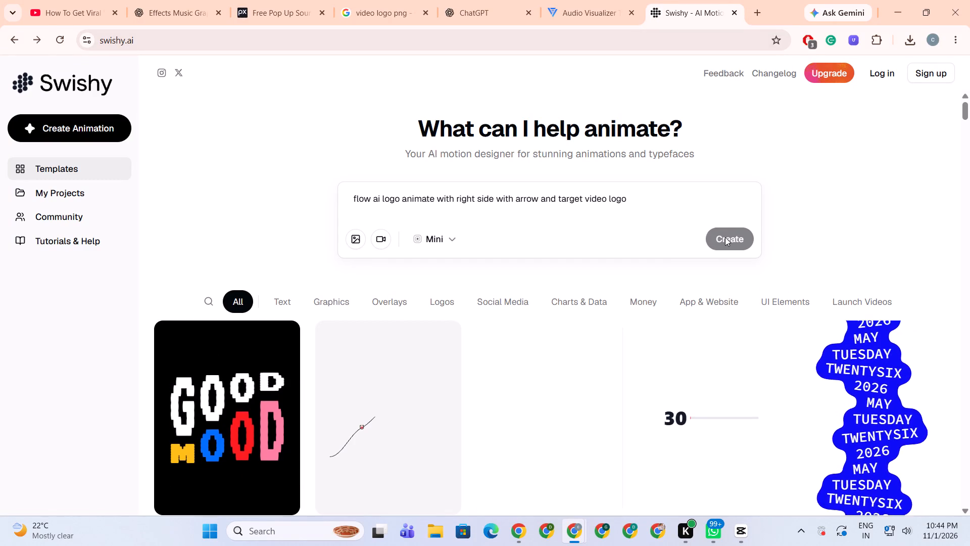
Try to create the animation from the written flow ai logo prompt with the Mini model.
{"action": "left_click", "coordinate": [726, 242]}
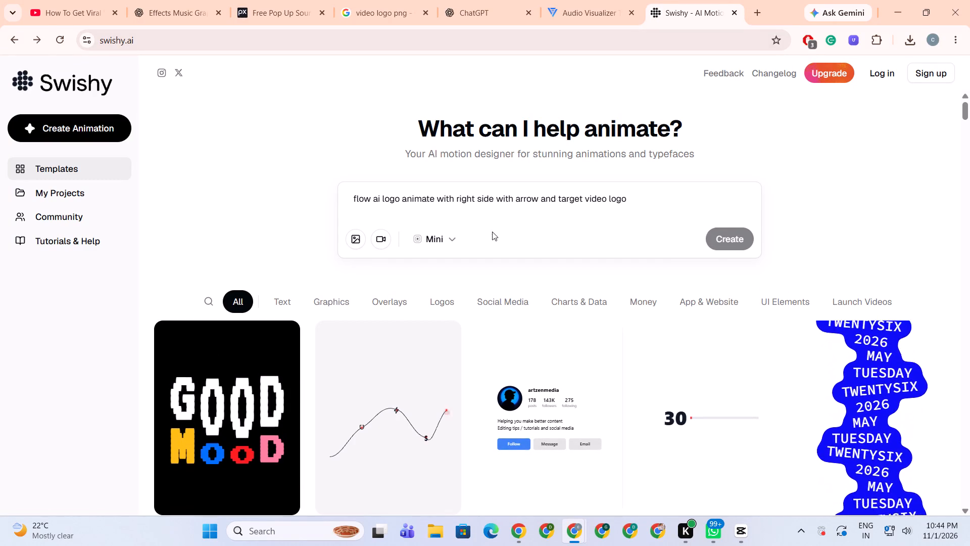
{"action": "left_click", "coordinate": [645, 195]}
{"action": "left_click", "coordinate": [720, 238]}
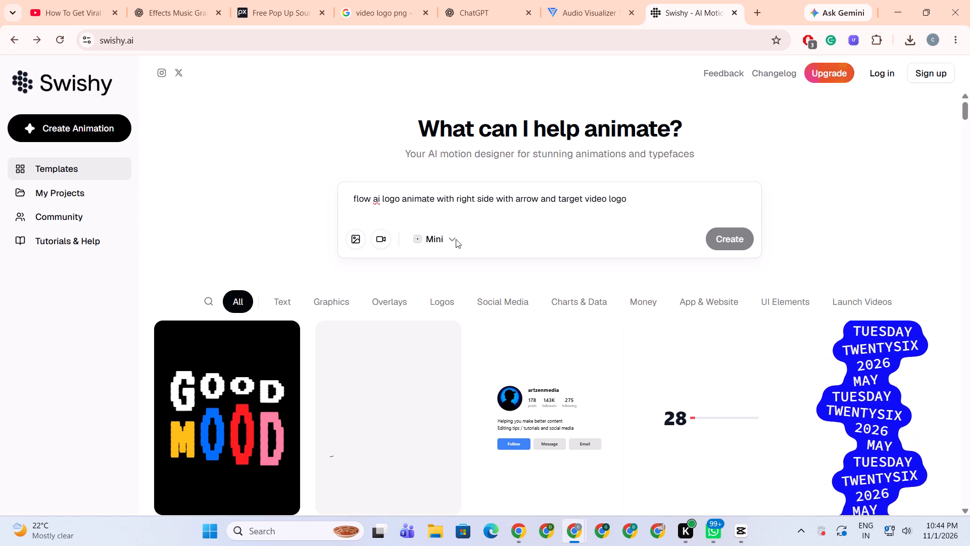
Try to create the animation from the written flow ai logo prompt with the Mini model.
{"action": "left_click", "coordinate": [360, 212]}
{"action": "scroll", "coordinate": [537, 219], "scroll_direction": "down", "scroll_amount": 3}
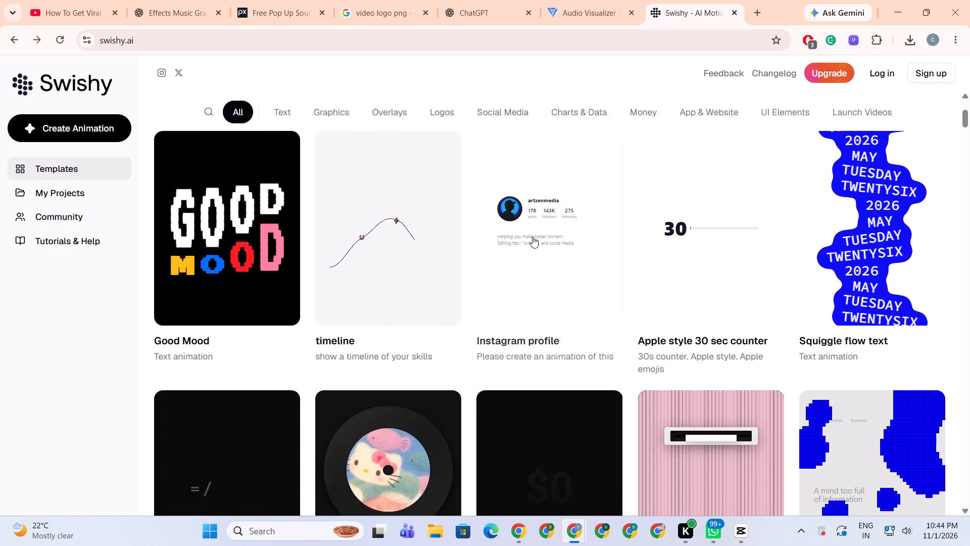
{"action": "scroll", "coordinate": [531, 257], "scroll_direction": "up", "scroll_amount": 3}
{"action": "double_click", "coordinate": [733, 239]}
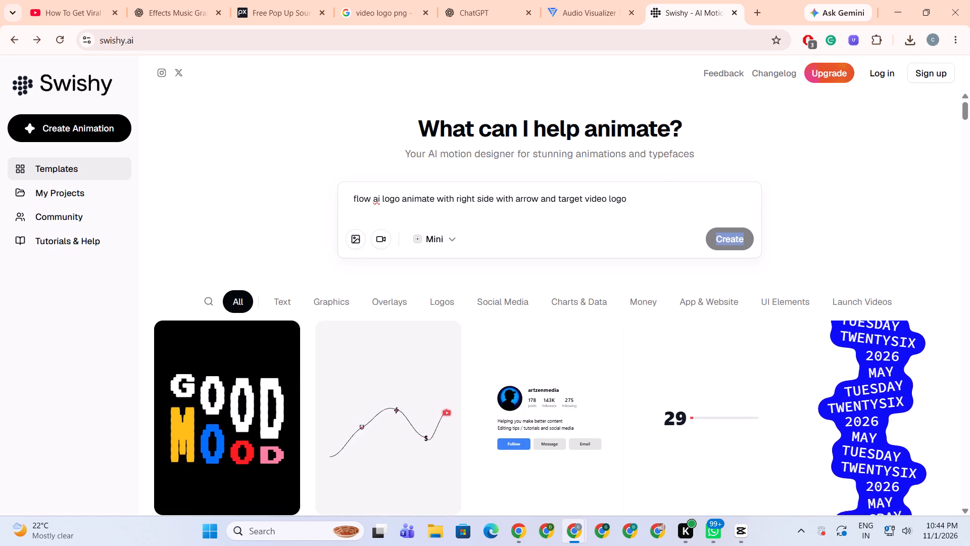
Copy the full prompt text "flow ai logo animate with right side with arrow and target video logo".
{"action": "left_click_drag", "start_coordinate": [642, 199], "coordinate": [252, 213]}
{"action": "left_click_drag", "start_coordinate": [252, 213], "coordinate": [378, 205]}
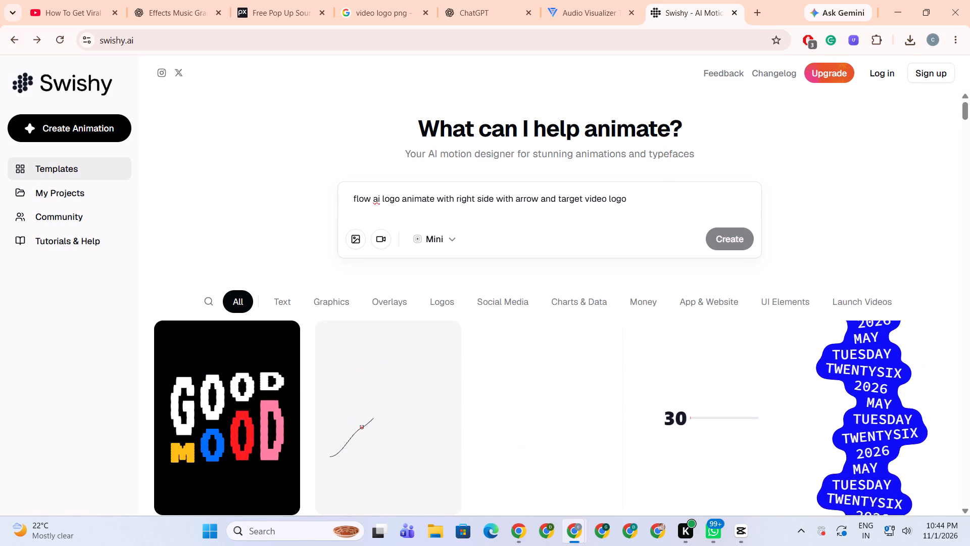
{"action": "left_click_drag", "start_coordinate": [378, 205], "coordinate": [361, 203]}
{"action": "left_click_drag", "start_coordinate": [640, 198], "coordinate": [385, 197]}
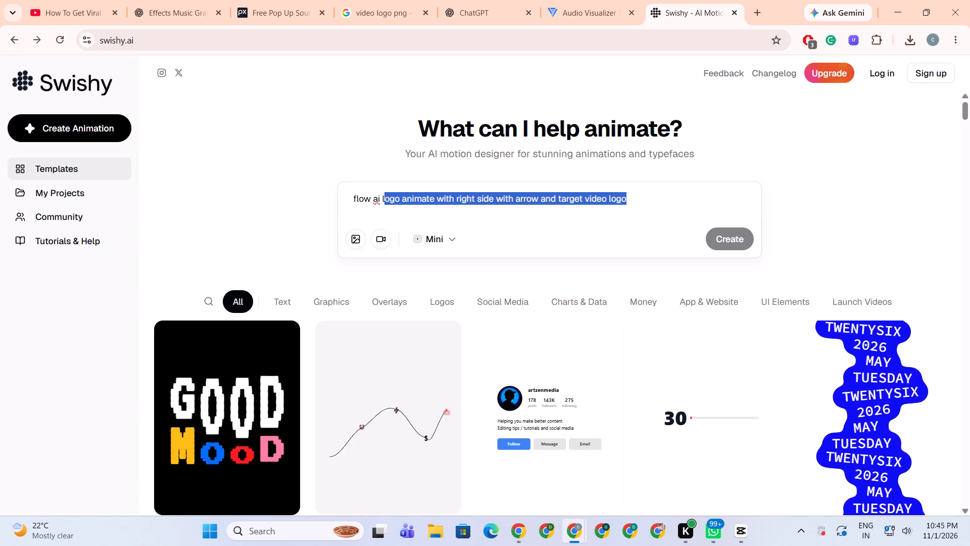
{"action": "left_click_drag", "start_coordinate": [385, 197], "coordinate": [345, 203]}
{"action": "key", "text": "ctrl+c"}
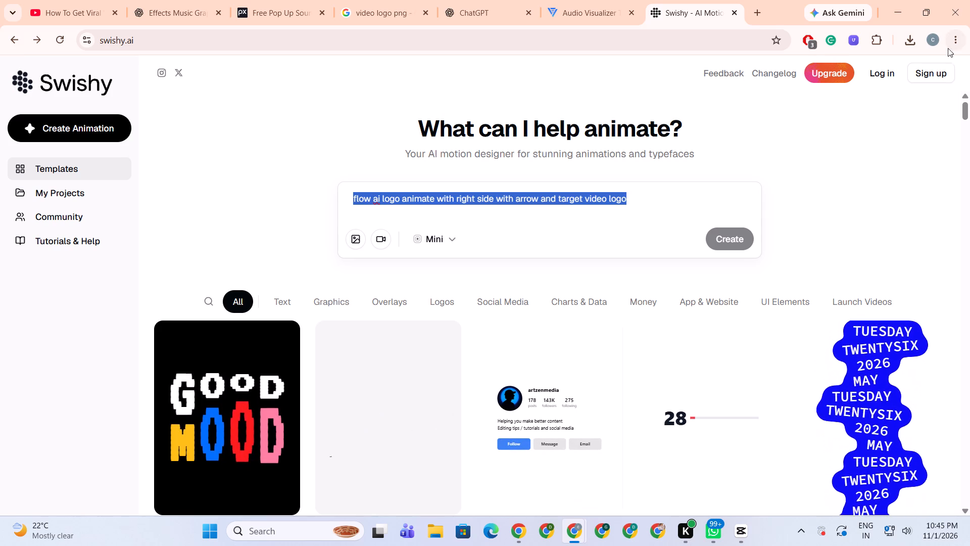
Open the sign-up page for creating a Swishy account.
{"action": "left_click", "coordinate": [930, 74]}
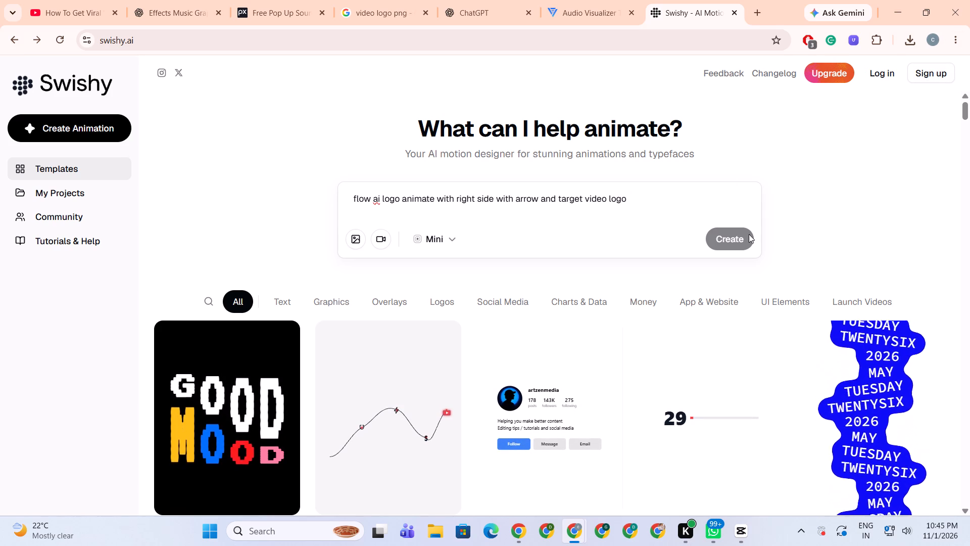
{"action": "left_click", "coordinate": [918, 67]}
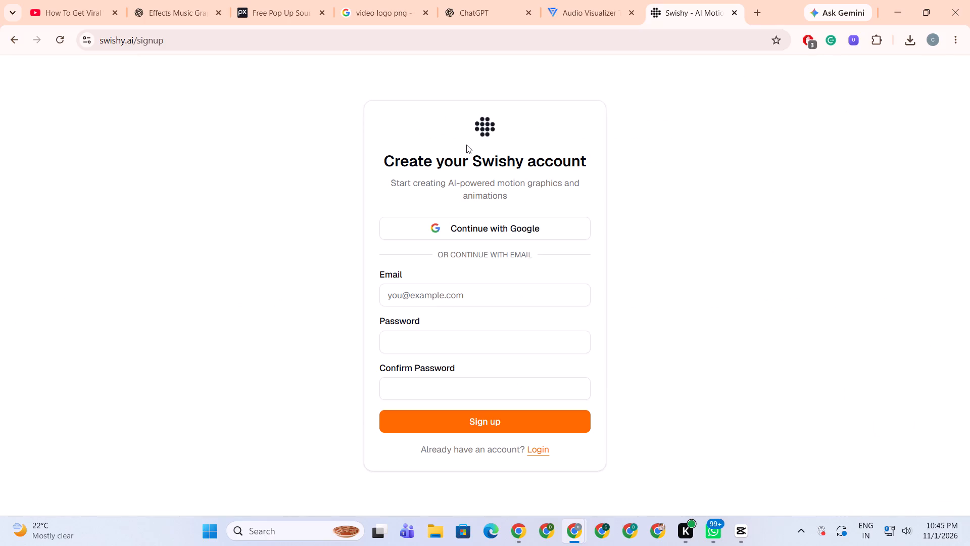
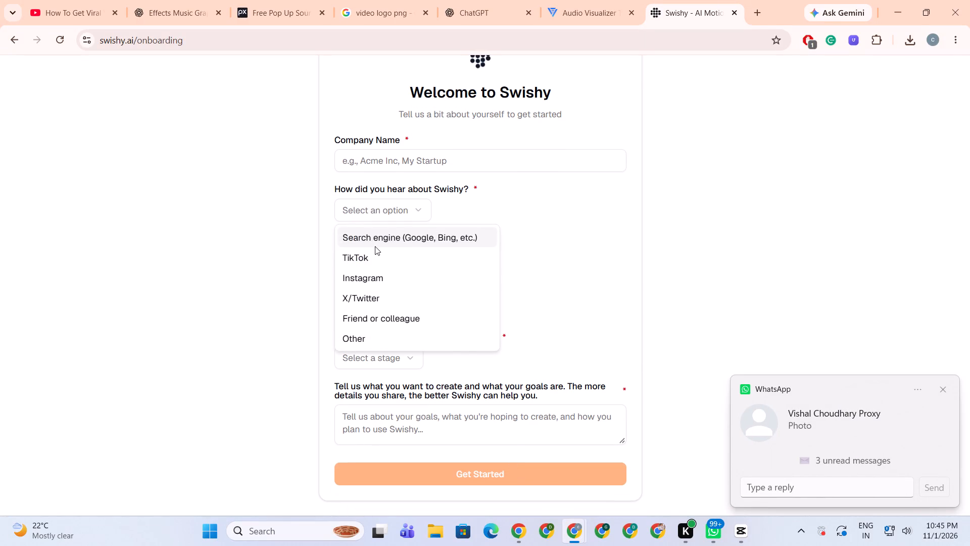
Submit the onboarding form with company ss, Search engine source, Individual / Freelancer role, Side project stage and goals sa, and continue past the follow requests.
{"action": "left_click", "coordinate": [375, 246]}
{"action": "left_click", "coordinate": [382, 157]}
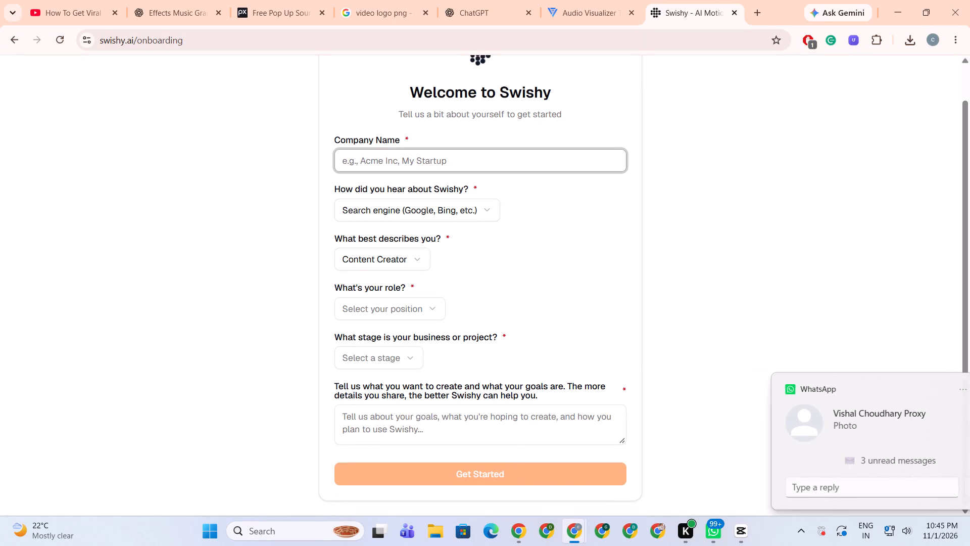
{"action": "type", "text": "ss"}
{"action": "left_click", "coordinate": [401, 311]}
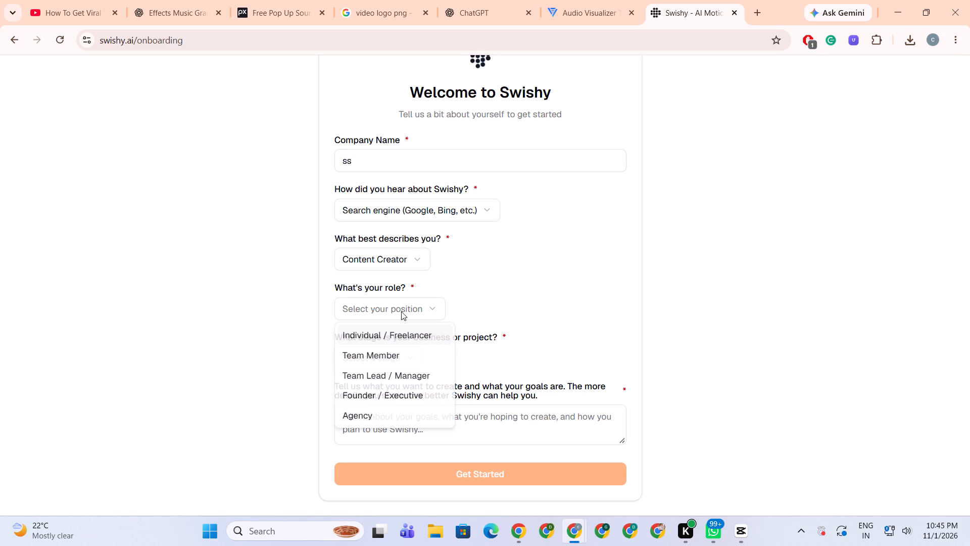
{"action": "left_click", "coordinate": [423, 343]}
{"action": "left_click", "coordinate": [379, 366]}
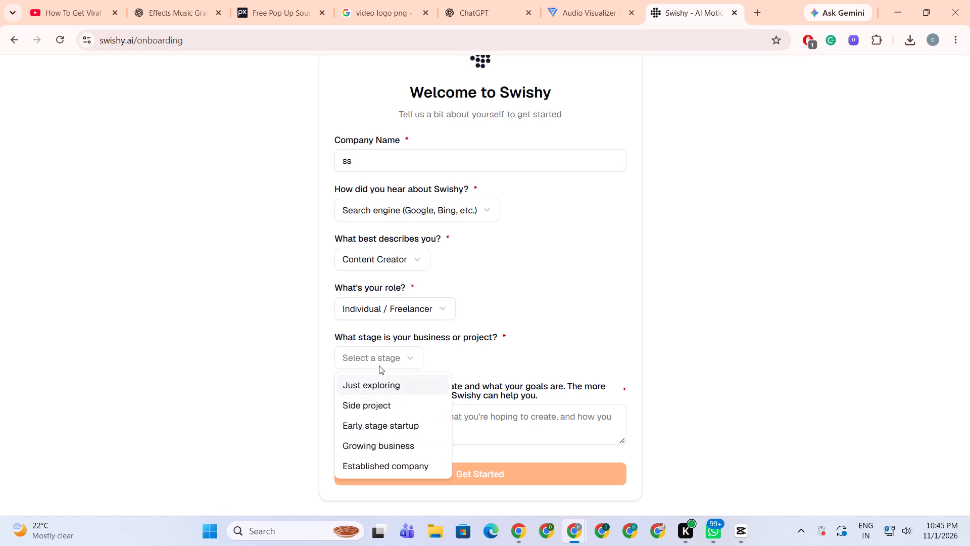
{"action": "left_click", "coordinate": [369, 408]}
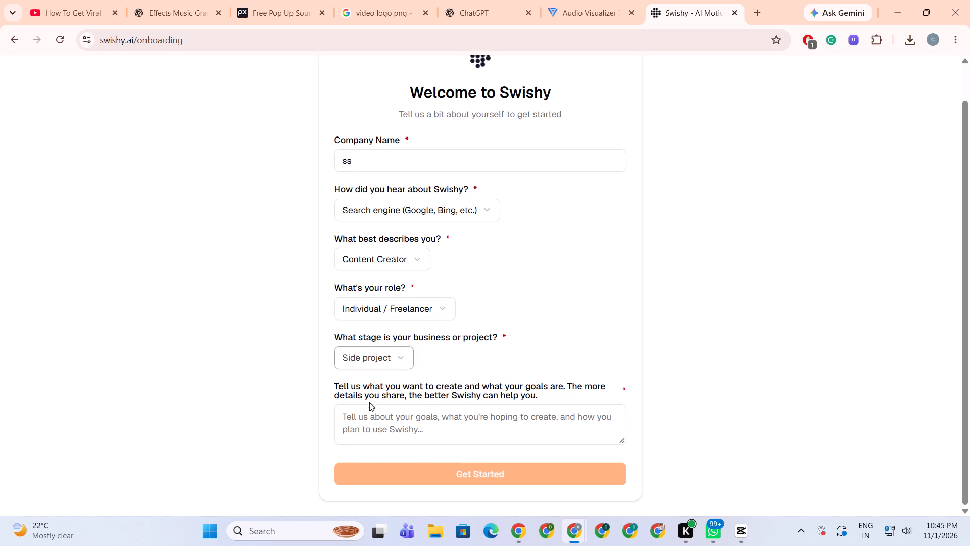
{"action": "left_click", "coordinate": [371, 434]}
{"action": "key", "text": "s"}
{"action": "key", "text": "a"}
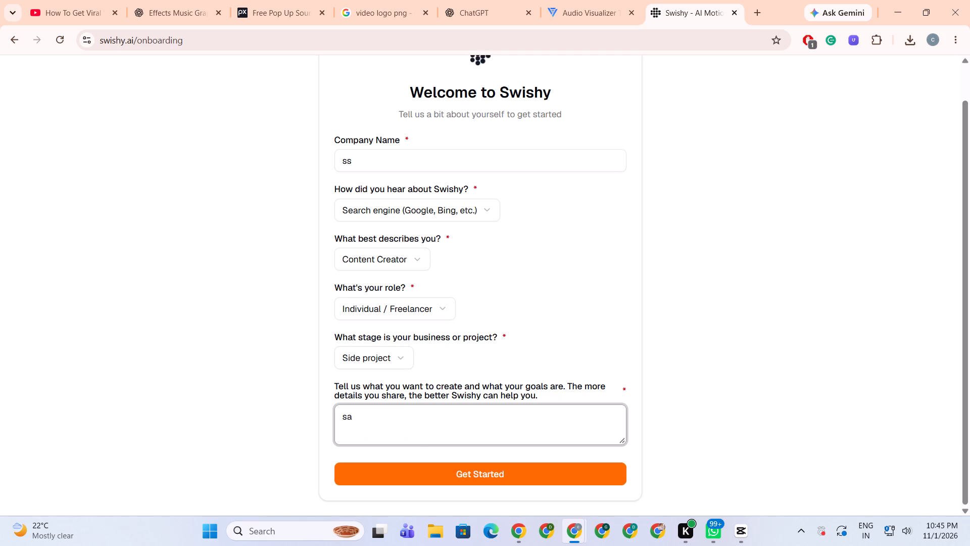
{"action": "left_click", "coordinate": [465, 473]}
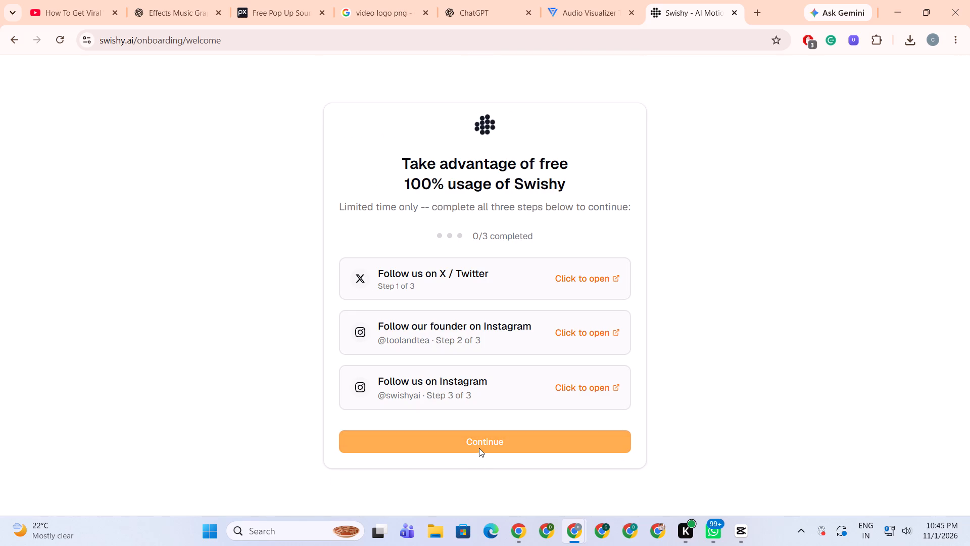
{"action": "left_click", "coordinate": [479, 448]}
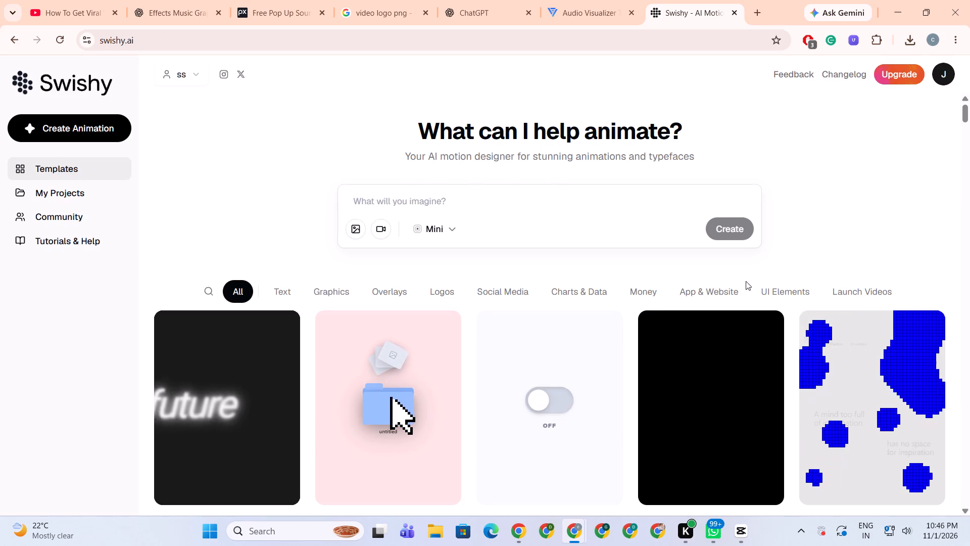
Paste the copied prompt "flow ai logo animate with right side with arrow and target video logo" as the new animation's description.
{"action": "left_click", "coordinate": [420, 199]}
{"action": "key", "text": "ctrl+v"}
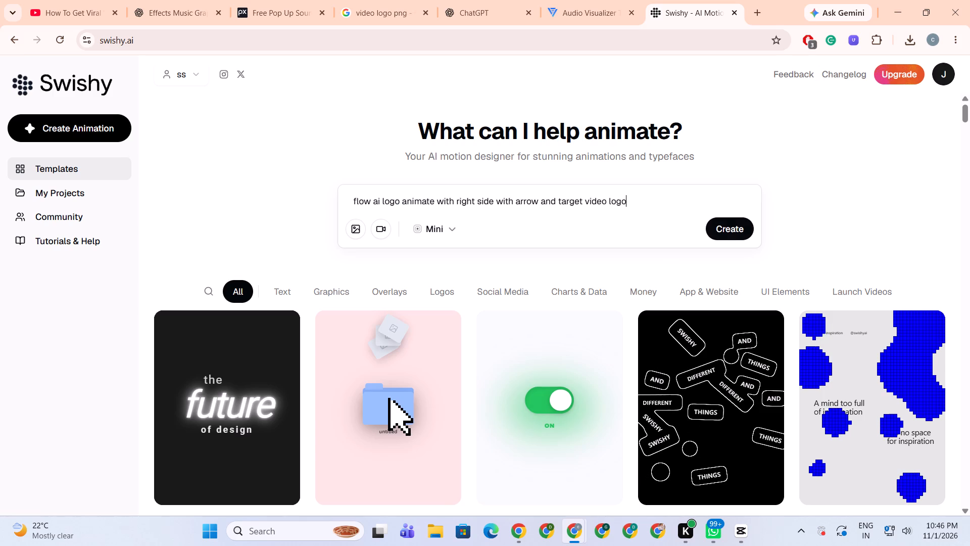
Start generating the flow ai logo animation from the entered prompt with the Mini model.
{"action": "left_click", "coordinate": [742, 229]}
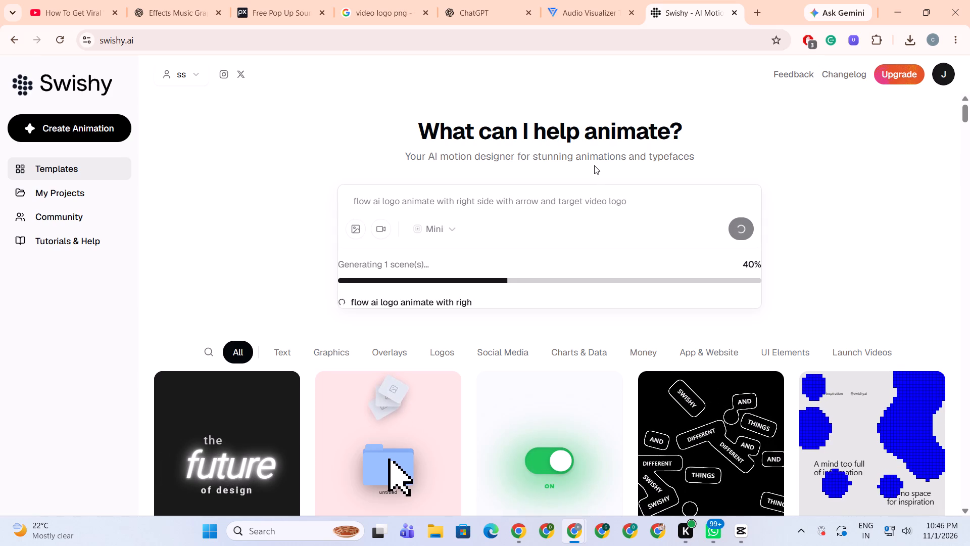
{"action": "scroll", "coordinate": [541, 389], "scroll_direction": "down", "scroll_amount": 5}
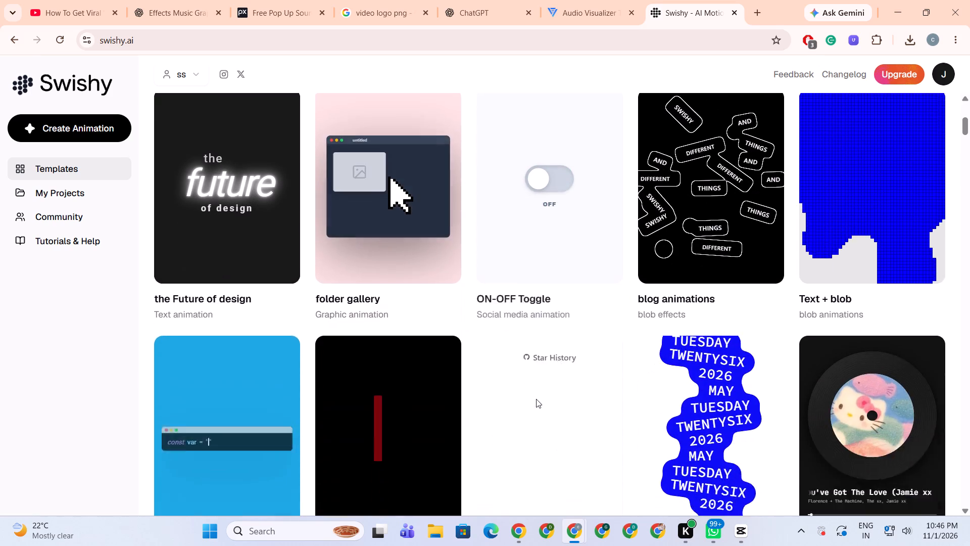
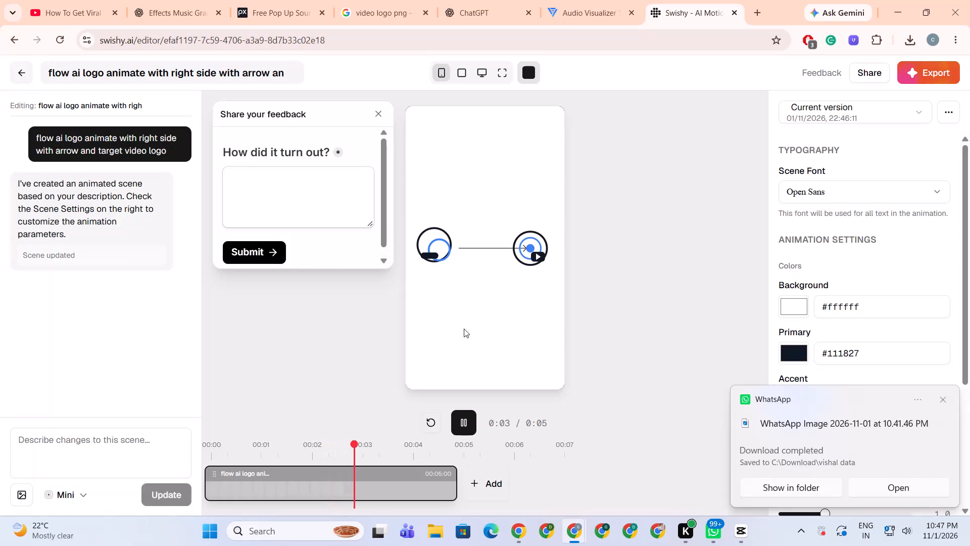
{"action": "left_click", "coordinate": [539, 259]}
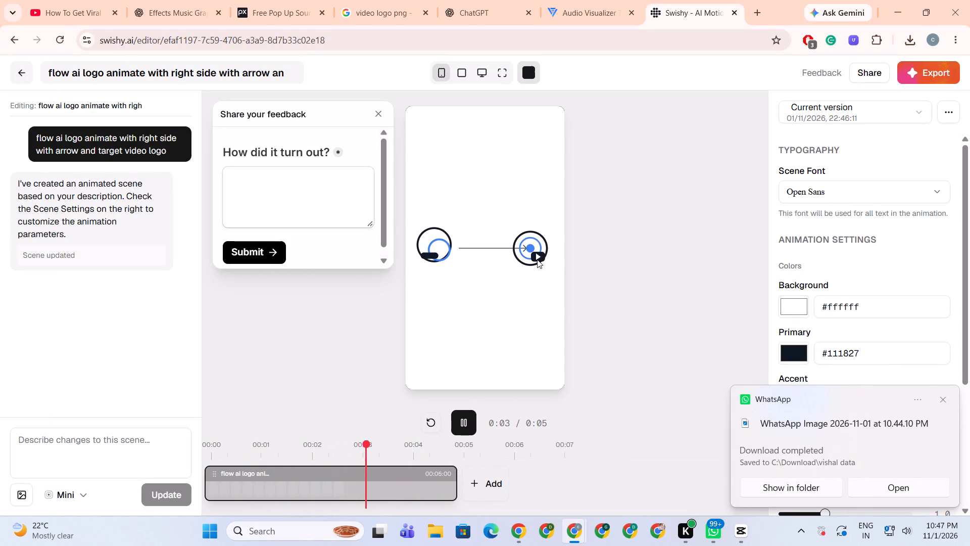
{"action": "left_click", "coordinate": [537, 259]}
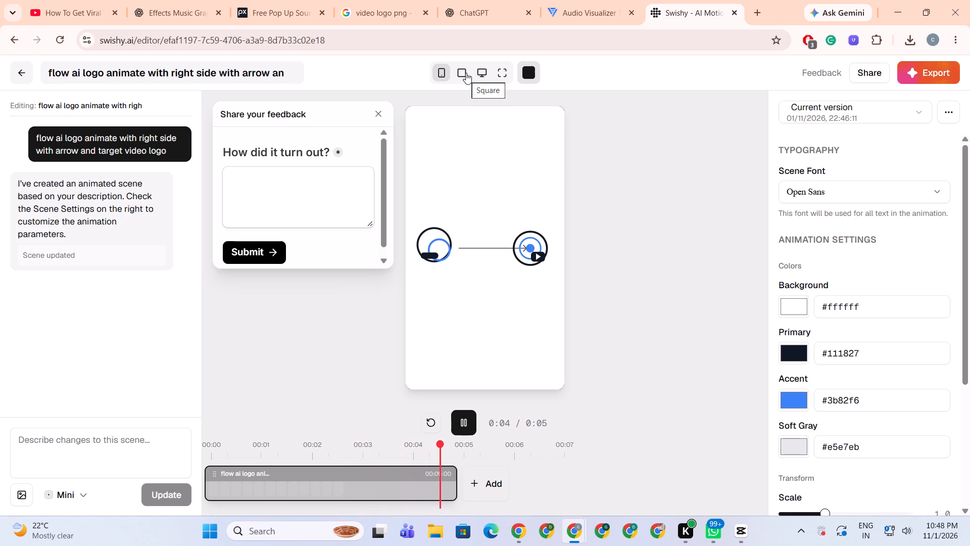
Switch the logo animation's canvas to the full-size format that fills the whole preview area.
{"action": "left_click", "coordinate": [501, 73]}
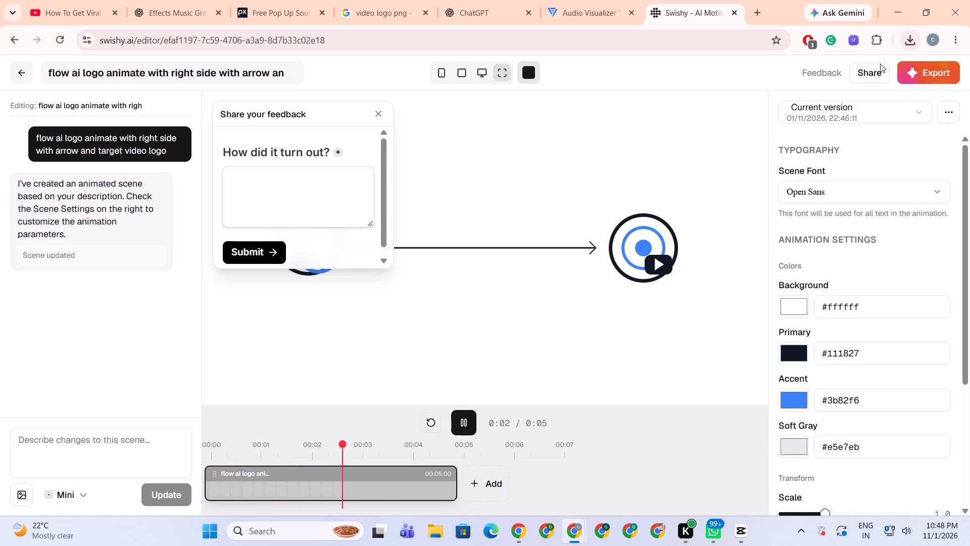
Review the generated animation's scene settings, including font, colours, scale, animation speed, arrow length and duration.
{"action": "scroll", "coordinate": [867, 300], "scroll_direction": "down", "scroll_amount": 2}
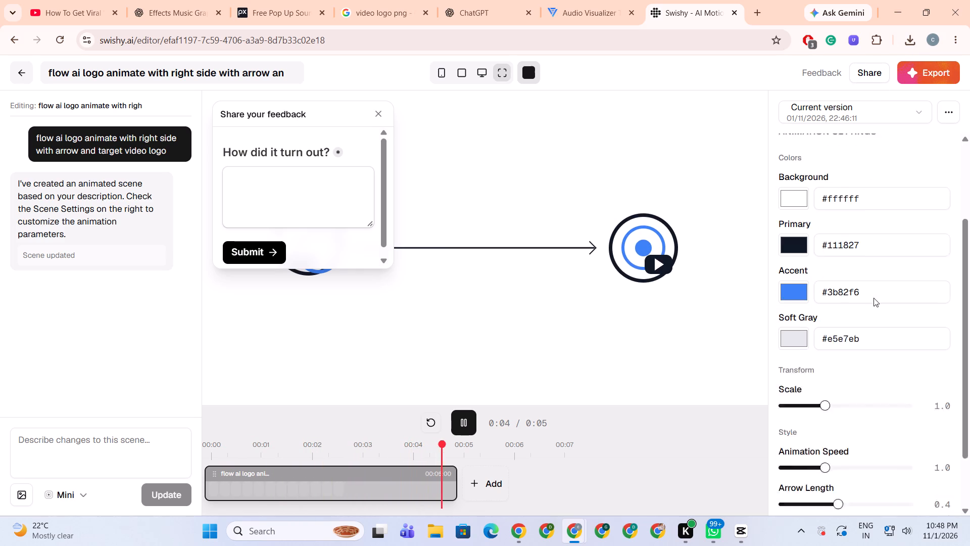
{"action": "scroll", "coordinate": [874, 298], "scroll_direction": "down", "scroll_amount": 6}
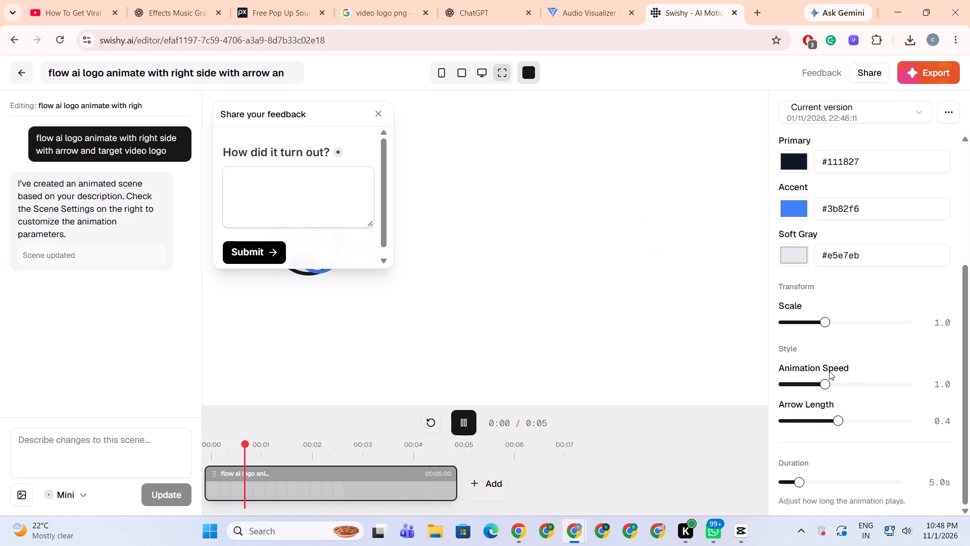
{"action": "scroll", "coordinate": [830, 370], "scroll_direction": "up", "scroll_amount": 4}
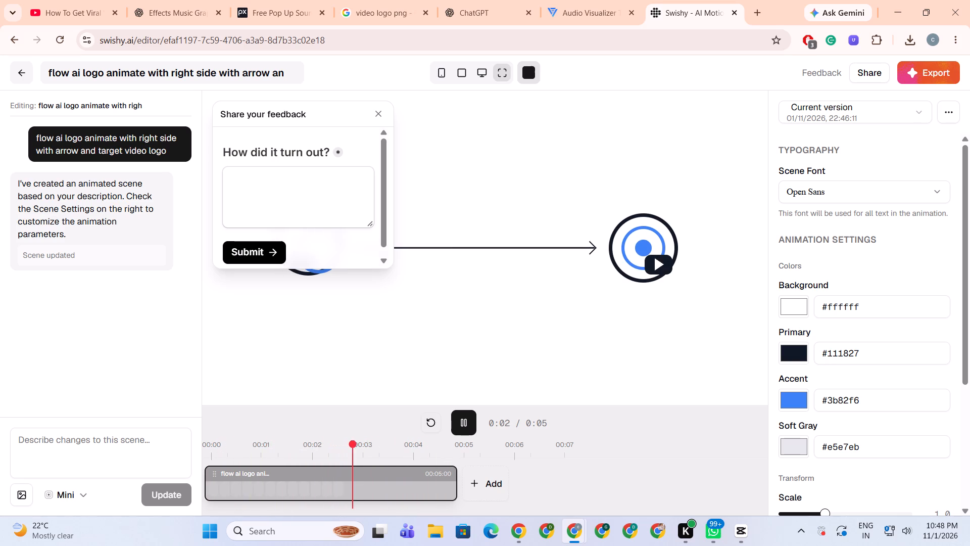
{"action": "left_click", "coordinate": [949, 112]}
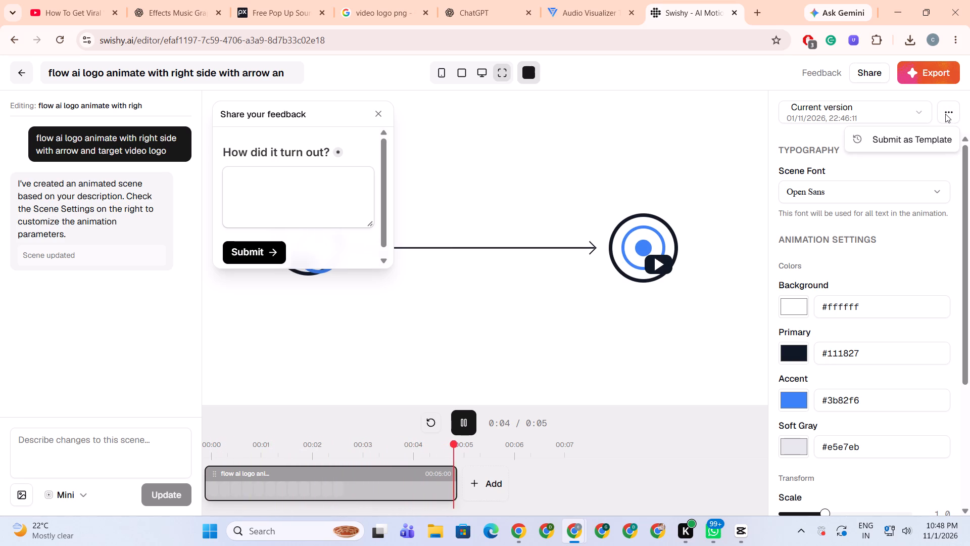
{"action": "left_click", "coordinate": [945, 114]}
{"action": "scroll", "coordinate": [877, 401], "scroll_direction": "down", "scroll_amount": 6}
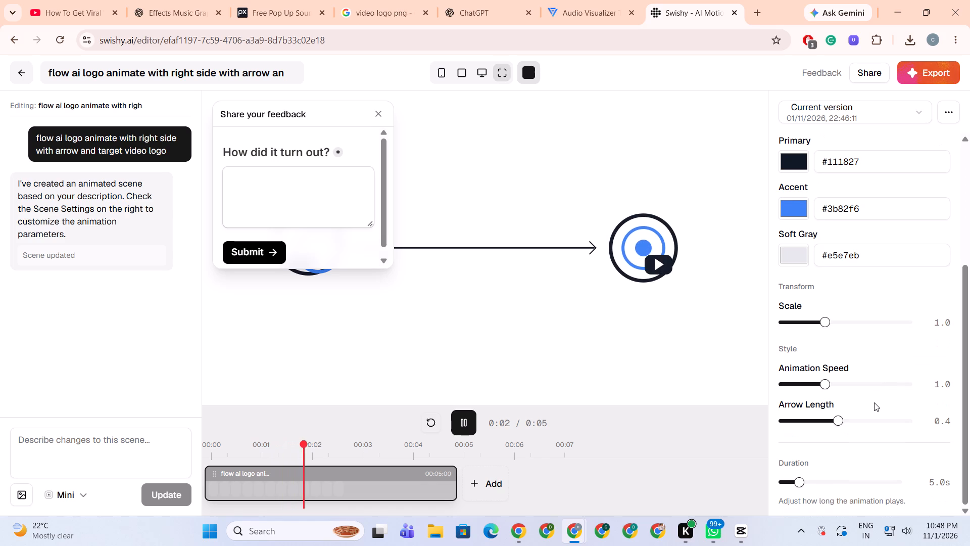
{"action": "scroll", "coordinate": [874, 402], "scroll_direction": "down", "scroll_amount": 2}
{"action": "scroll", "coordinate": [495, 429], "scroll_direction": "up", "scroll_amount": 2}
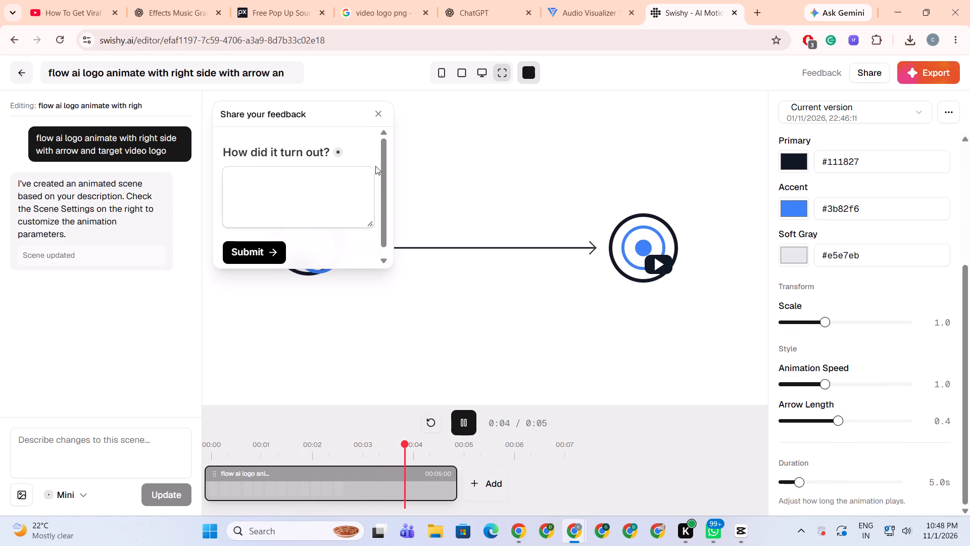
Dismiss the feedback form and examine the full logo, arrow and target animation preview together with its settings.
{"action": "left_click", "coordinate": [377, 113]}
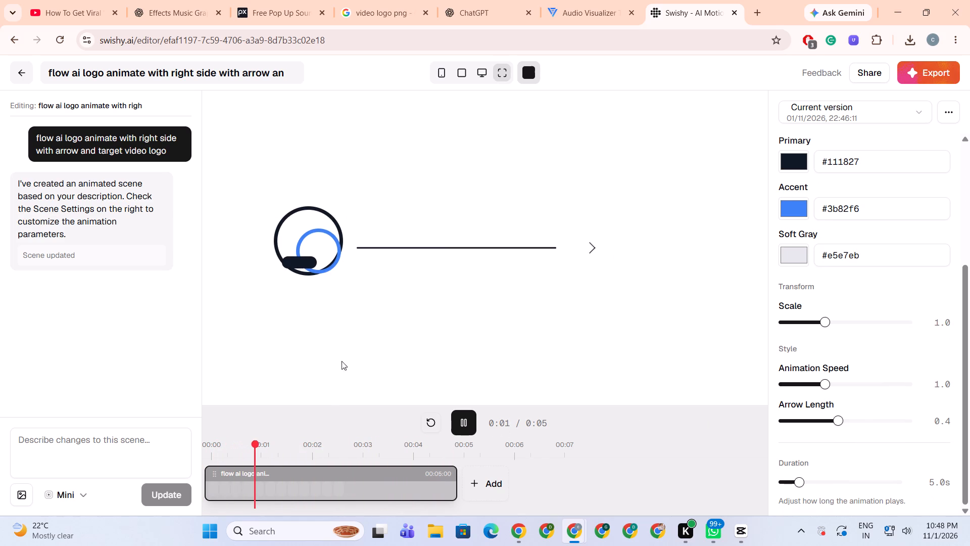
{"action": "scroll", "coordinate": [375, 449], "scroll_direction": "down", "scroll_amount": 2}
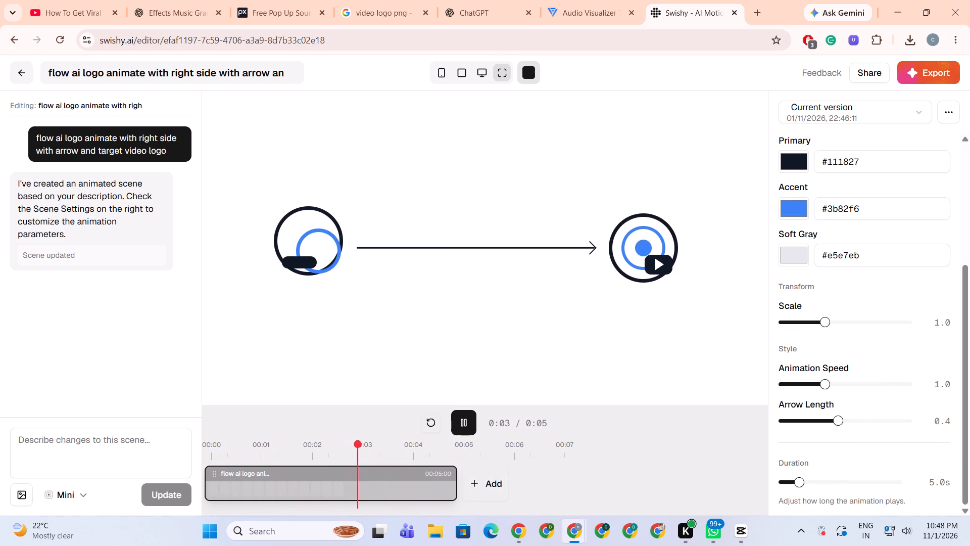
{"action": "left_click", "coordinate": [364, 368]}
{"action": "left_click", "coordinate": [507, 202]}
{"action": "right_click", "coordinate": [502, 215]}
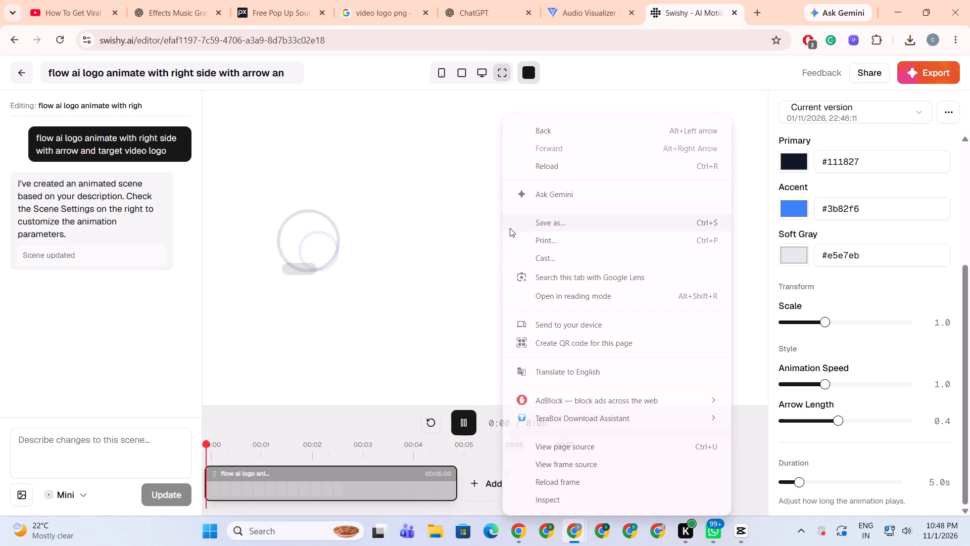
{"action": "left_click", "coordinate": [435, 248]}
{"action": "scroll", "coordinate": [815, 372], "scroll_direction": "down", "scroll_amount": 2}
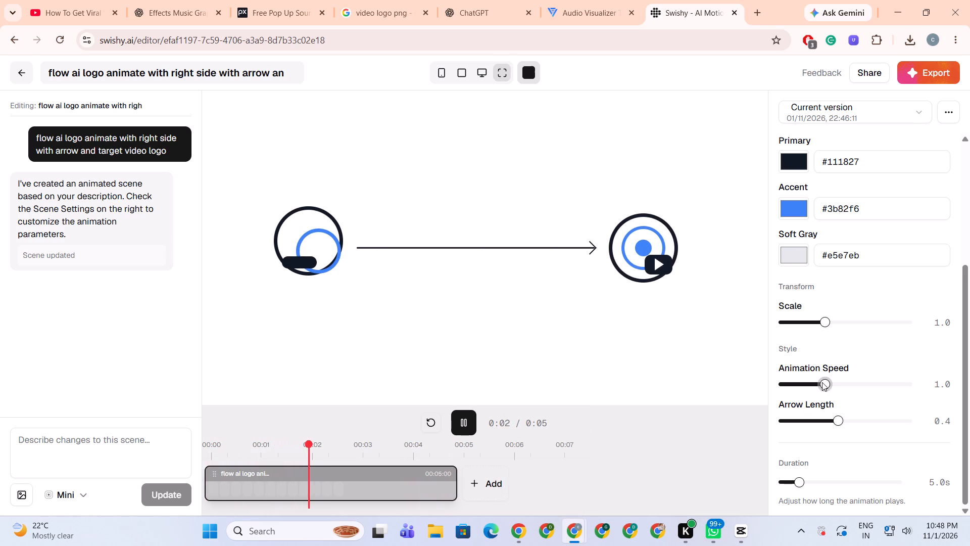
{"action": "scroll", "coordinate": [822, 382], "scroll_direction": "down", "scroll_amount": 3}
{"action": "scroll", "coordinate": [843, 402], "scroll_direction": "up", "scroll_amount": 6}
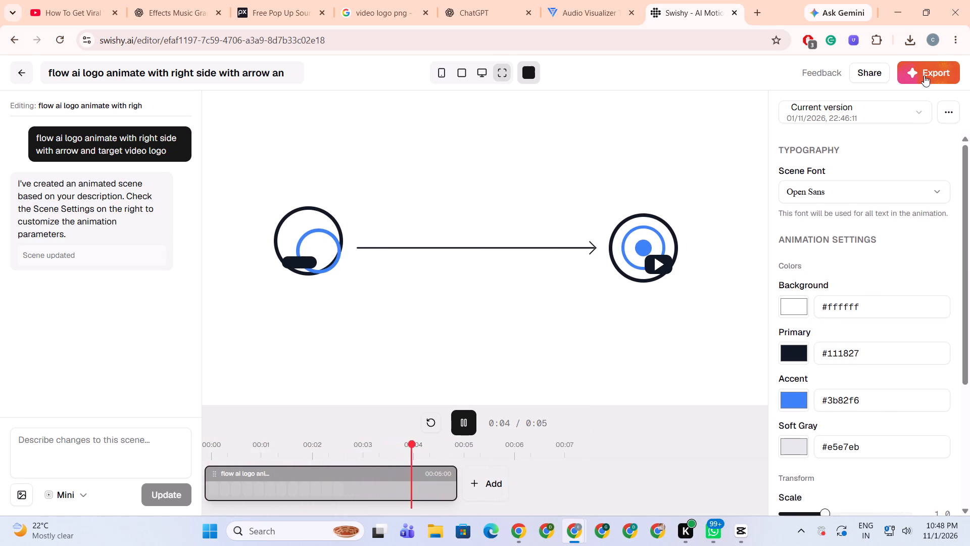
Export the animation as an MP4 video at 1080p quality.
{"action": "left_click", "coordinate": [924, 74]}
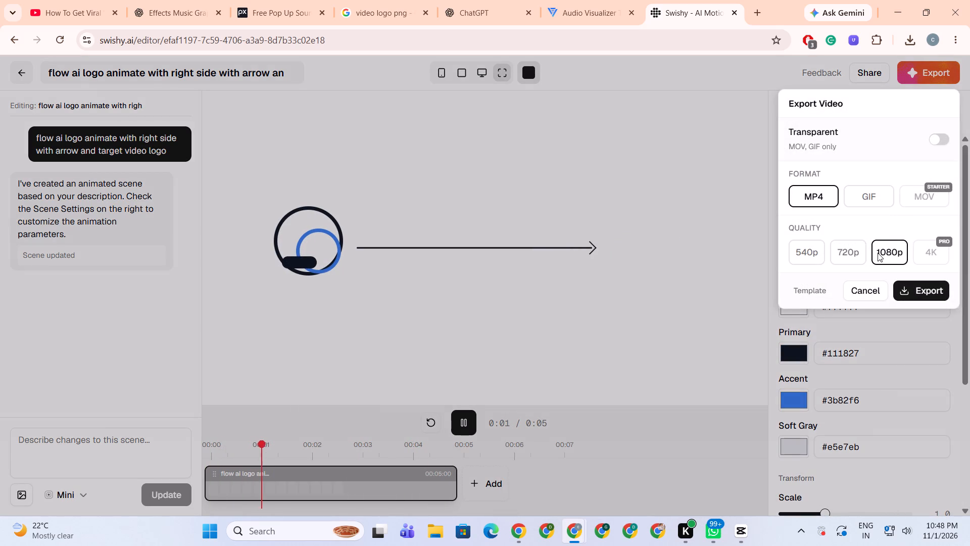
{"action": "left_click", "coordinate": [923, 293]}
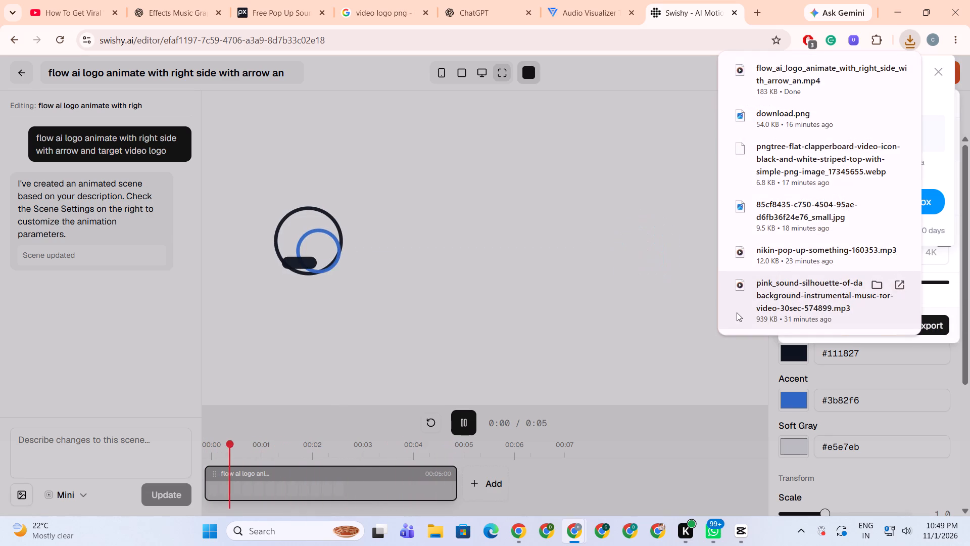
Switch to CapCut, review the opening second of Timeline 01 around the flow.ai logo's entrance, and park the playhead at 00:00:00:19.
{"action": "left_click", "coordinate": [741, 537]}
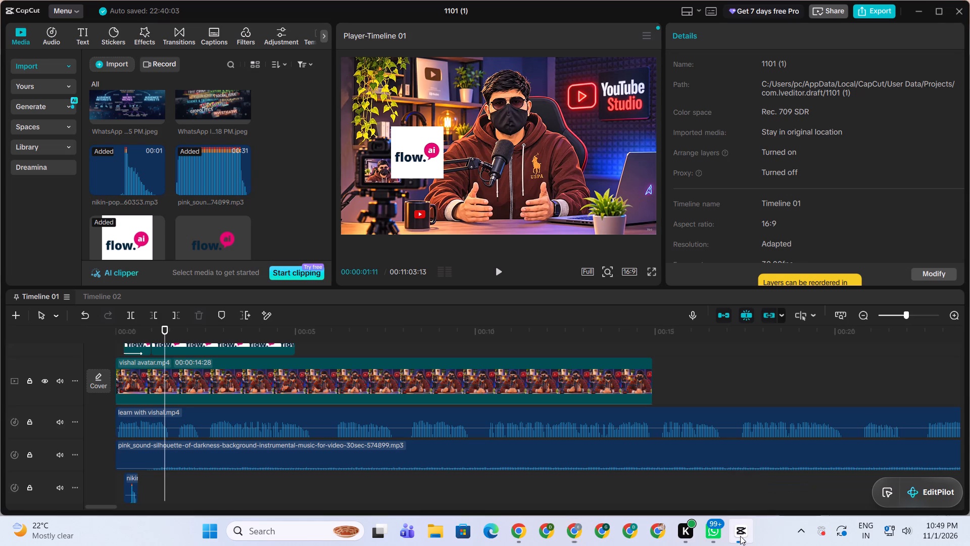
{"action": "left_click_drag", "start_coordinate": [159, 329], "coordinate": [118, 337]}
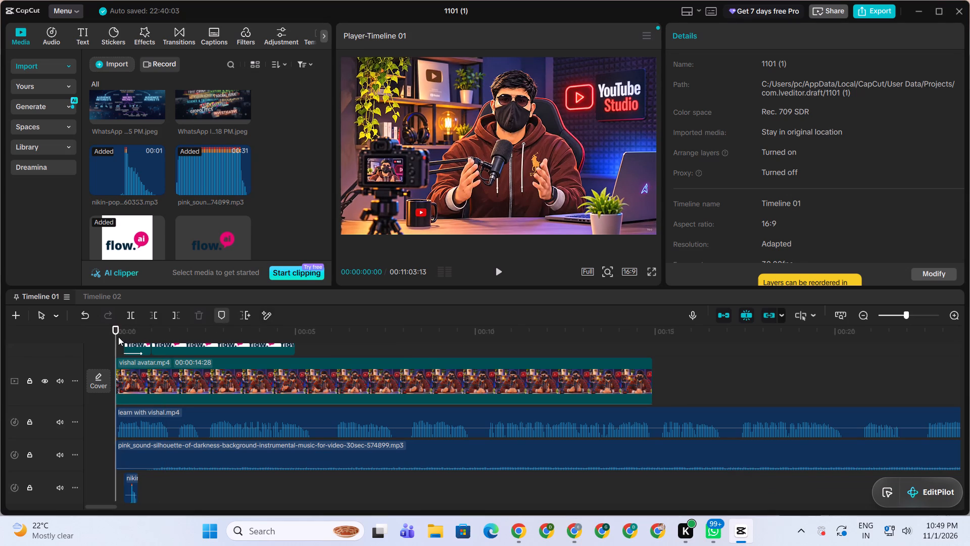
{"action": "key", "text": "space"}
{"action": "key", "text": "space"}
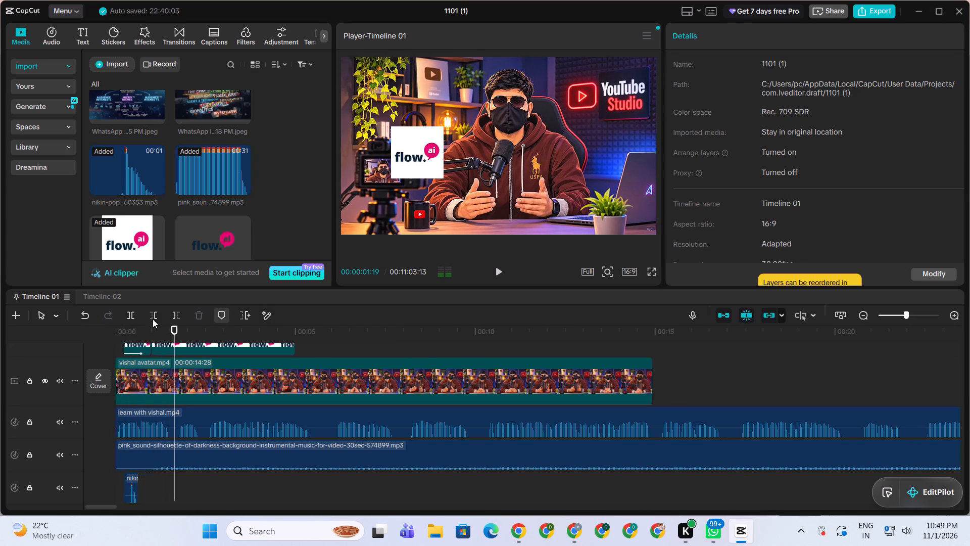
{"action": "left_click_drag", "start_coordinate": [151, 330], "coordinate": [125, 336]}
{"action": "key", "text": "space"}
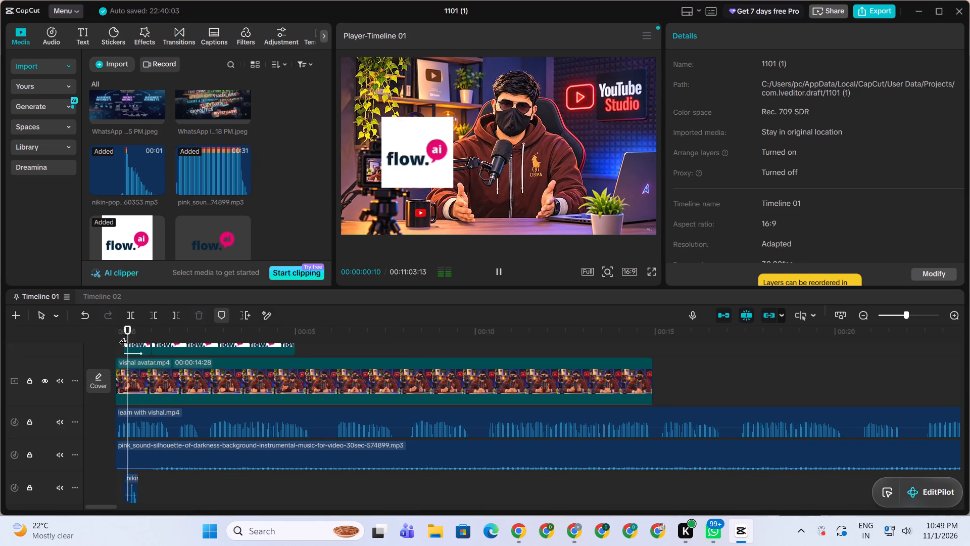
{"action": "key", "text": "space"}
{"action": "left_click_drag", "start_coordinate": [149, 334], "coordinate": [146, 337]}
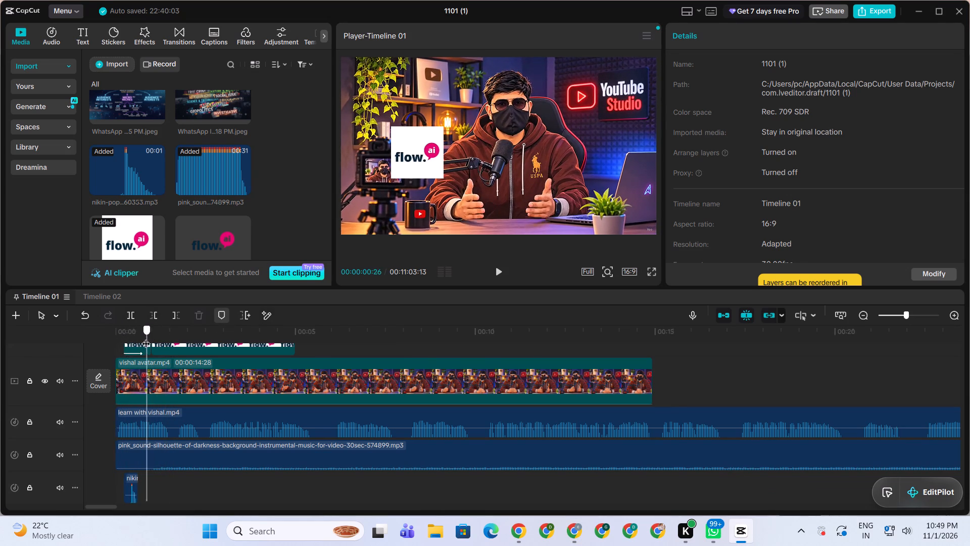
{"action": "left_click_drag", "start_coordinate": [146, 337], "coordinate": [141, 340]}
{"action": "scroll", "coordinate": [445, 431], "scroll_direction": "up", "scroll_amount": 2}
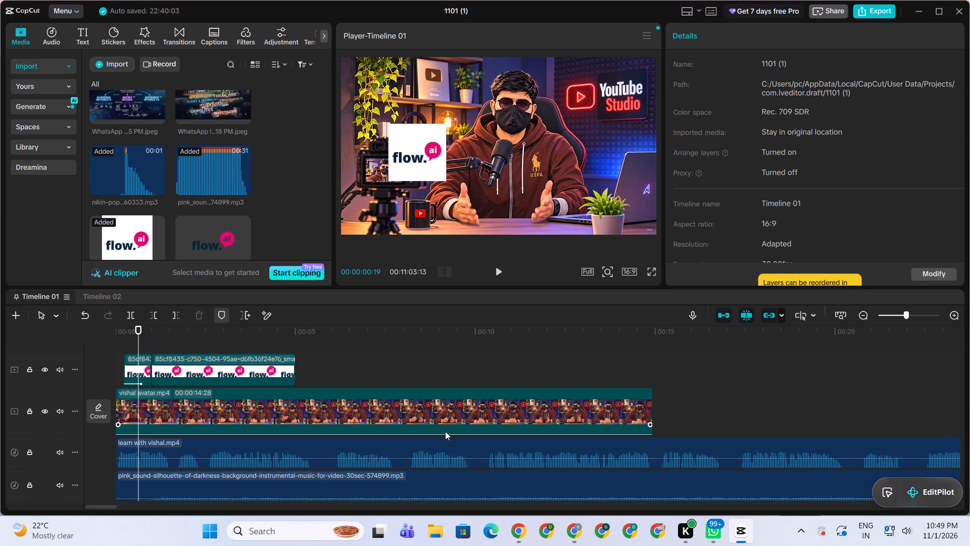
{"action": "scroll", "coordinate": [396, 427], "scroll_direction": "up", "scroll_amount": 2}
{"action": "scroll", "coordinate": [337, 412], "scroll_direction": "up", "scroll_amount": 1}
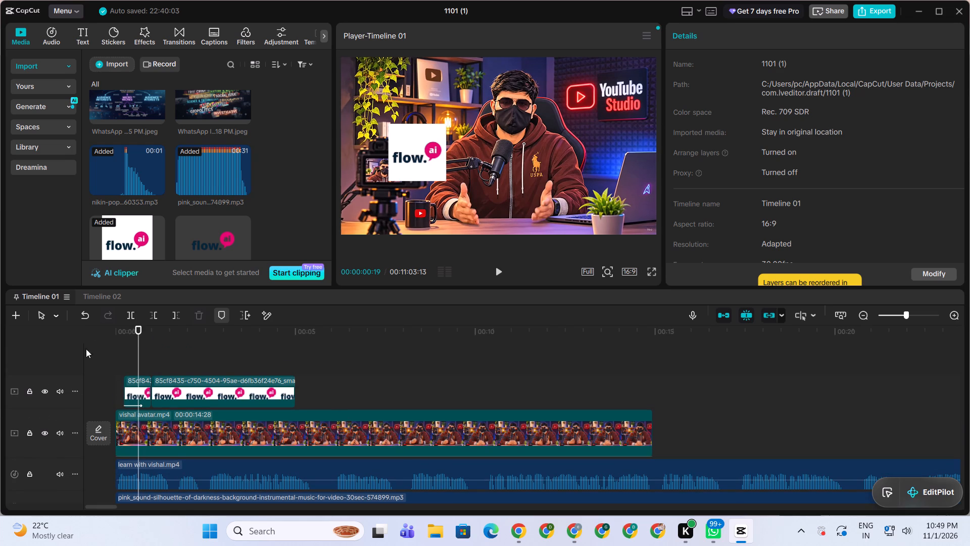
Import the flow_ai_logo_animate_with_right_side_with_arrow_an video from the Download folder into the project media.
{"action": "left_click", "coordinate": [116, 66]}
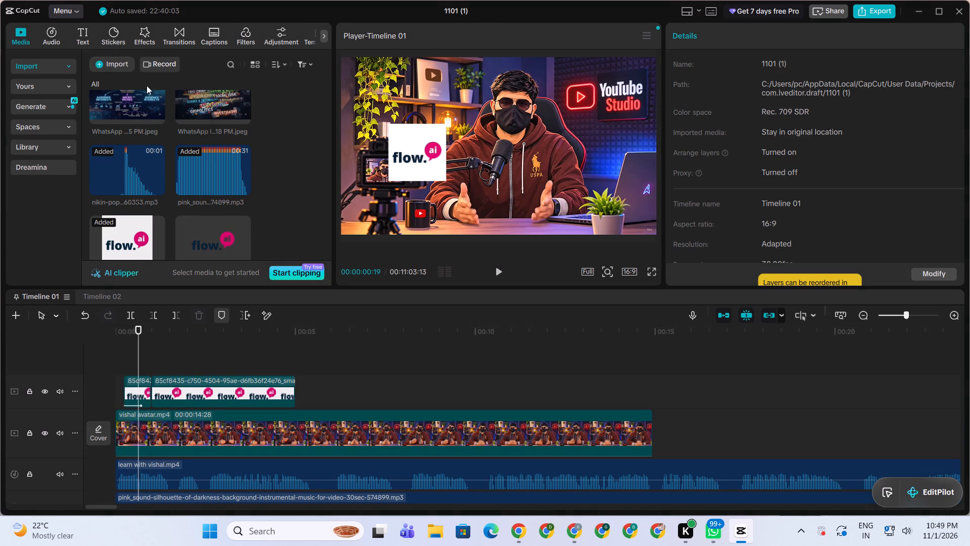
{"action": "left_click", "coordinate": [146, 92]}
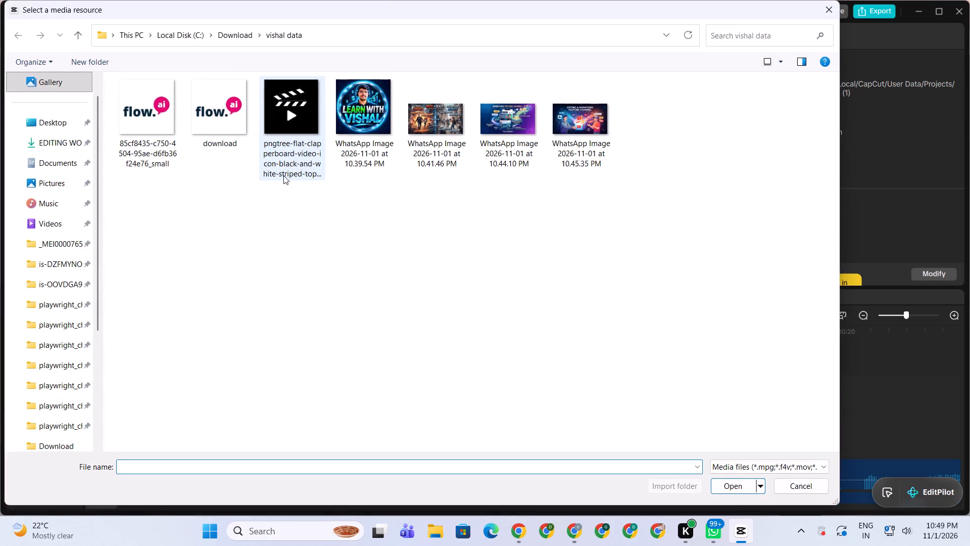
{"action": "left_click", "coordinate": [78, 33]}
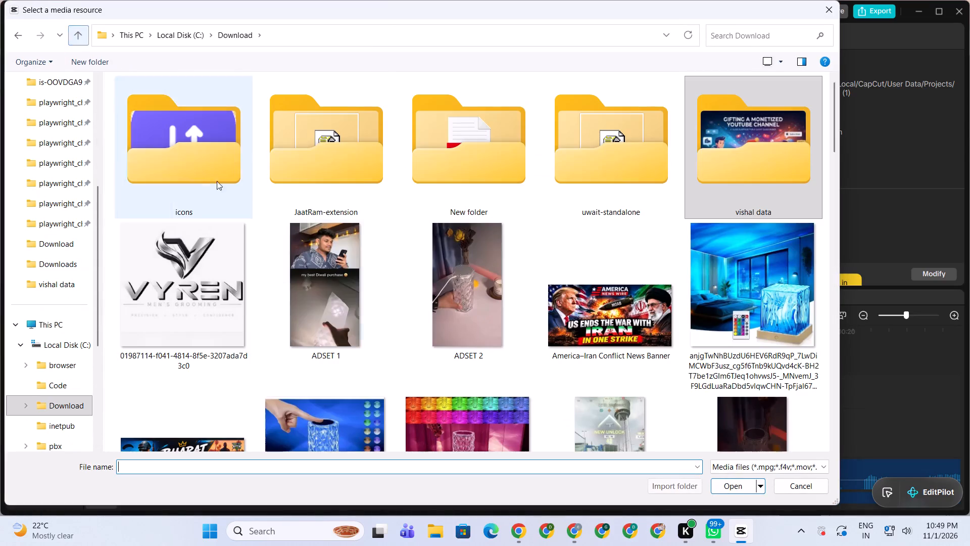
{"action": "scroll", "coordinate": [565, 382], "scroll_direction": "down", "scroll_amount": 3}
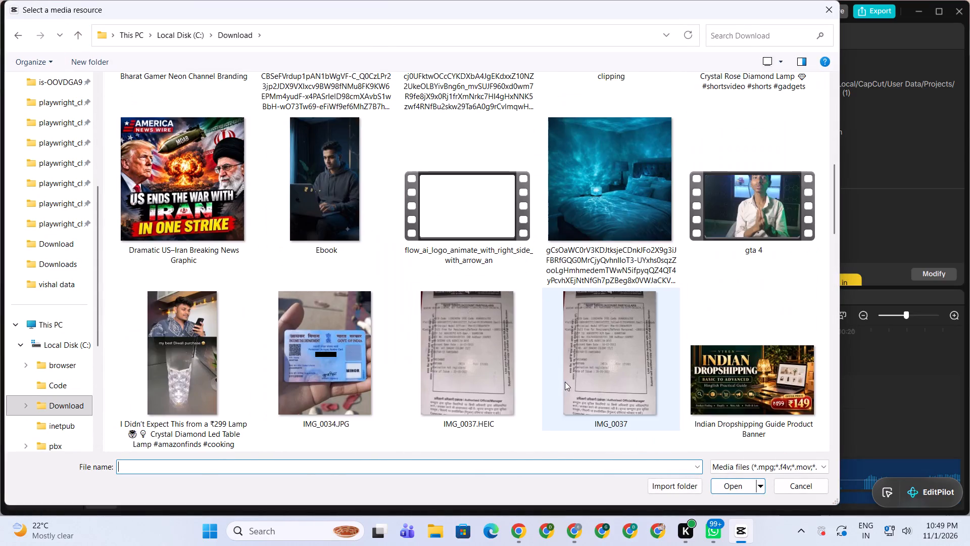
{"action": "scroll", "coordinate": [565, 382], "scroll_direction": "down", "scroll_amount": 2}
{"action": "scroll", "coordinate": [564, 378], "scroll_direction": "up", "scroll_amount": 3}
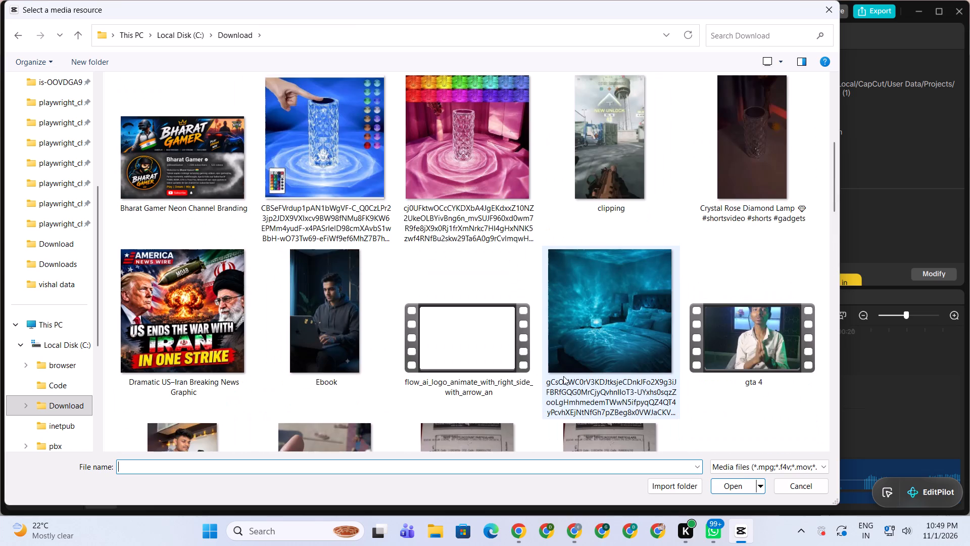
{"action": "left_click", "coordinate": [476, 362]}
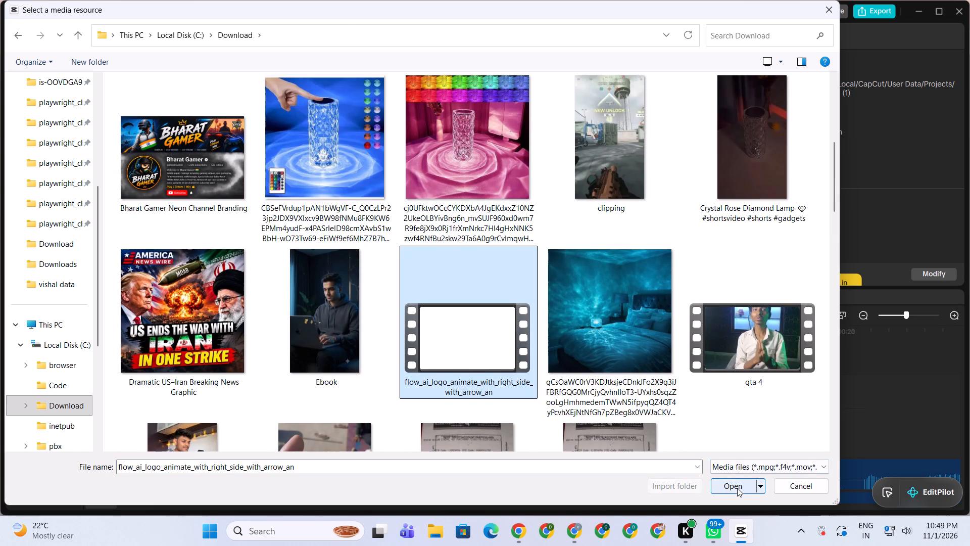
{"action": "left_click", "coordinate": [737, 488]}
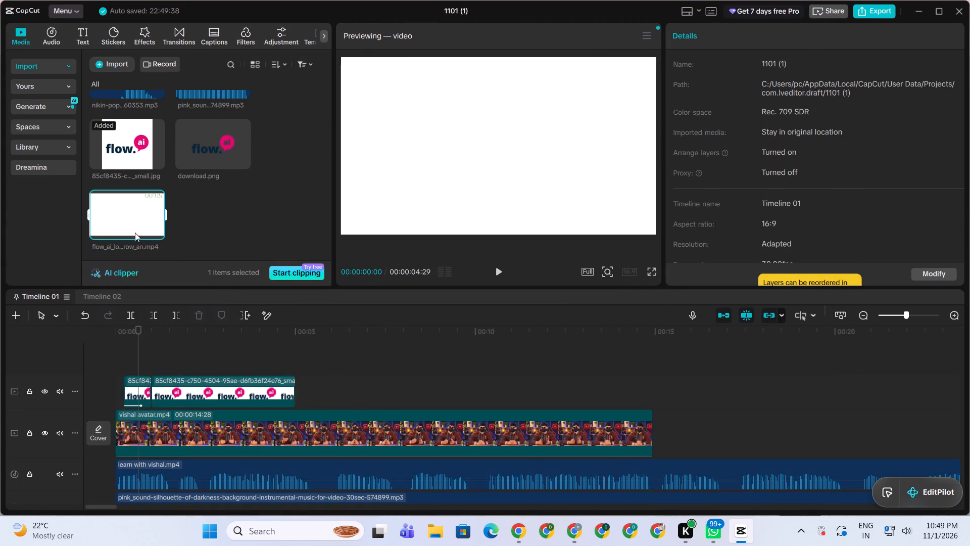
Place the imported flow_ai_logo_animate clip on a new track above the flow.ai logo clips, starting at 00:00:00:19.
{"action": "left_click_drag", "start_coordinate": [118, 213], "coordinate": [136, 366]}
Play back the opening seconds repeatedly to check the animation clip's timing against the voice, and return to the clip's start.
{"action": "key", "text": "space"}
{"action": "key", "text": "space"}
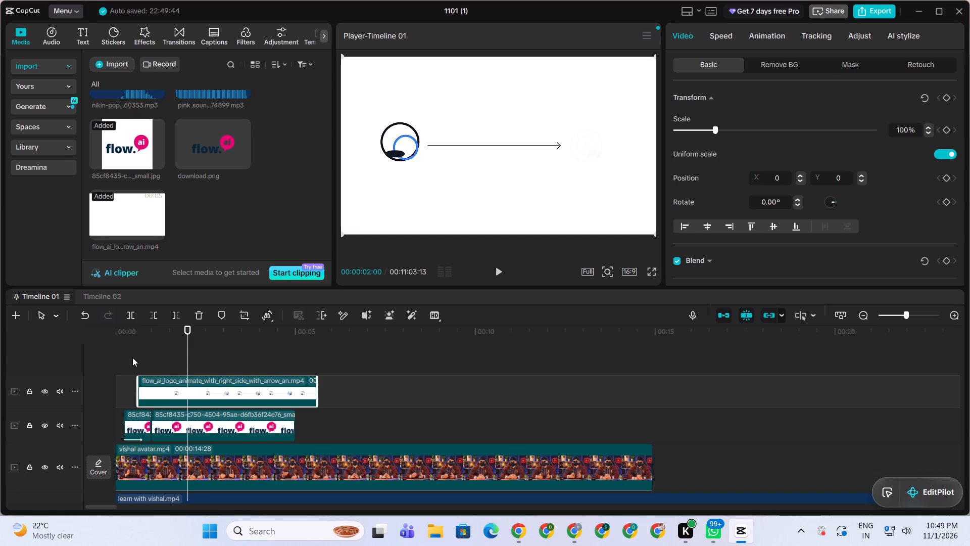
{"action": "key", "text": "space"}
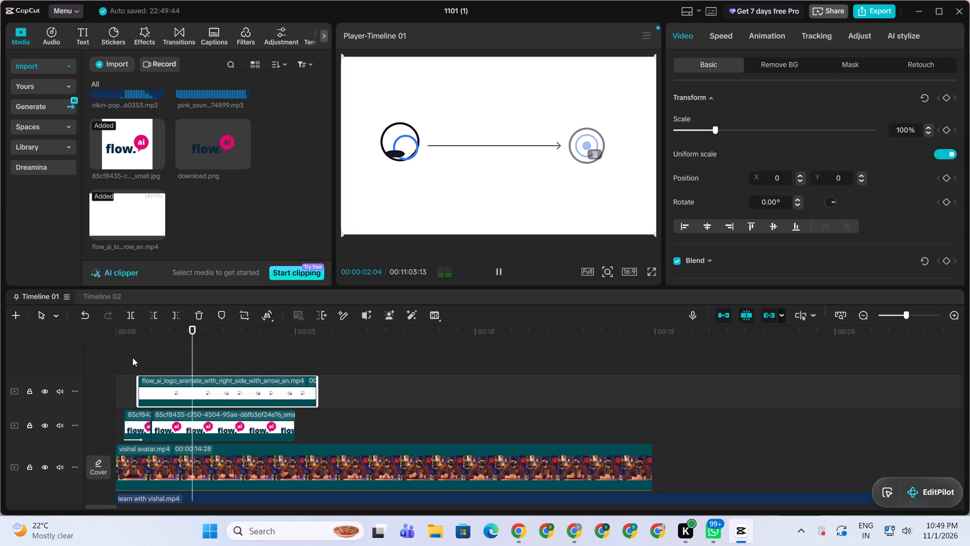
{"action": "key", "text": "space"}
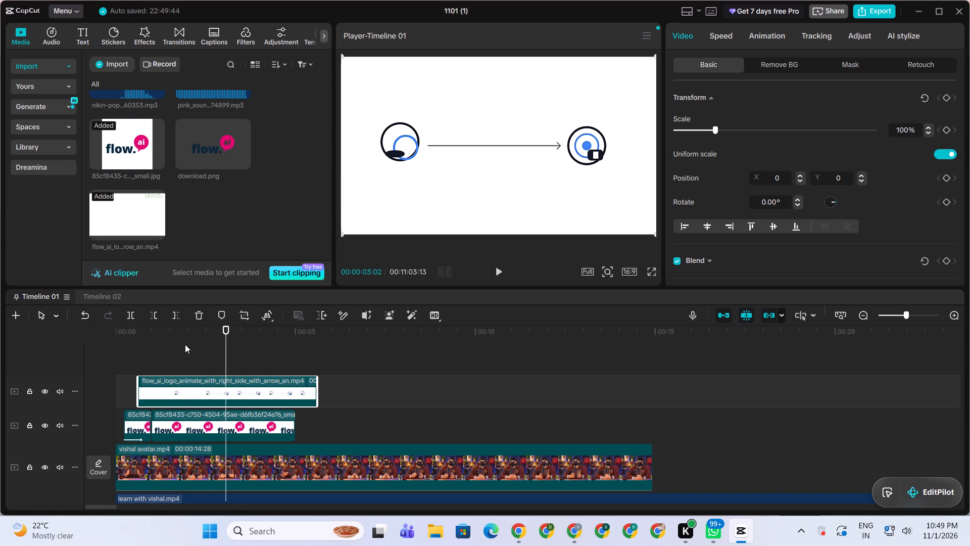
{"action": "left_click_drag", "start_coordinate": [191, 330], "coordinate": [129, 362]}
{"action": "key", "text": "space"}
{"action": "key", "text": "space"}
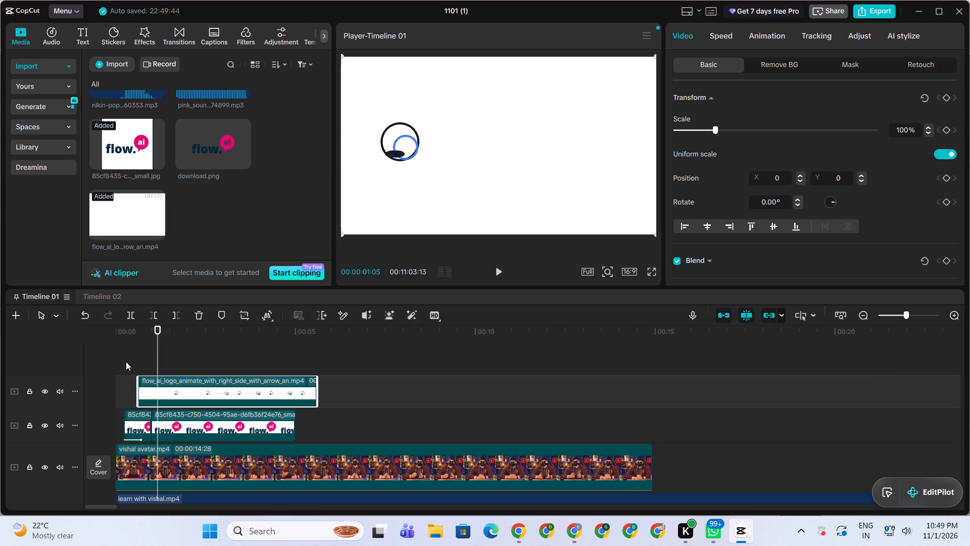
{"action": "left_click_drag", "start_coordinate": [140, 334], "coordinate": [129, 340]}
{"action": "key", "text": "space"}
{"action": "key", "text": "space"}
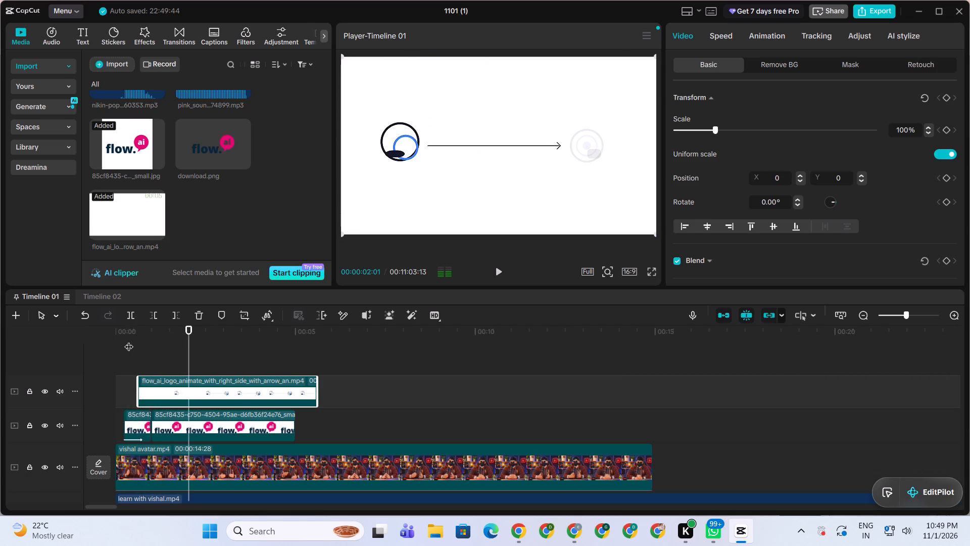
{"action": "key", "text": "space"}
{"action": "key", "text": "space"}
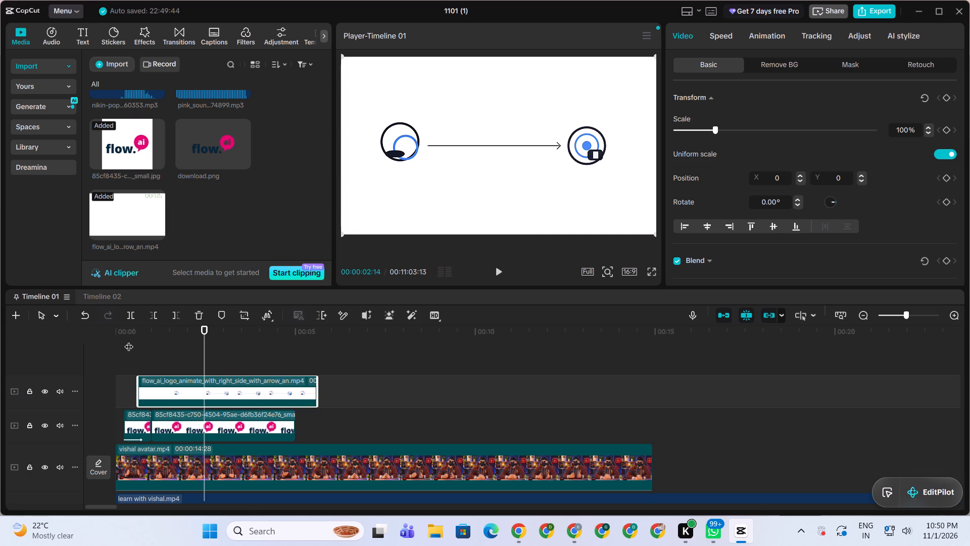
{"action": "left_click_drag", "start_coordinate": [180, 332], "coordinate": [168, 339]}
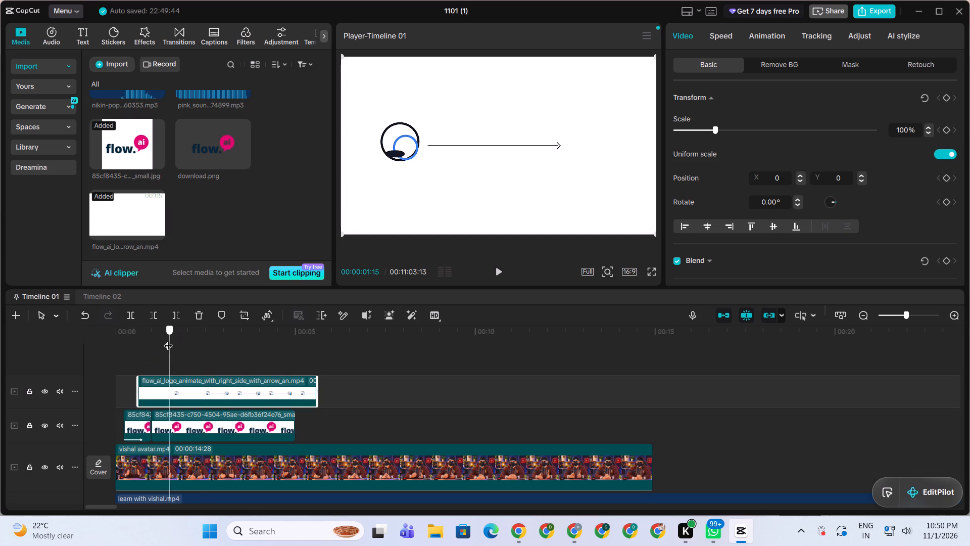
{"action": "left_click_drag", "start_coordinate": [168, 339], "coordinate": [137, 360]}
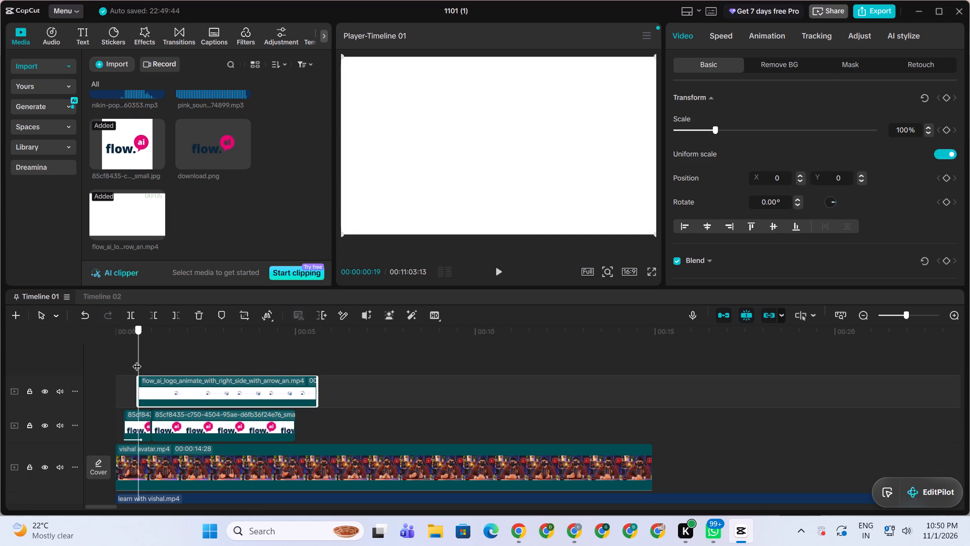
Move the flow_ai_logo_animate clip earlier on its track so it starts at 00:00:00:07, aligned with the first flow.ai logo clip.
{"action": "key", "text": "space"}
{"action": "key", "text": "space"}
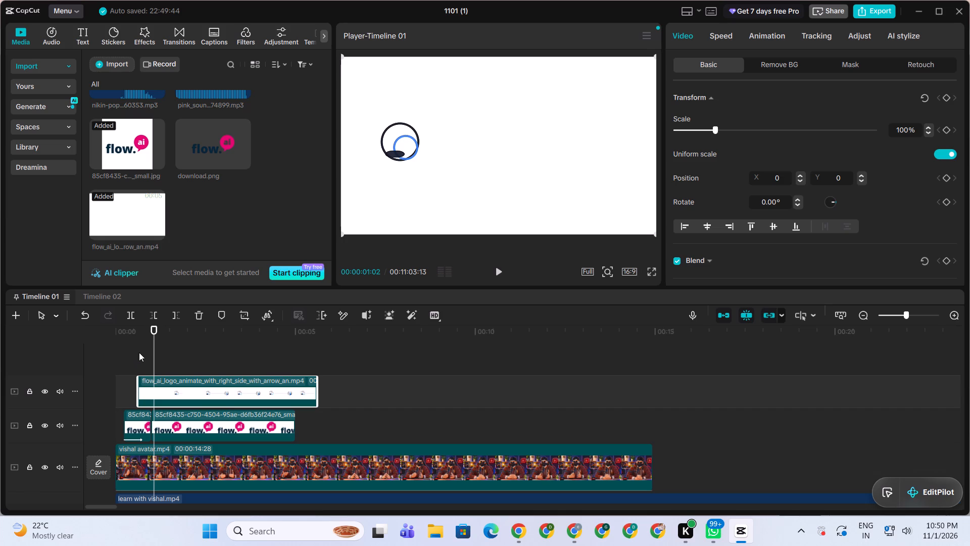
{"action": "left_click_drag", "start_coordinate": [147, 329], "coordinate": [140, 335]}
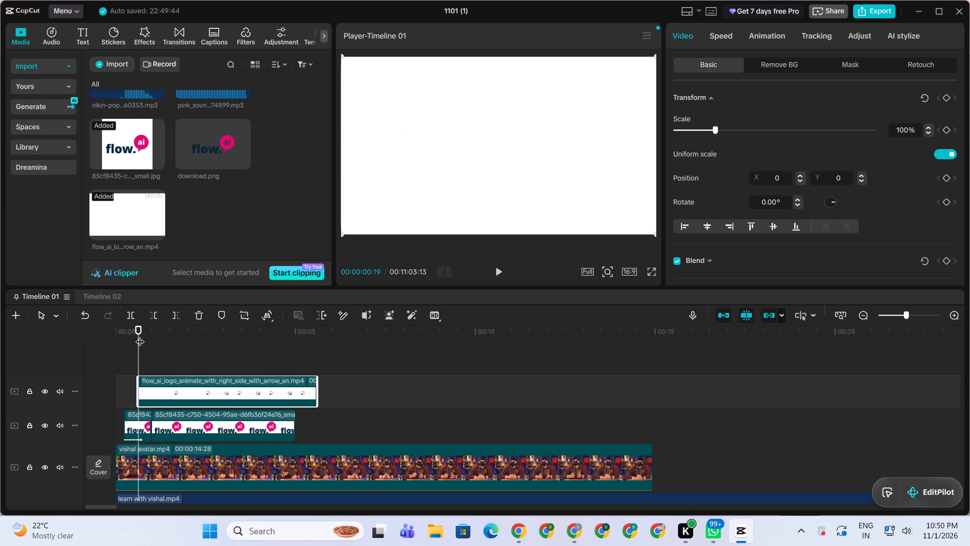
{"action": "left_click_drag", "start_coordinate": [139, 329], "coordinate": [126, 340]}
{"action": "left_click_drag", "start_coordinate": [174, 383], "coordinate": [167, 387]}
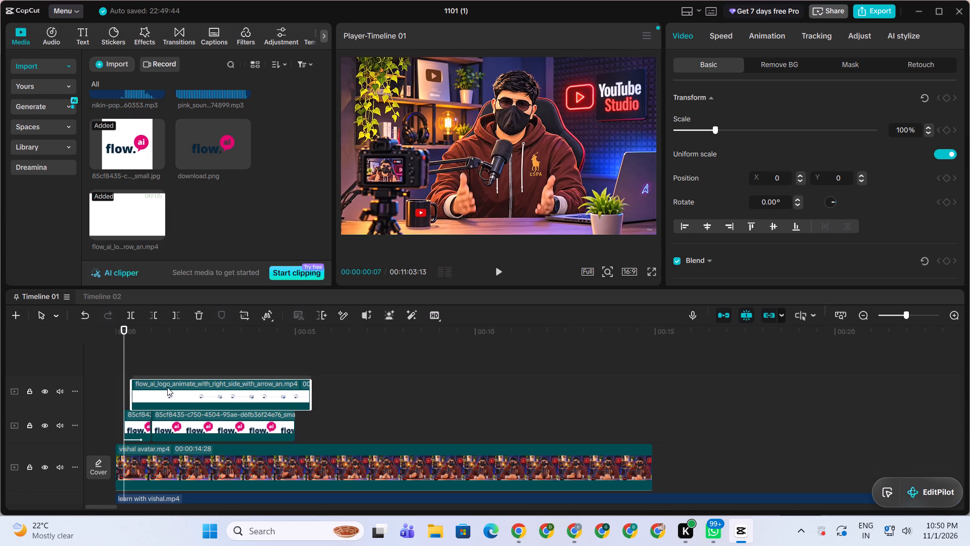
{"action": "left_click_drag", "start_coordinate": [167, 387], "coordinate": [161, 384]}
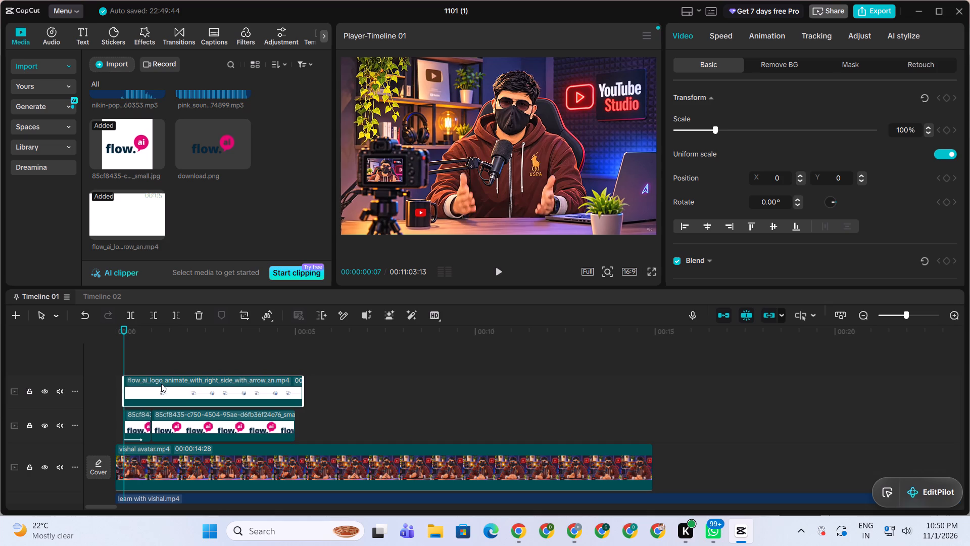
{"action": "left_click_drag", "start_coordinate": [161, 384], "coordinate": [163, 384]}
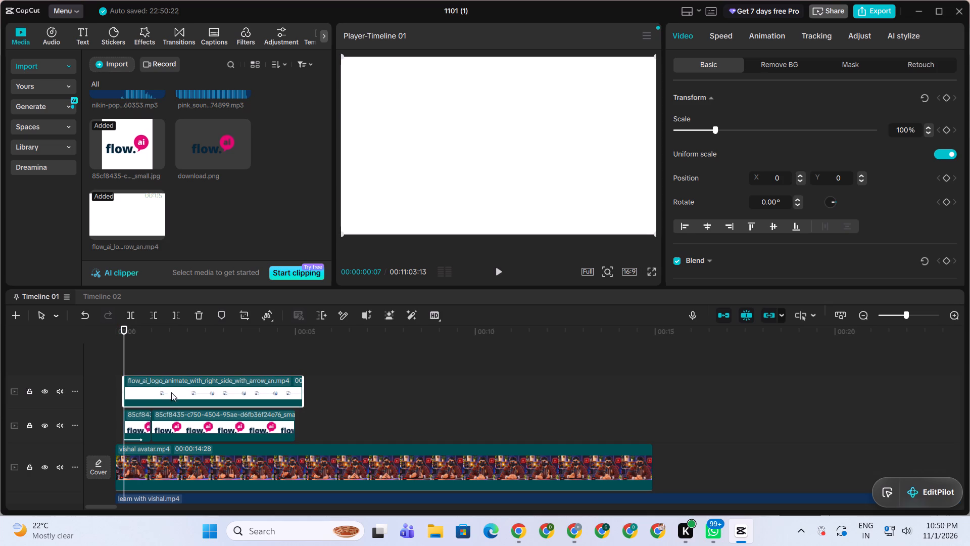
Move both flow.ai logo clips together onto a track above the flow_ai_logo_animate clip, starting at 00:00:00:07.
{"action": "left_click", "coordinate": [185, 423]}
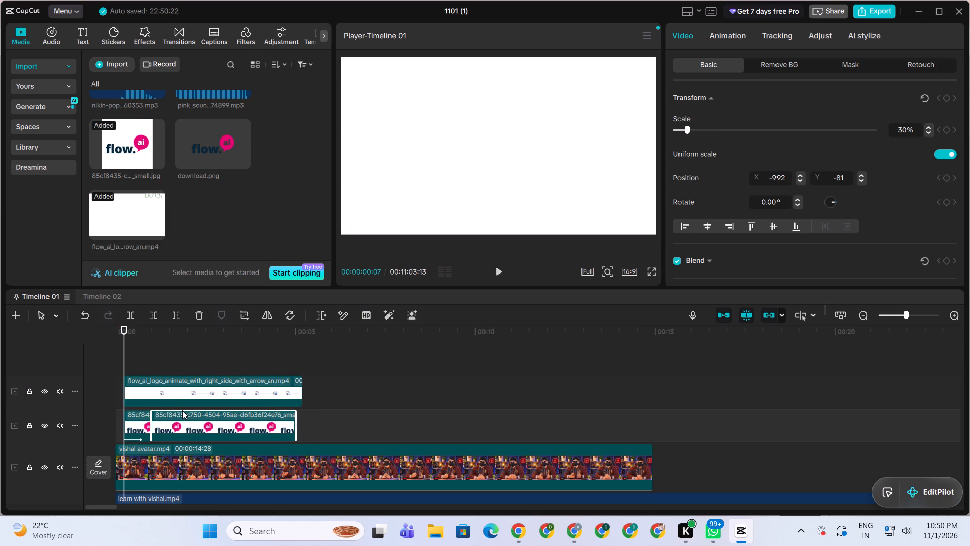
{"action": "left_click_drag", "start_coordinate": [347, 419], "coordinate": [141, 428]}
{"action": "left_click_drag", "start_coordinate": [141, 428], "coordinate": [132, 425]}
{"action": "left_click_drag", "start_coordinate": [191, 424], "coordinate": [201, 364]}
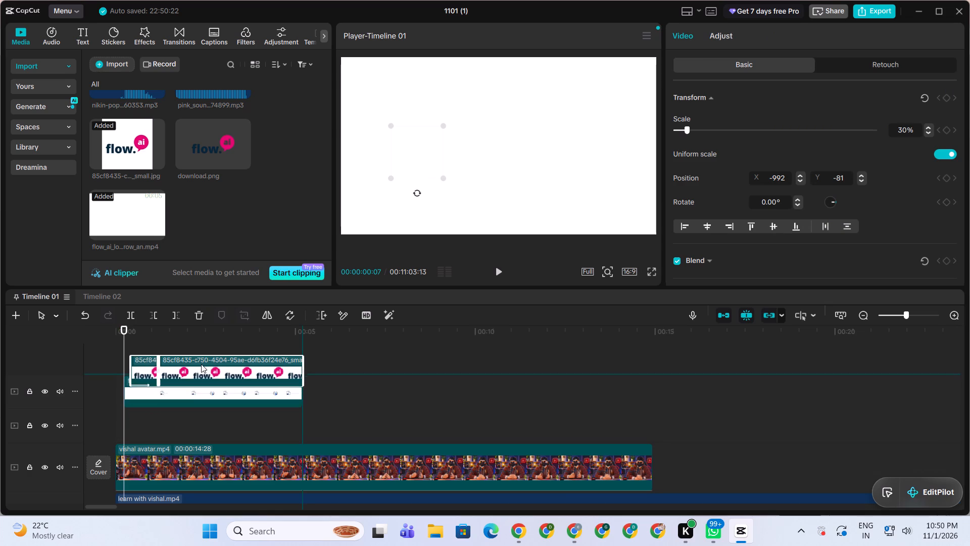
{"action": "left_click_drag", "start_coordinate": [201, 364], "coordinate": [187, 359]}
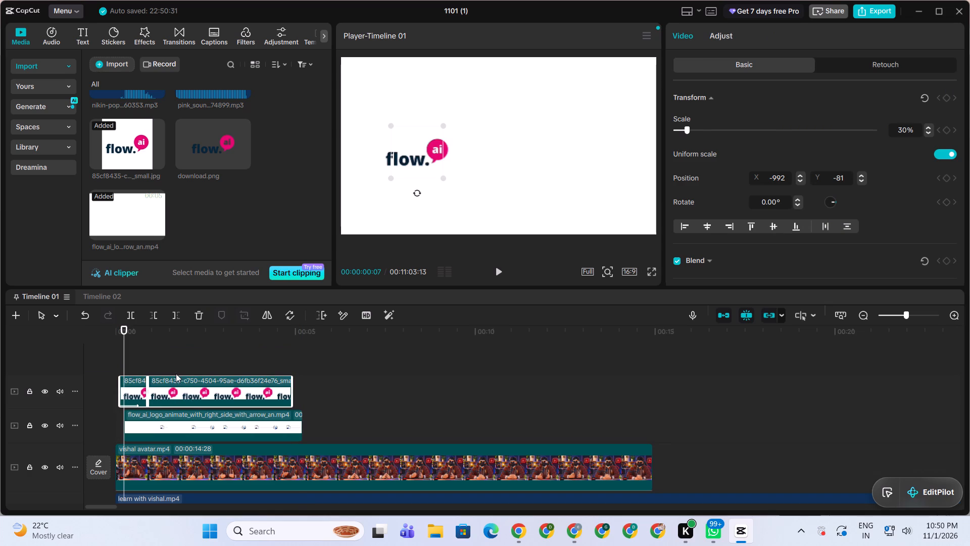
{"action": "left_click_drag", "start_coordinate": [178, 362], "coordinate": [144, 395]}
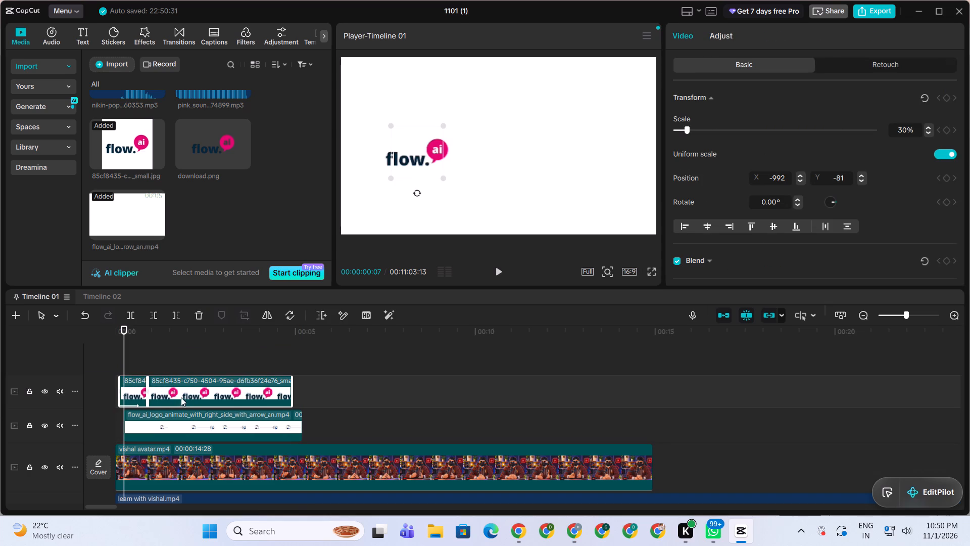
{"action": "left_click", "coordinate": [181, 395]}
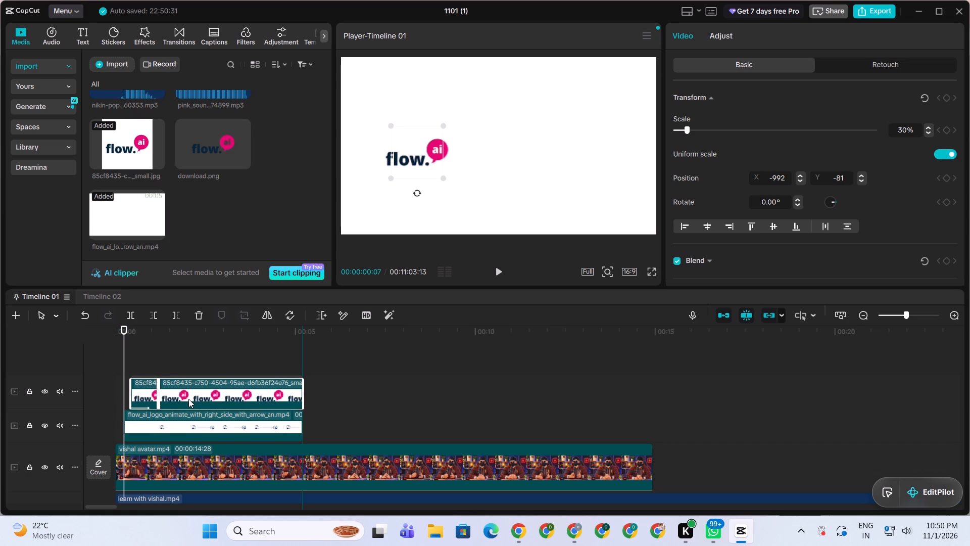
{"action": "left_click", "coordinate": [359, 400]}
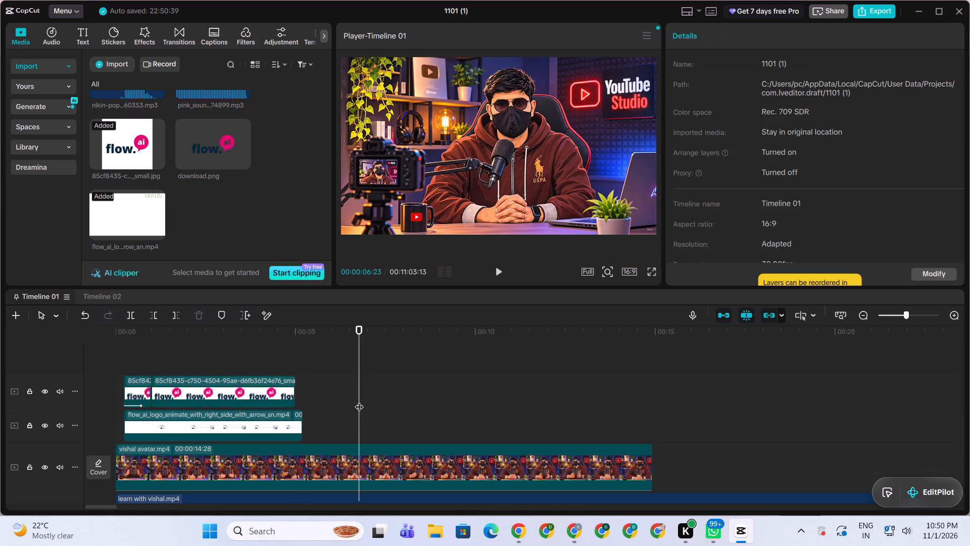
At 00:00:01:06, scale the second flow.ai logo clip to 25% and position it at X -1204, Y 85 over the animation's first circle icon.
{"action": "left_click_drag", "start_coordinate": [154, 328], "coordinate": [110, 341]}
{"action": "key", "text": "space"}
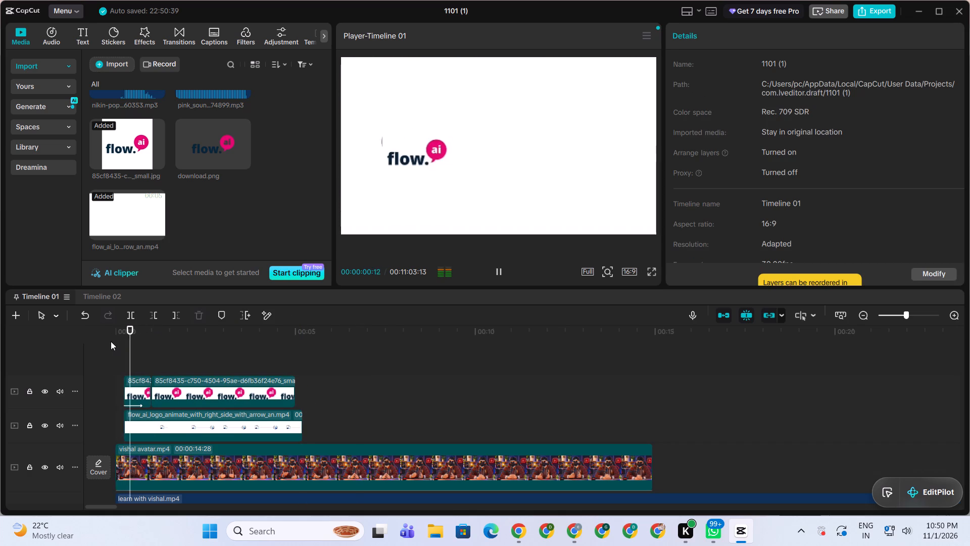
{"action": "key", "text": "space"}
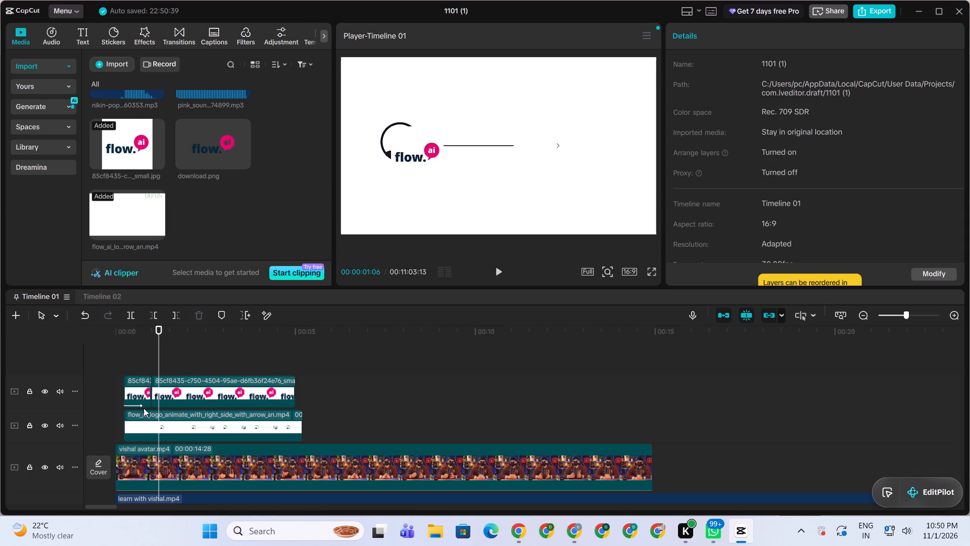
{"action": "left_click", "coordinate": [138, 389]}
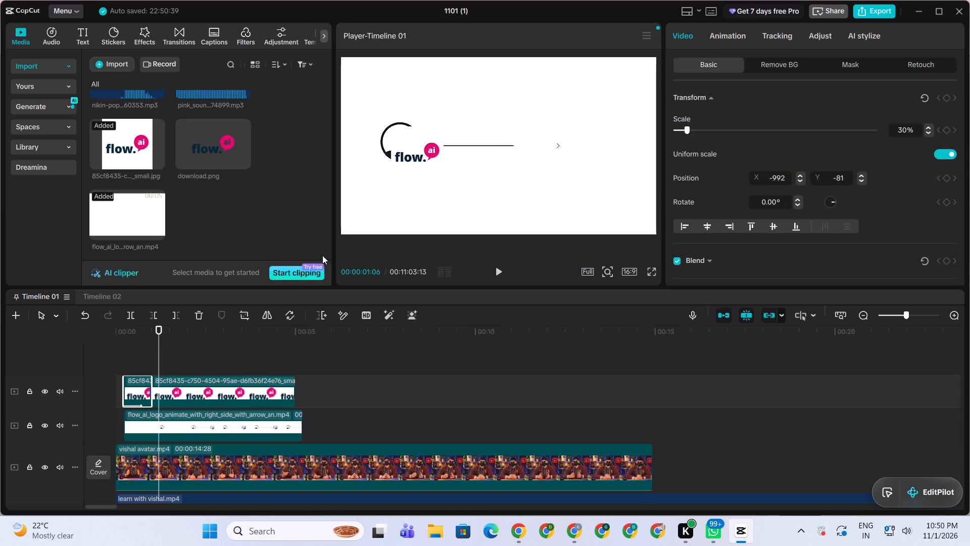
{"action": "left_click_drag", "start_coordinate": [412, 150], "coordinate": [402, 146]}
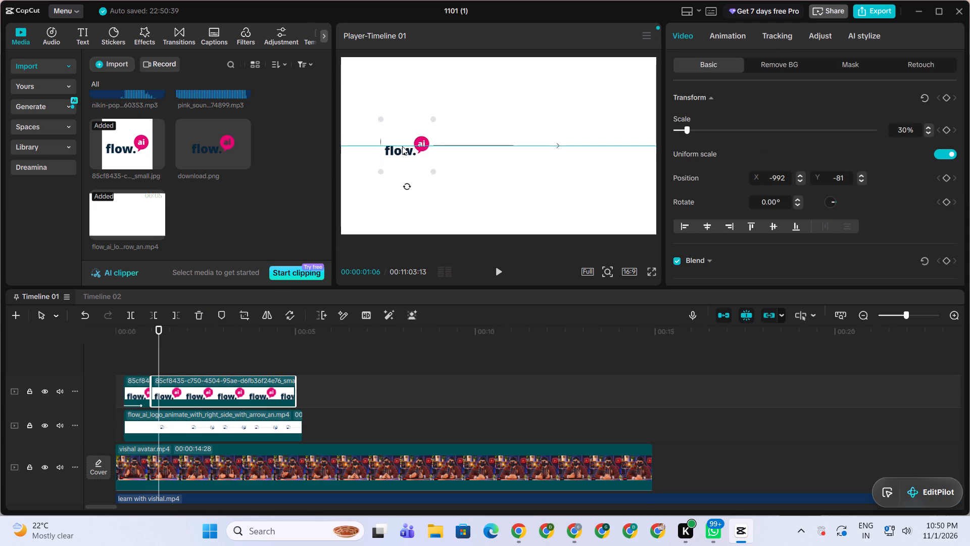
{"action": "left_click_drag", "start_coordinate": [402, 146], "coordinate": [403, 138]}
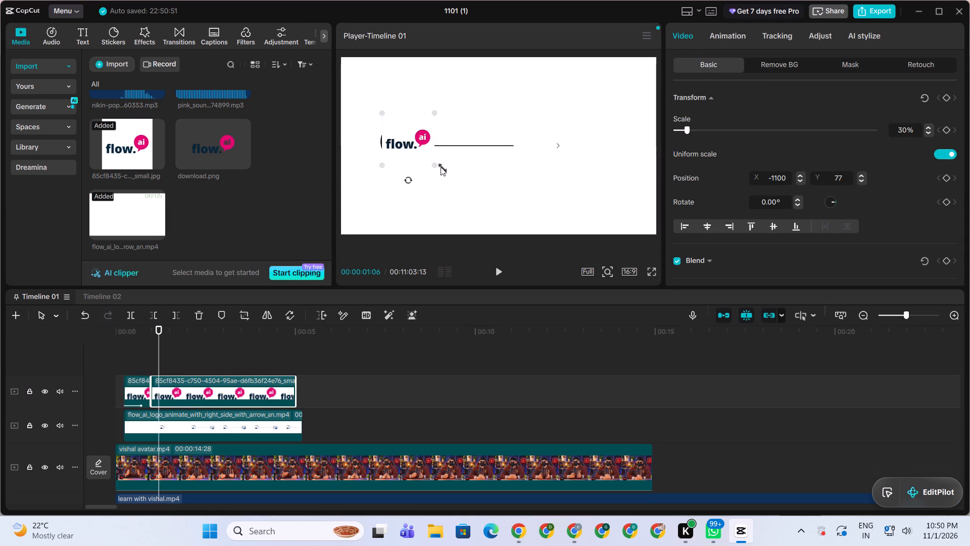
{"action": "left_click_drag", "start_coordinate": [437, 165], "coordinate": [415, 154]}
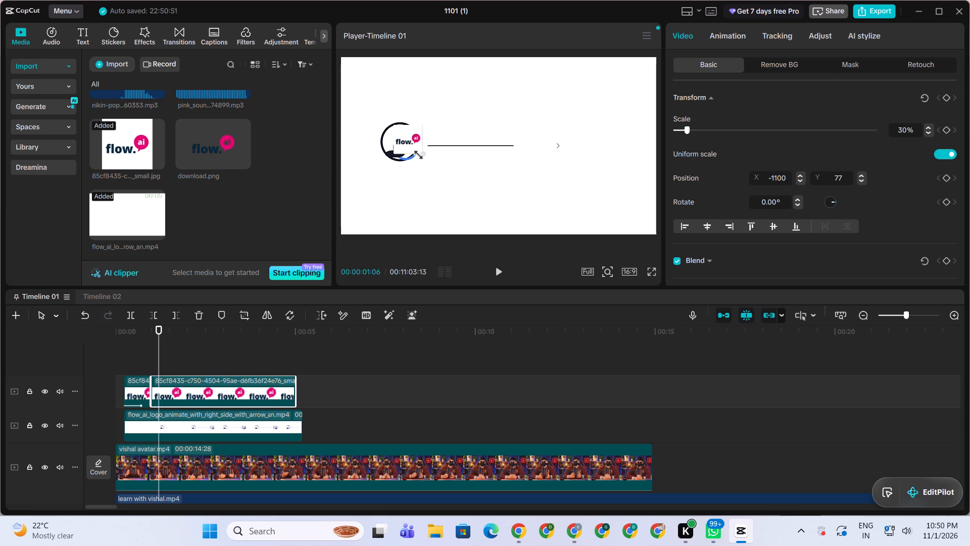
{"action": "left_click_drag", "start_coordinate": [415, 154], "coordinate": [423, 162]}
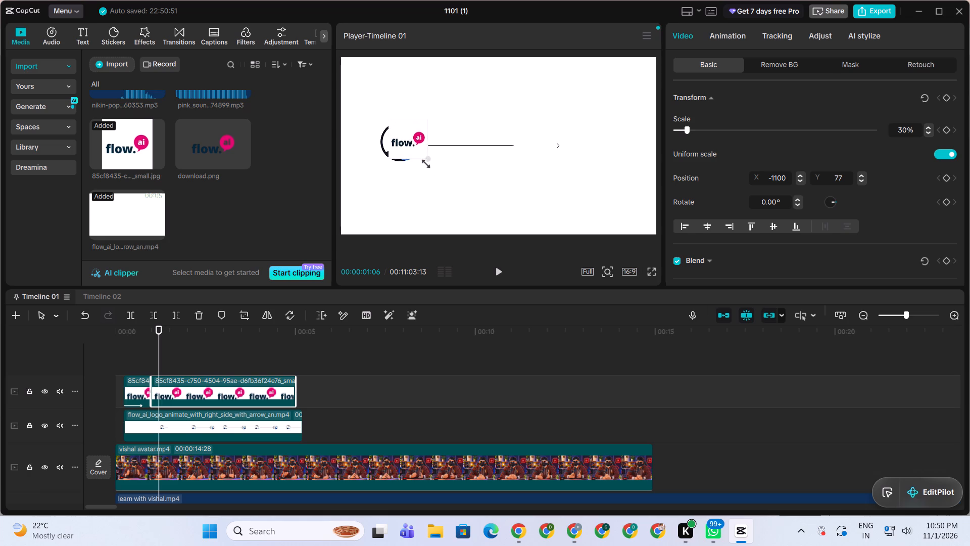
{"action": "left_click_drag", "start_coordinate": [423, 162], "coordinate": [413, 152]}
{"action": "left_click_drag", "start_coordinate": [409, 145], "coordinate": [397, 145]}
{"action": "left_click_drag", "start_coordinate": [410, 141], "coordinate": [404, 140]}
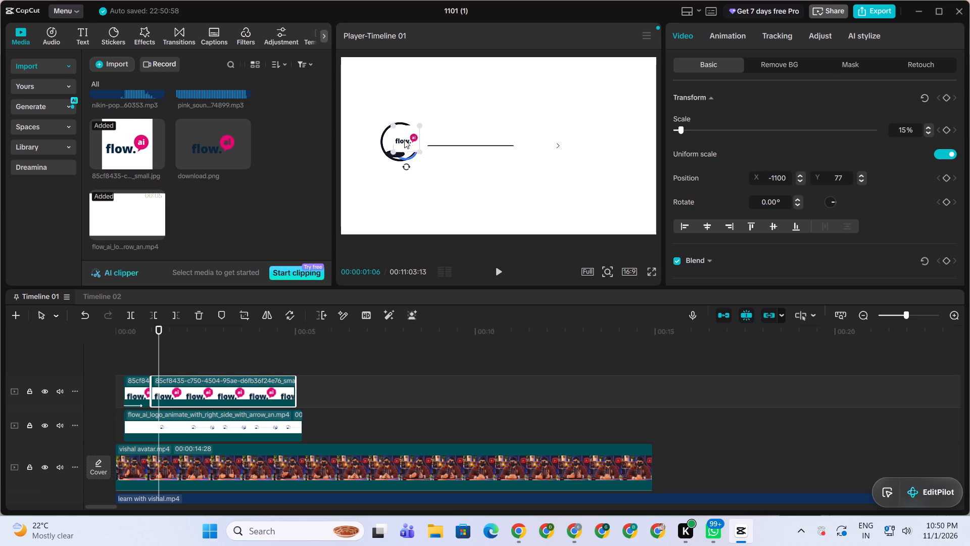
{"action": "left_click_drag", "start_coordinate": [404, 140], "coordinate": [401, 140]}
{"action": "left_click_drag", "start_coordinate": [410, 151], "coordinate": [420, 166]}
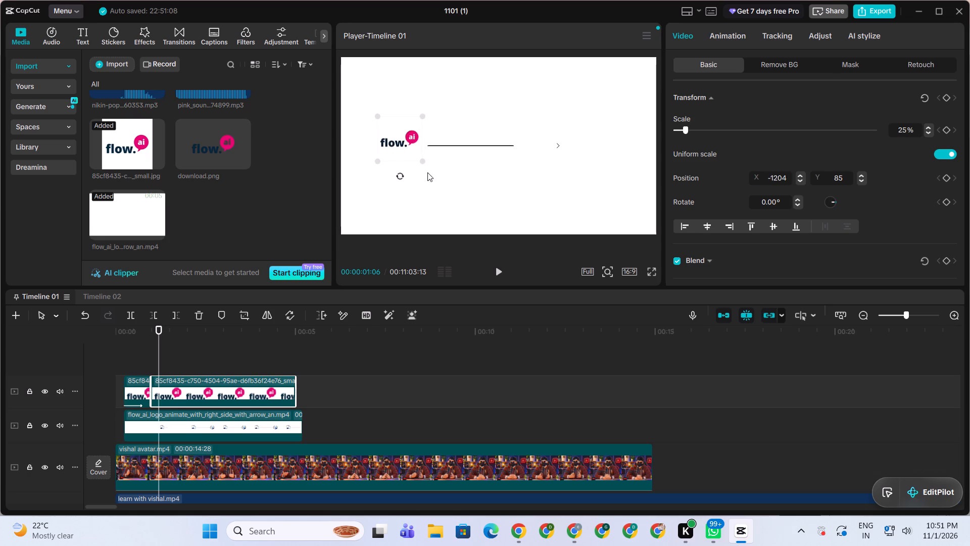
{"action": "left_click", "coordinate": [435, 179]}
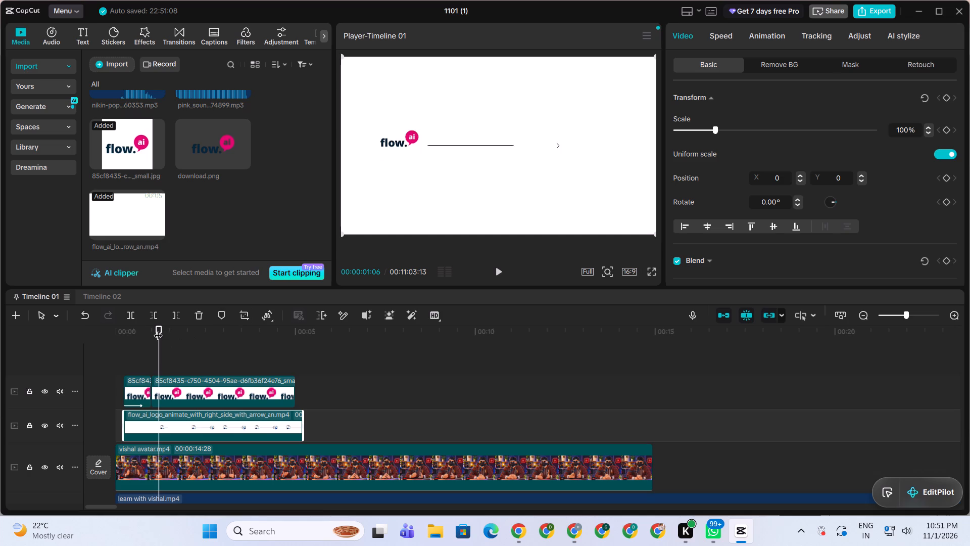
Play and scrub the first two seconds repeatedly to check the flow.ai logo's change of position and size against the arrow animation.
{"action": "left_click_drag", "start_coordinate": [158, 329], "coordinate": [117, 339]}
{"action": "key", "text": "space"}
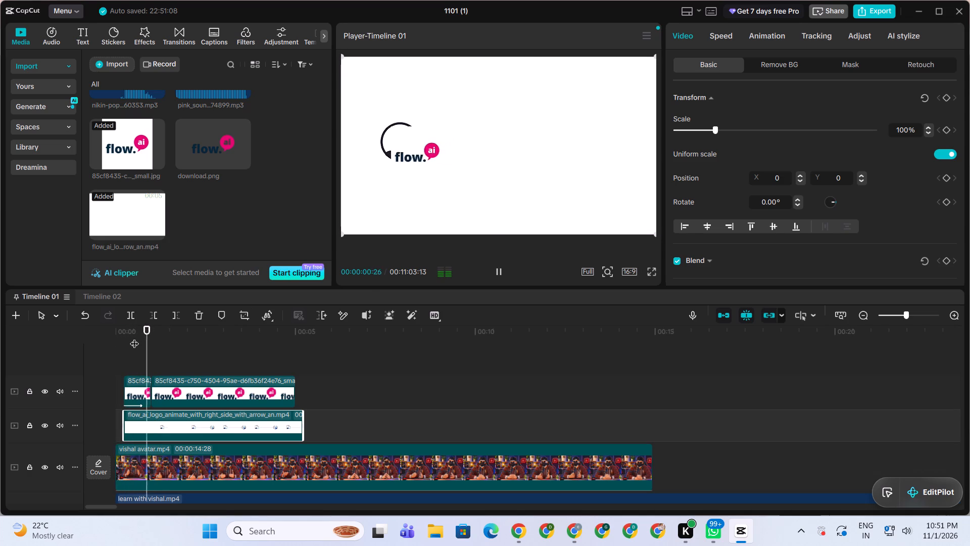
{"action": "key", "text": "space"}
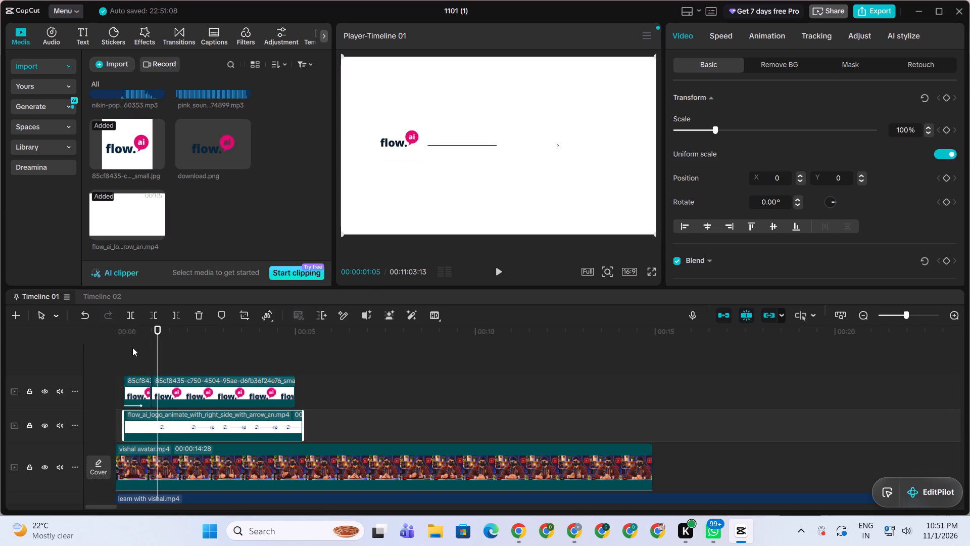
{"action": "left_click_drag", "start_coordinate": [154, 327], "coordinate": [151, 335]}
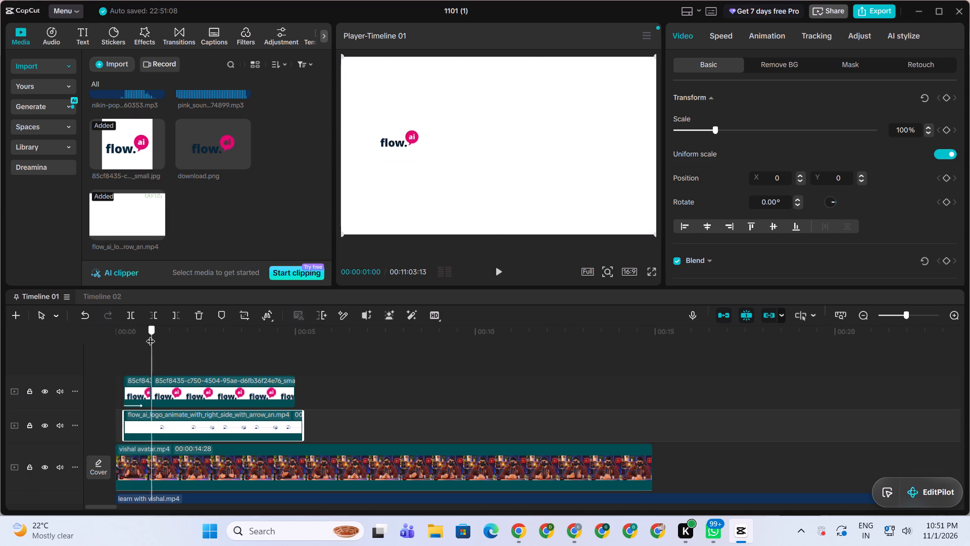
{"action": "left_click_drag", "start_coordinate": [151, 335], "coordinate": [199, 334]}
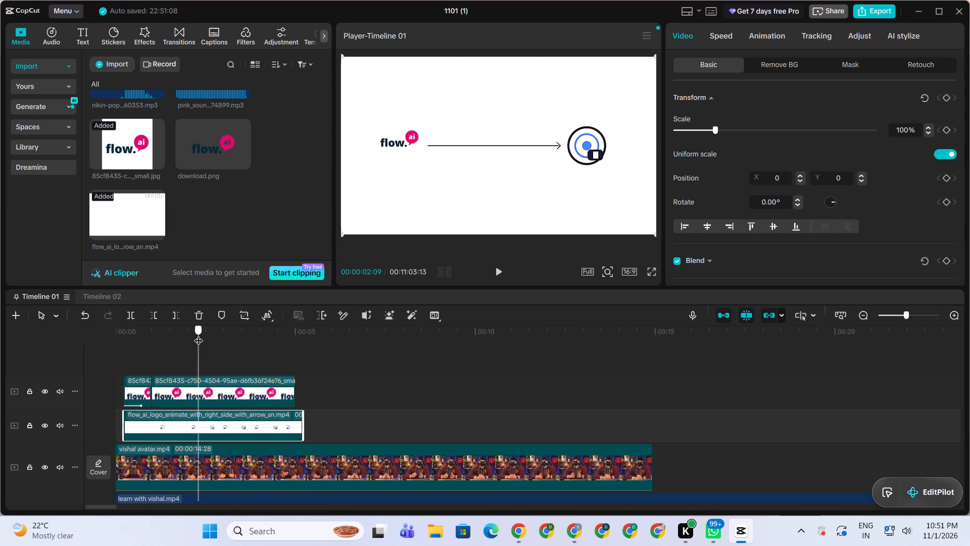
{"action": "left_click_drag", "start_coordinate": [199, 334], "coordinate": [187, 342]}
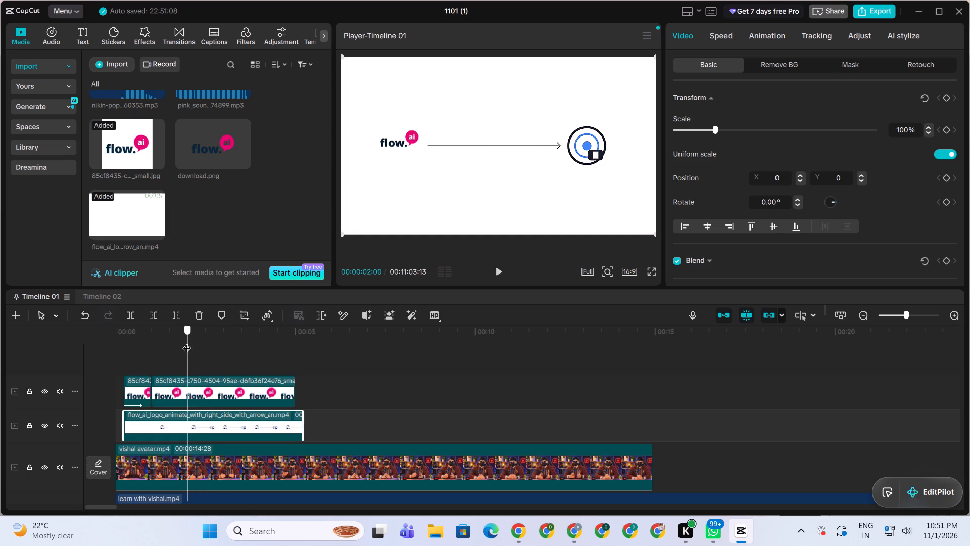
{"action": "left_click_drag", "start_coordinate": [187, 342], "coordinate": [146, 350]}
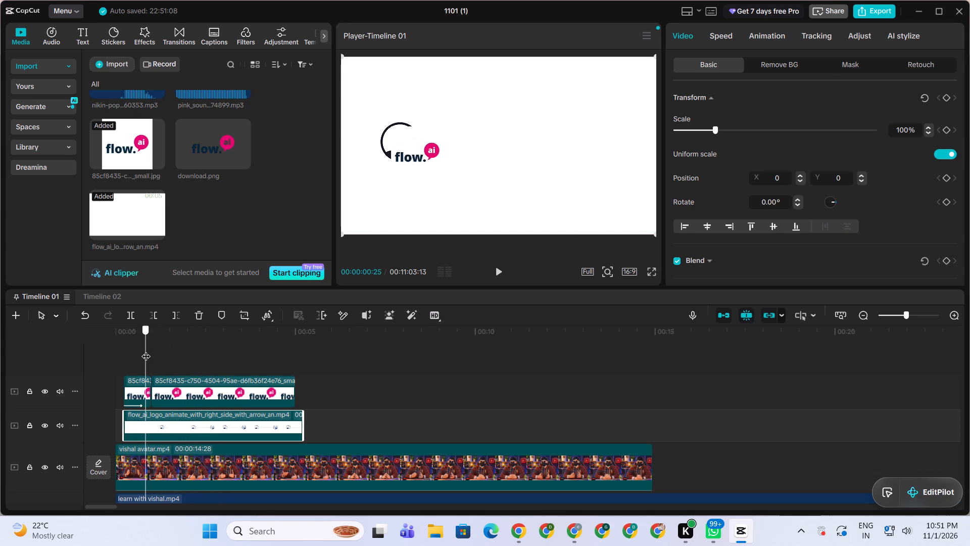
{"action": "left_click_drag", "start_coordinate": [146, 350], "coordinate": [138, 354]}
{"action": "key", "text": "space"}
{"action": "key", "text": "space"}
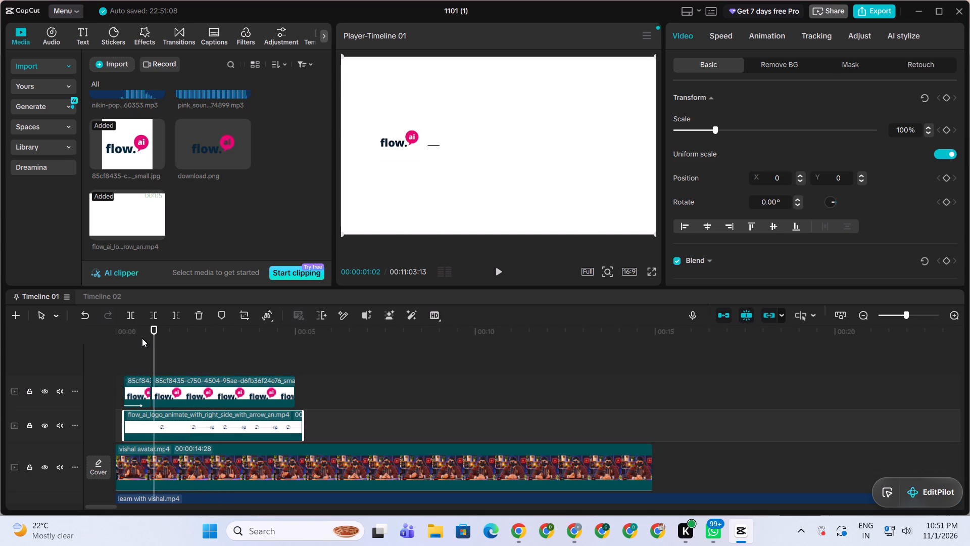
{"action": "left_click_drag", "start_coordinate": [142, 331], "coordinate": [128, 340]}
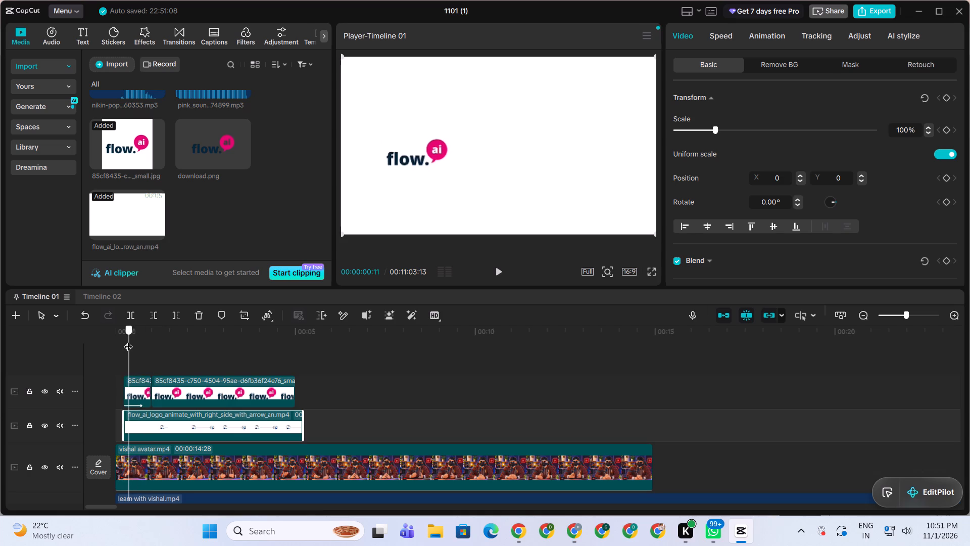
{"action": "key", "text": "space"}
{"action": "key", "text": "space"}
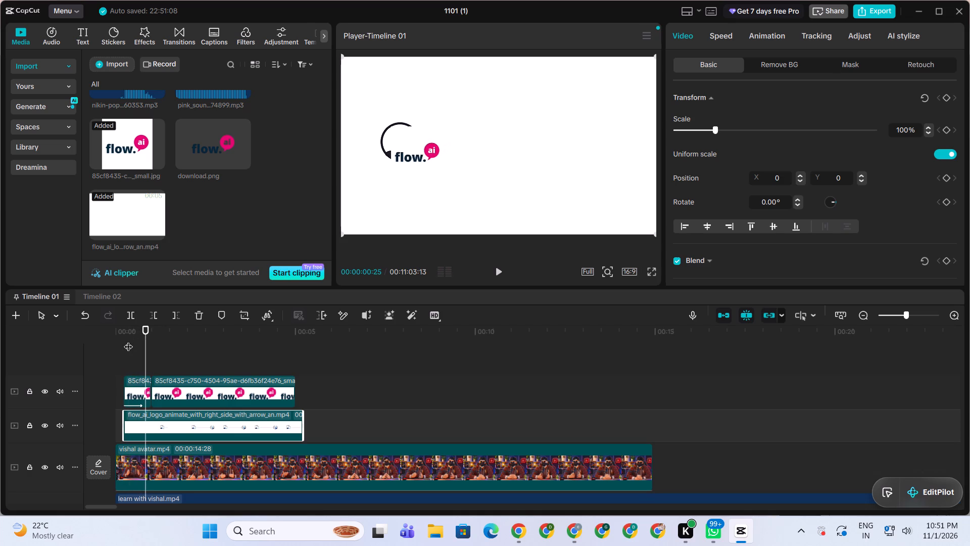
{"action": "left_click_drag", "start_coordinate": [136, 332], "coordinate": [127, 339]}
{"action": "key", "text": "space"}
{"action": "key", "text": "space"}
{"action": "key", "text": "space"}
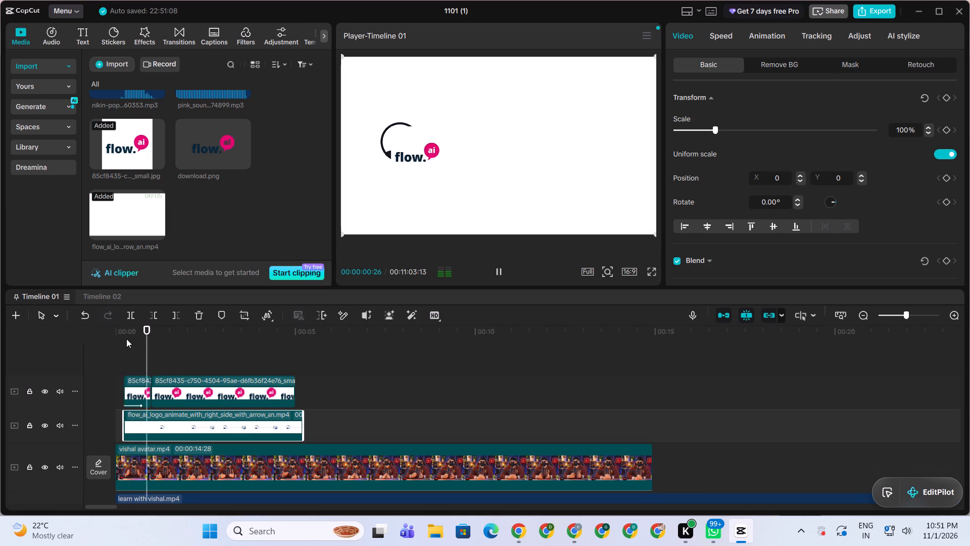
{"action": "key", "text": "space"}
{"action": "left_click_drag", "start_coordinate": [158, 331], "coordinate": [148, 335]}
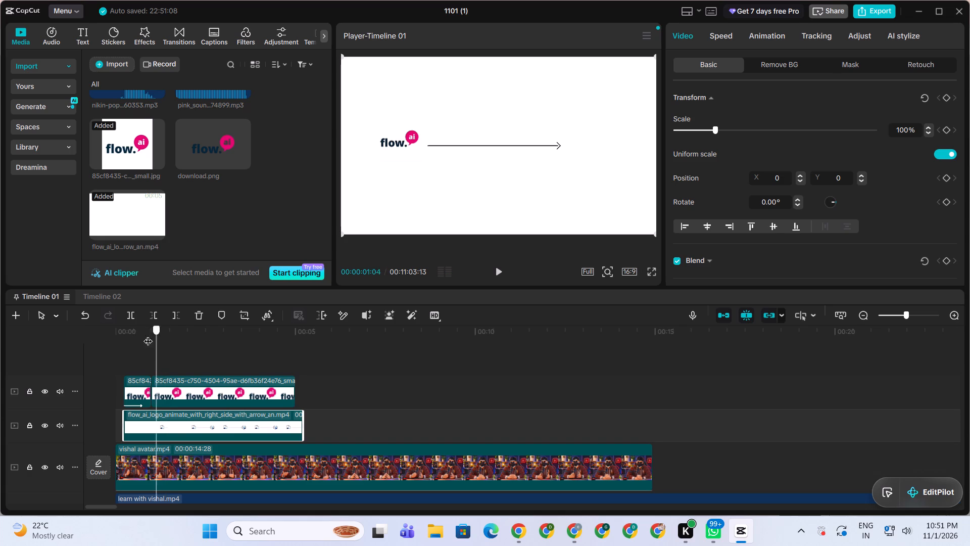
{"action": "left_click_drag", "start_coordinate": [148, 335], "coordinate": [125, 344]}
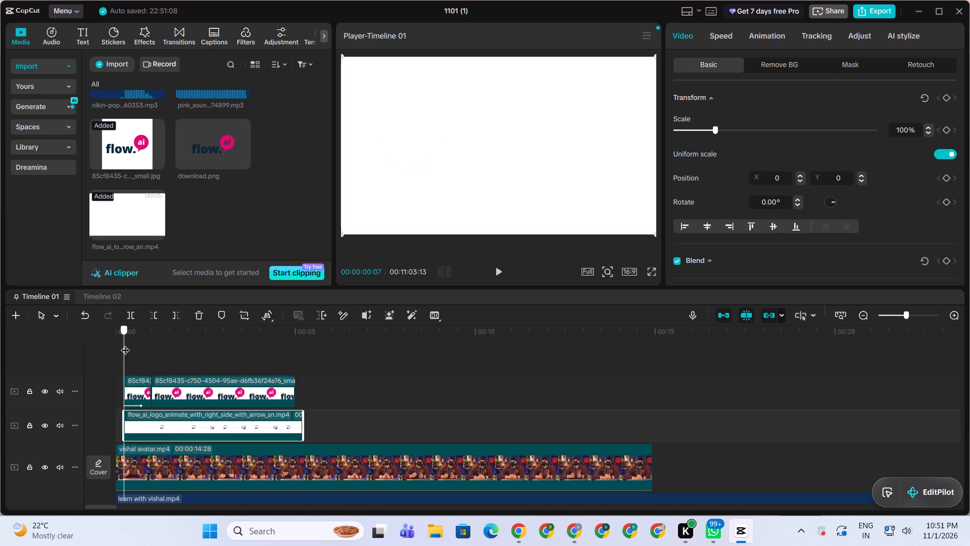
{"action": "left_click_drag", "start_coordinate": [125, 344], "coordinate": [129, 341]}
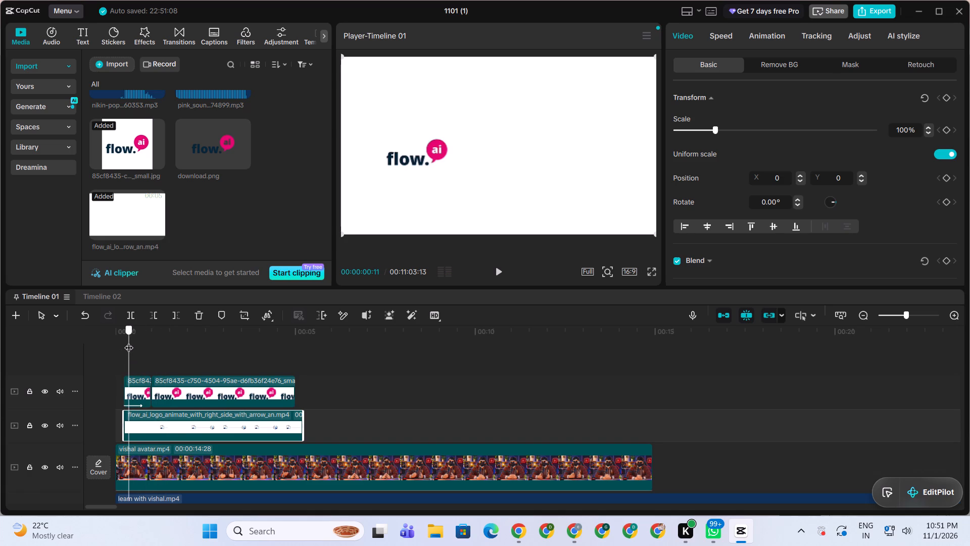
Remove the In animation from the first, short flow.ai logo clip and play the opening two seconds to check it.
{"action": "left_click_drag", "start_coordinate": [129, 341], "coordinate": [133, 336]}
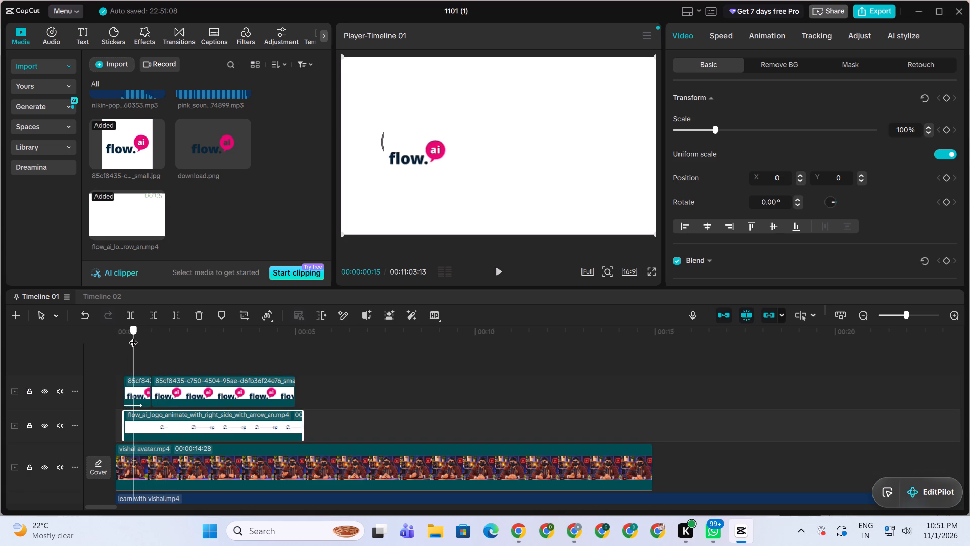
{"action": "left_click_drag", "start_coordinate": [133, 336], "coordinate": [150, 327]}
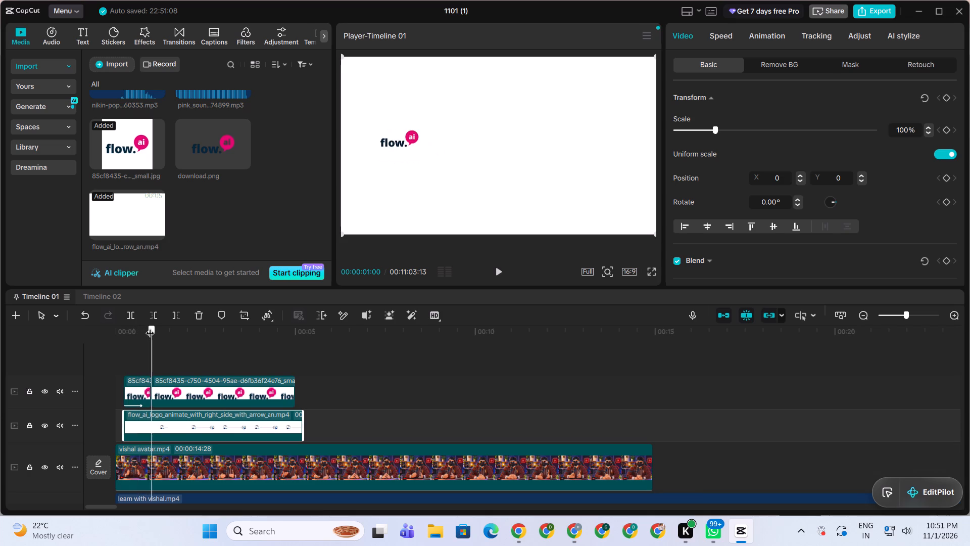
{"action": "left_click_drag", "start_coordinate": [150, 327], "coordinate": [135, 335]}
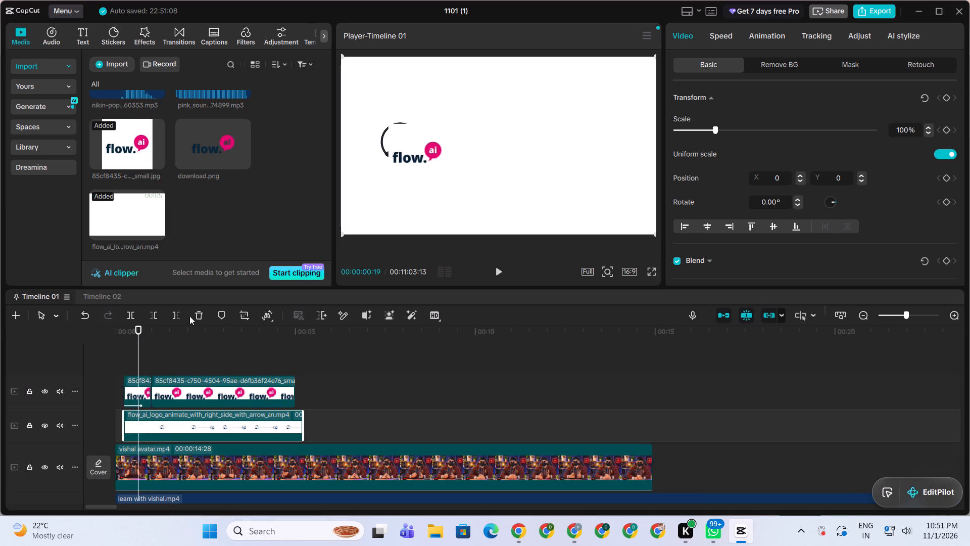
{"action": "left_click", "coordinate": [137, 383]}
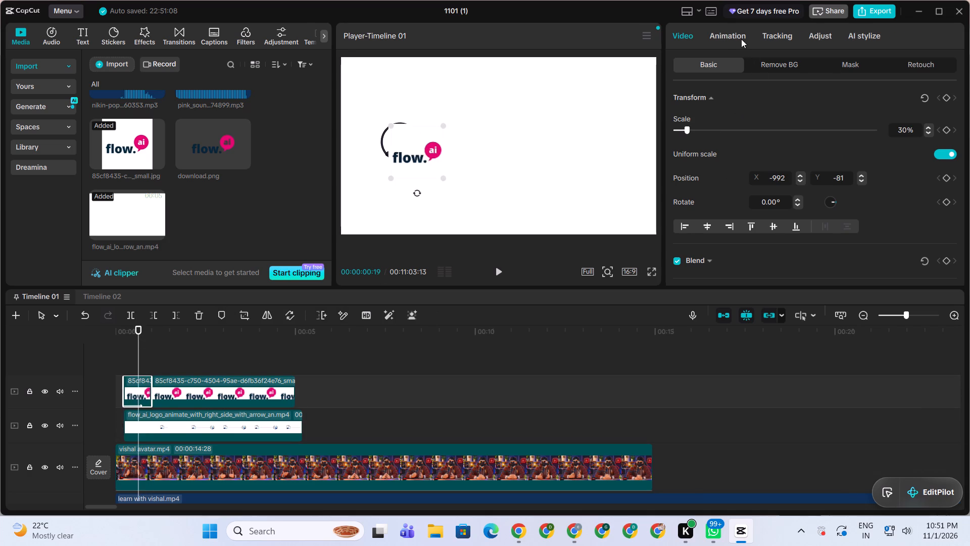
{"action": "left_click", "coordinate": [727, 35]}
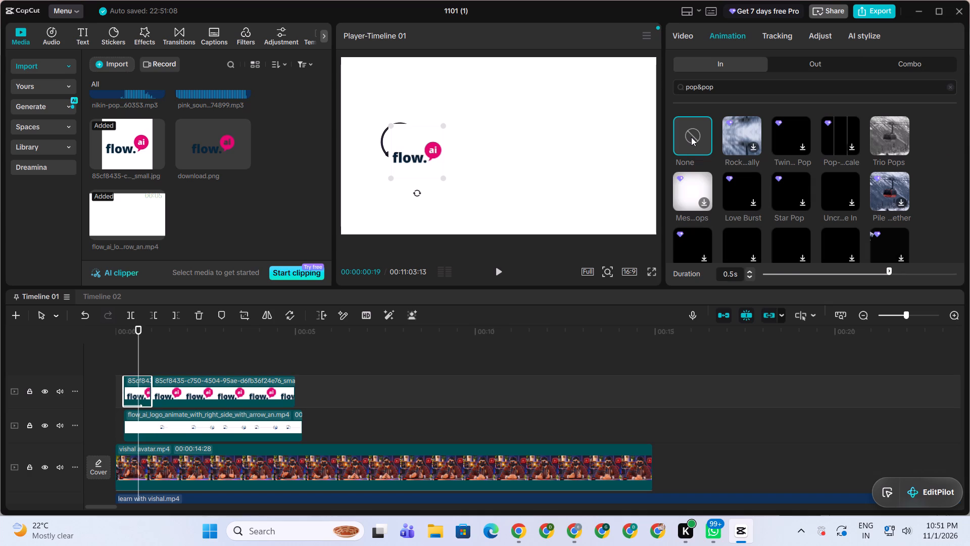
{"action": "left_click", "coordinate": [691, 137]}
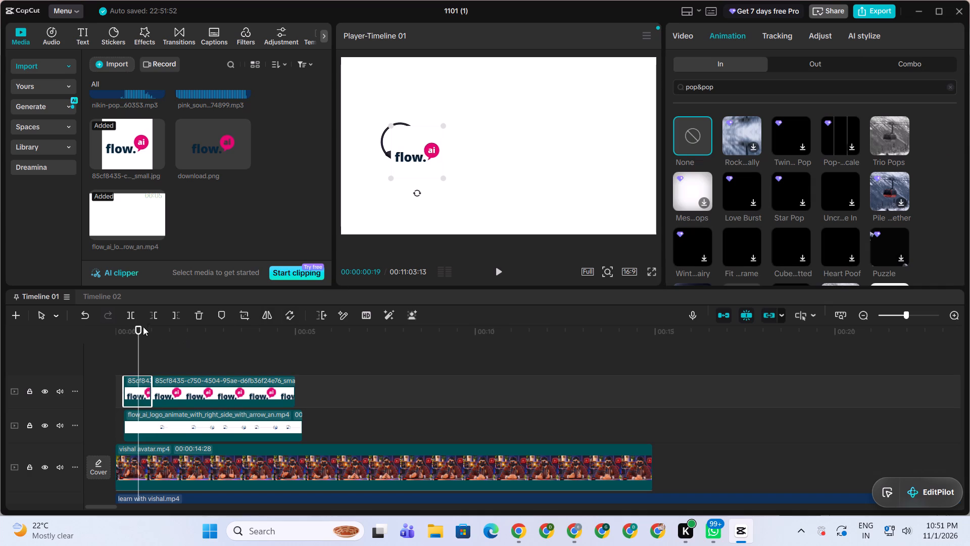
{"action": "left_click_drag", "start_coordinate": [142, 327], "coordinate": [148, 330]}
{"action": "left_click_drag", "start_coordinate": [136, 331], "coordinate": [119, 340]}
{"action": "key", "text": "space"}
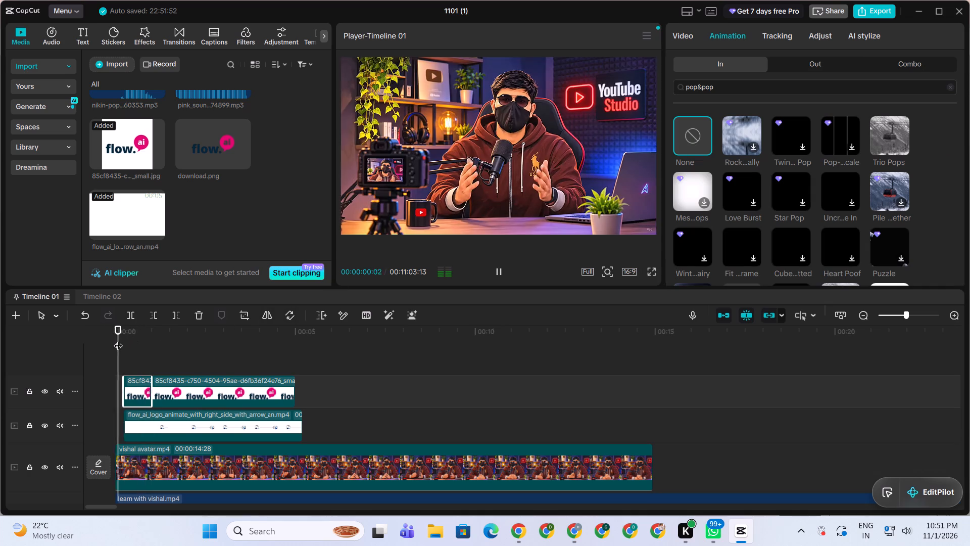
{"action": "key", "text": "space"}
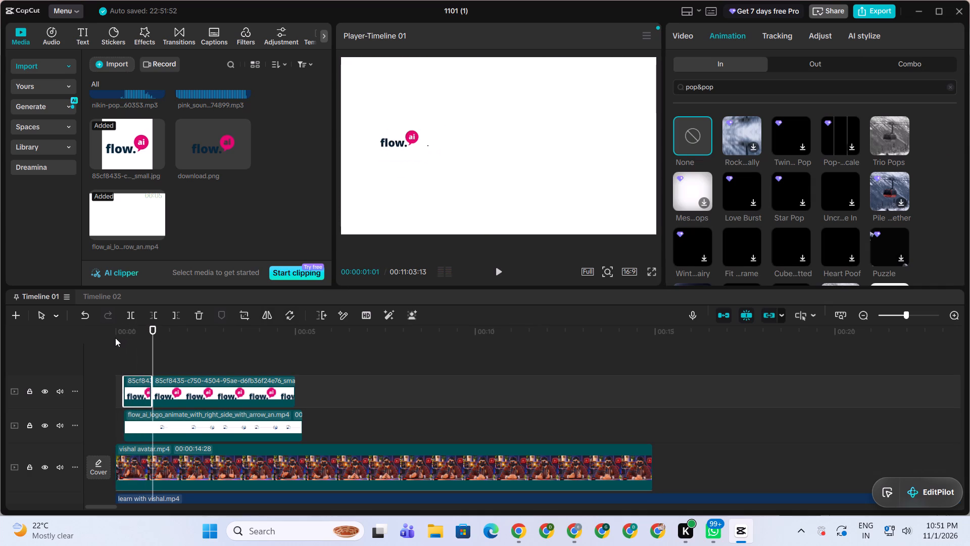
{"action": "key", "text": "space"}
{"action": "key", "text": "space"}
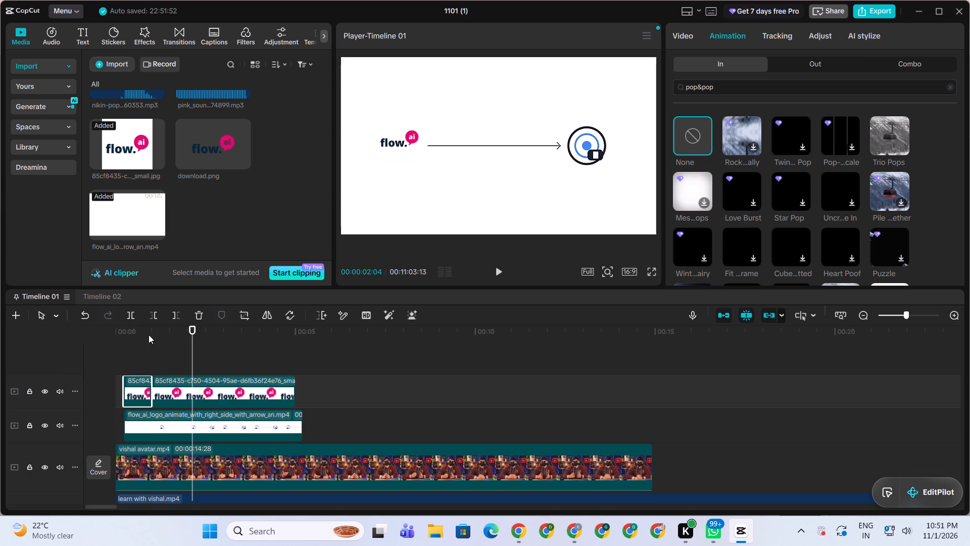
Move the short flow.ai logo clip aside to about the 7-second mark and shift the longer logo clip to start at 00:00:00:07.
{"action": "left_click", "coordinate": [148, 329]}
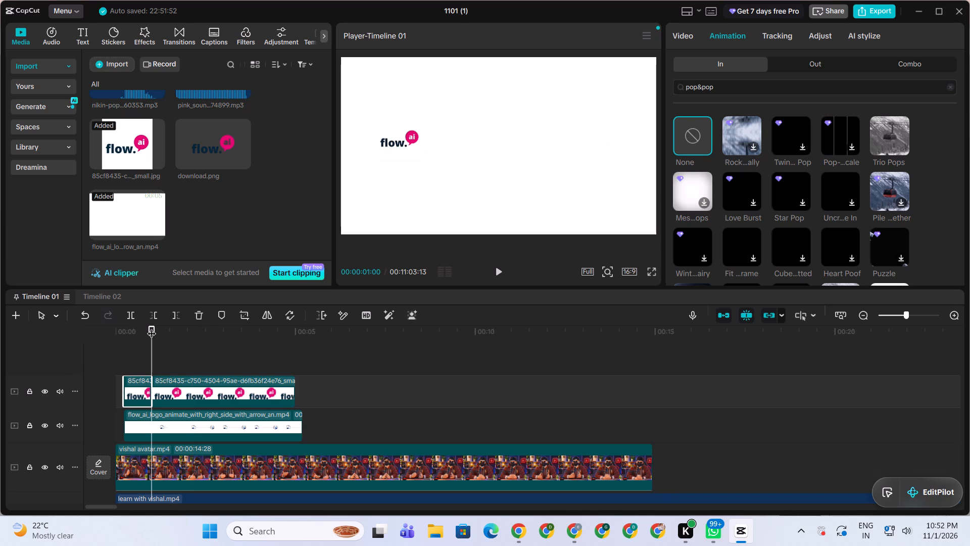
{"action": "left_click", "coordinate": [135, 385]}
{"action": "left_click_drag", "start_coordinate": [135, 385], "coordinate": [374, 381]}
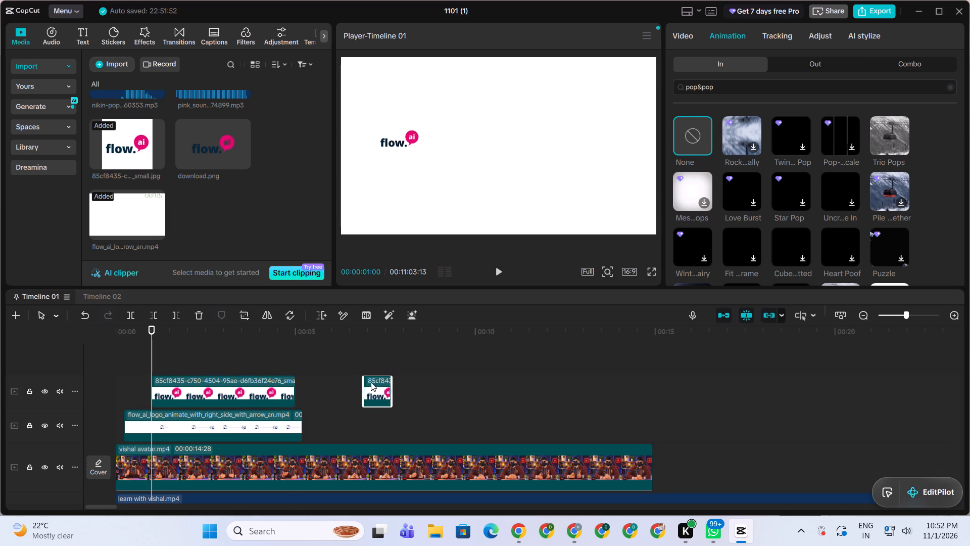
{"action": "left_click_drag", "start_coordinate": [258, 383], "coordinate": [251, 386]}
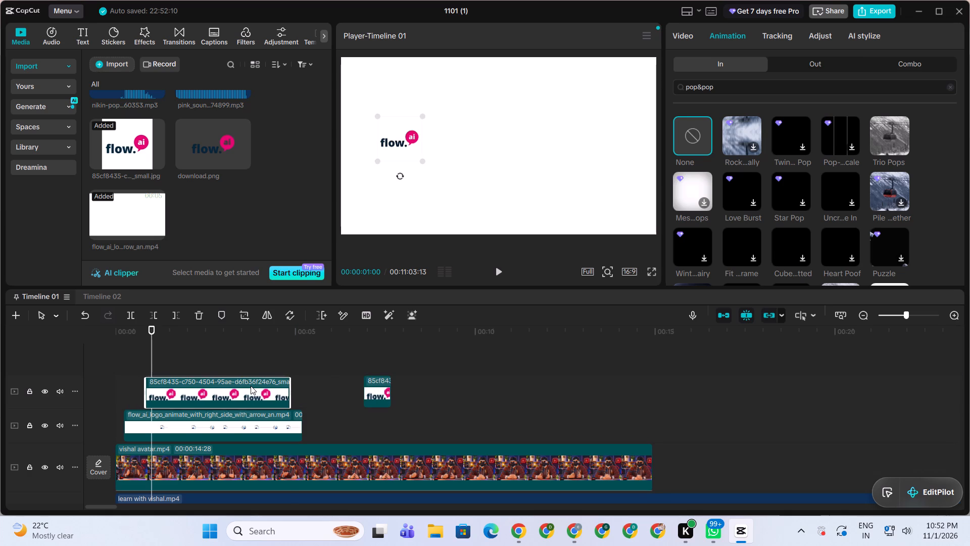
{"action": "left_click_drag", "start_coordinate": [251, 386], "coordinate": [234, 387]}
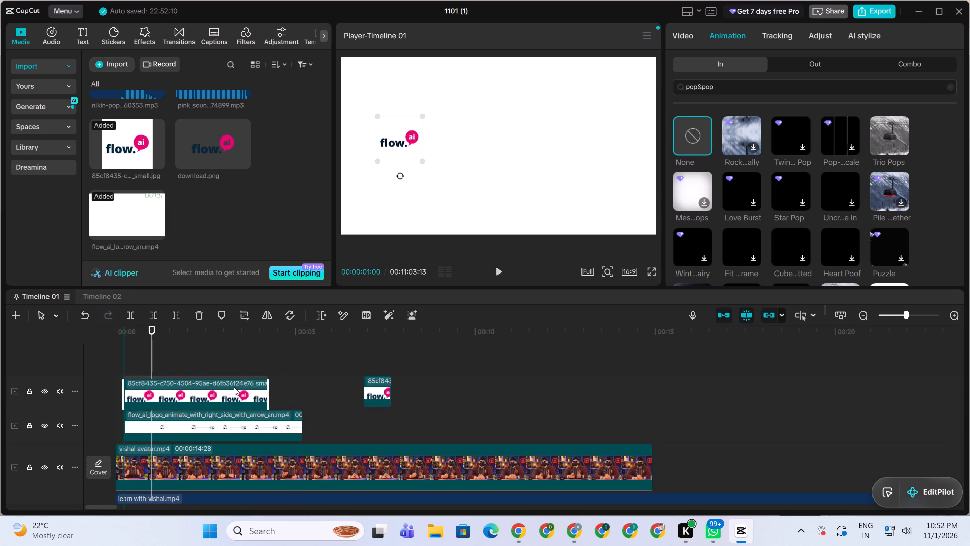
{"action": "left_click_drag", "start_coordinate": [234, 387], "coordinate": [233, 387]}
Play the opening seconds repeatedly to check the longer flow.ai logo clip against the arrow animation.
{"action": "left_click_drag", "start_coordinate": [144, 341], "coordinate": [121, 350]}
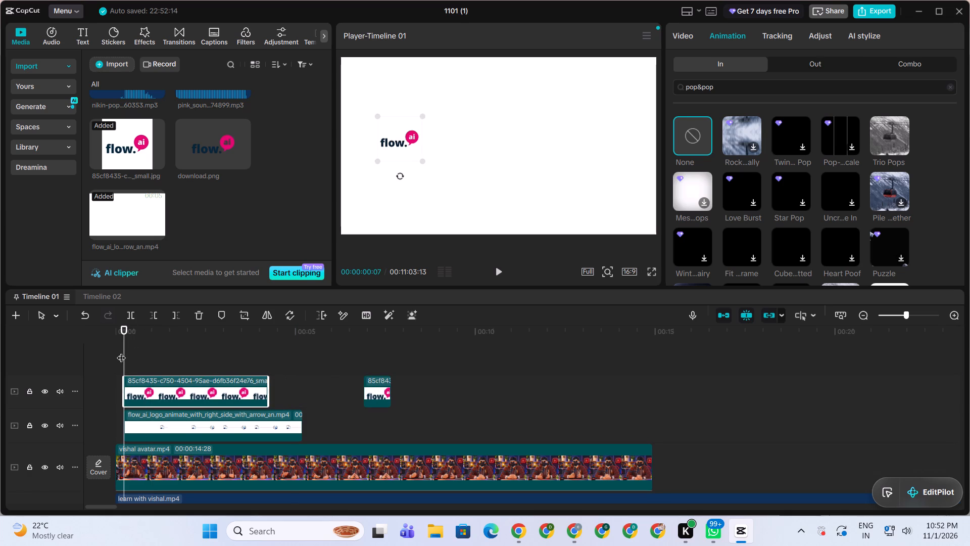
{"action": "left_click", "coordinate": [283, 364]}
{"action": "key", "text": "space"}
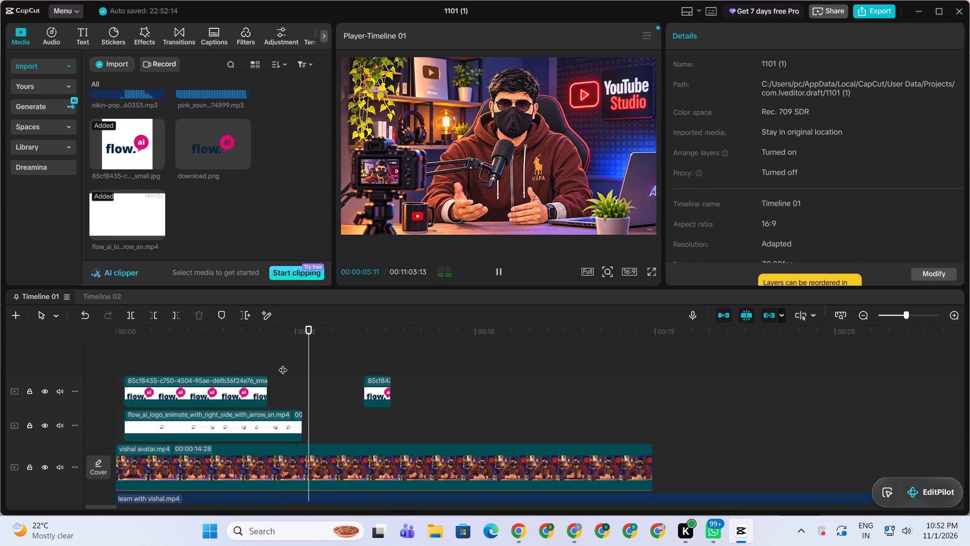
{"action": "key", "text": "space"}
{"action": "left_click_drag", "start_coordinate": [160, 326], "coordinate": [74, 352]}
{"action": "key", "text": "space"}
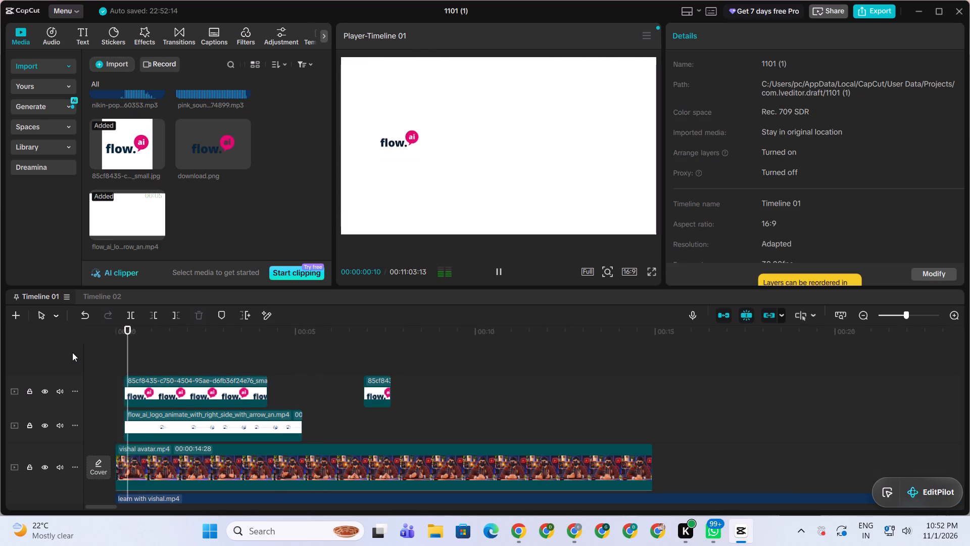
{"action": "key", "text": "space"}
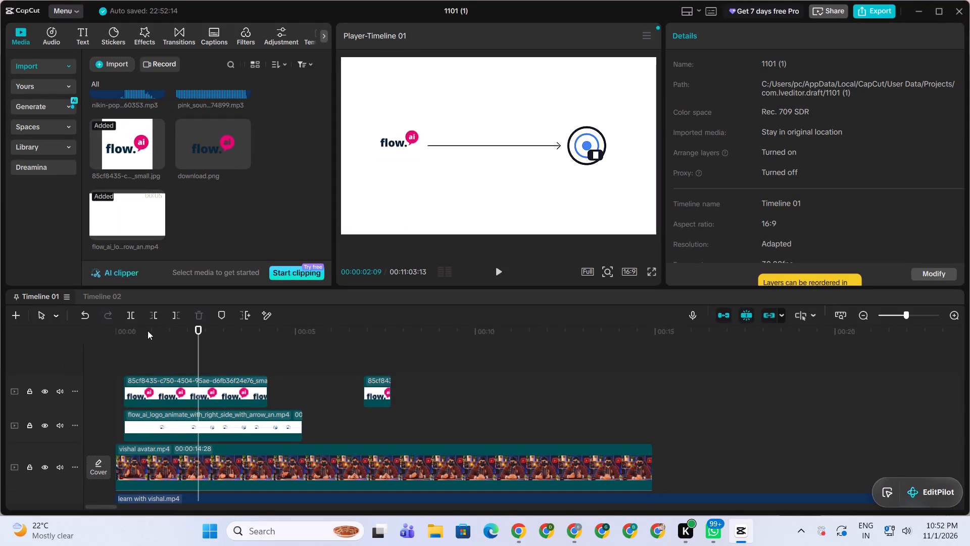
{"action": "left_click_drag", "start_coordinate": [148, 331], "coordinate": [126, 346]}
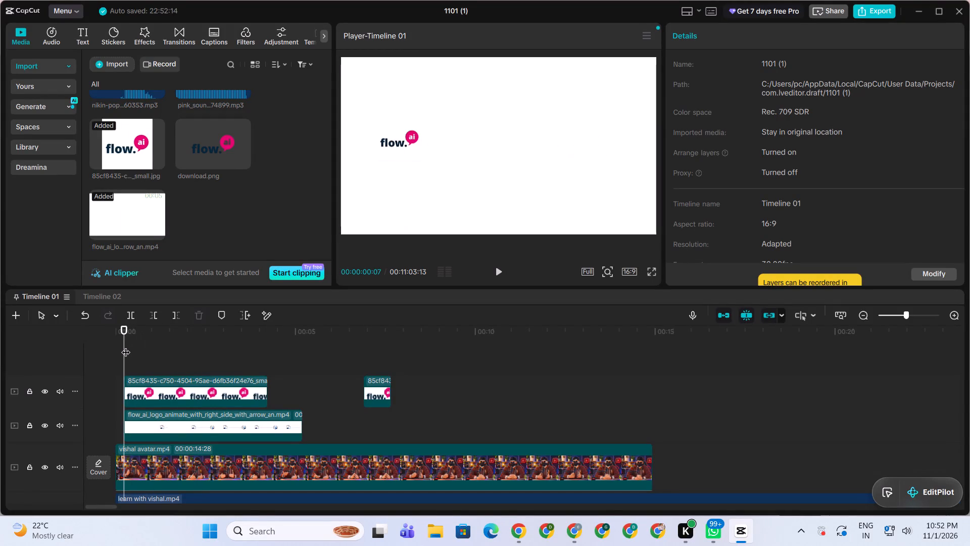
{"action": "key", "text": "space"}
{"action": "key", "text": "space"}
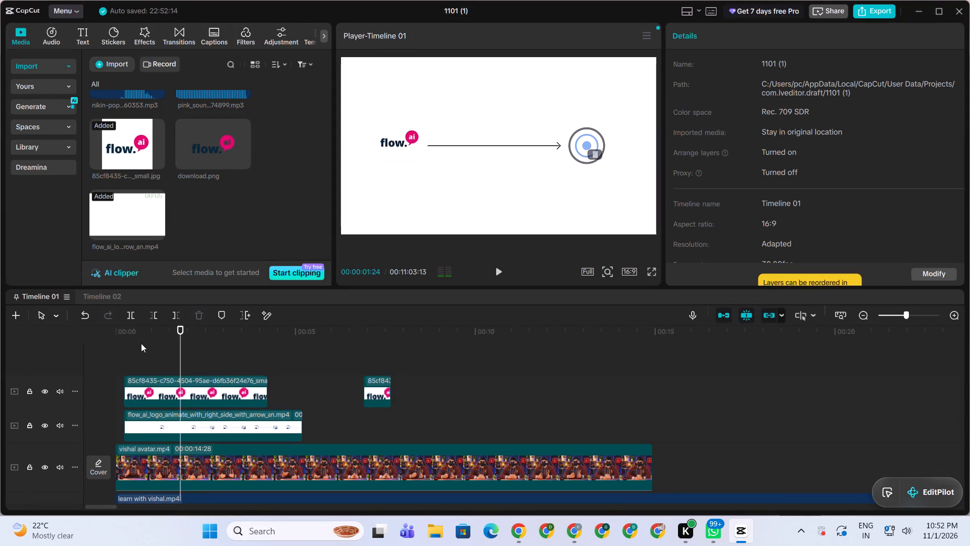
Move the short flow.ai logo clip onto a new track above the longer logo clip, starting at 00:00:00:07.
{"action": "left_click_drag", "start_coordinate": [169, 330], "coordinate": [126, 350]}
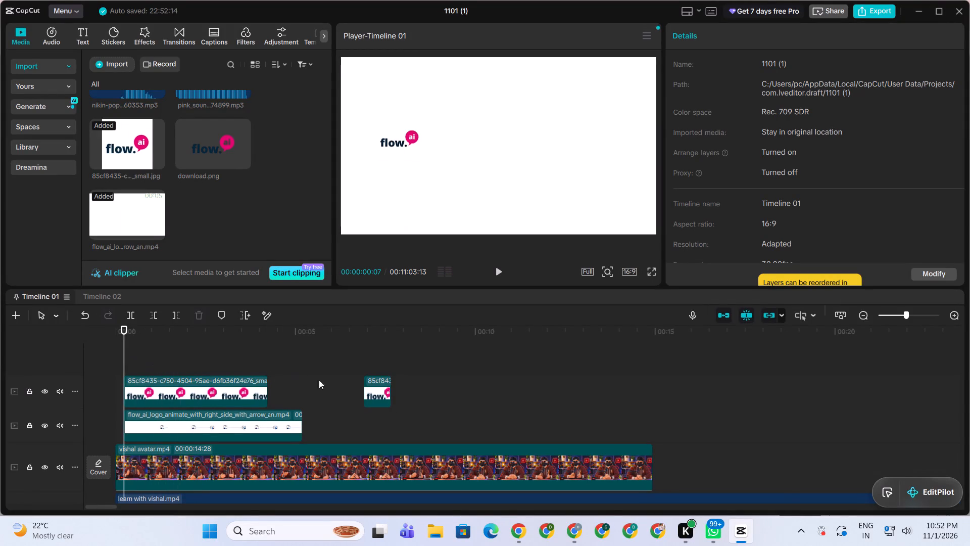
{"action": "left_click_drag", "start_coordinate": [380, 389], "coordinate": [142, 360]}
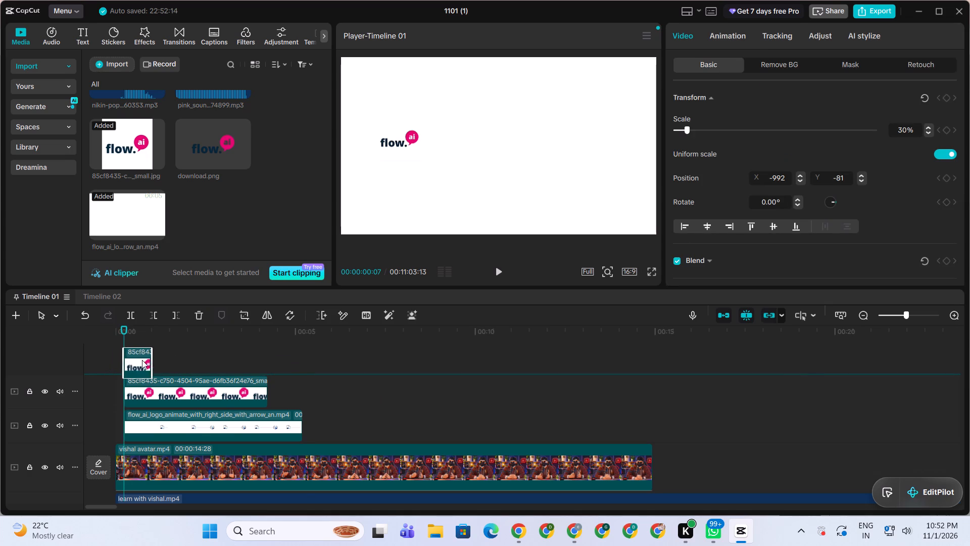
{"action": "left_click_drag", "start_coordinate": [142, 360], "coordinate": [142, 361]}
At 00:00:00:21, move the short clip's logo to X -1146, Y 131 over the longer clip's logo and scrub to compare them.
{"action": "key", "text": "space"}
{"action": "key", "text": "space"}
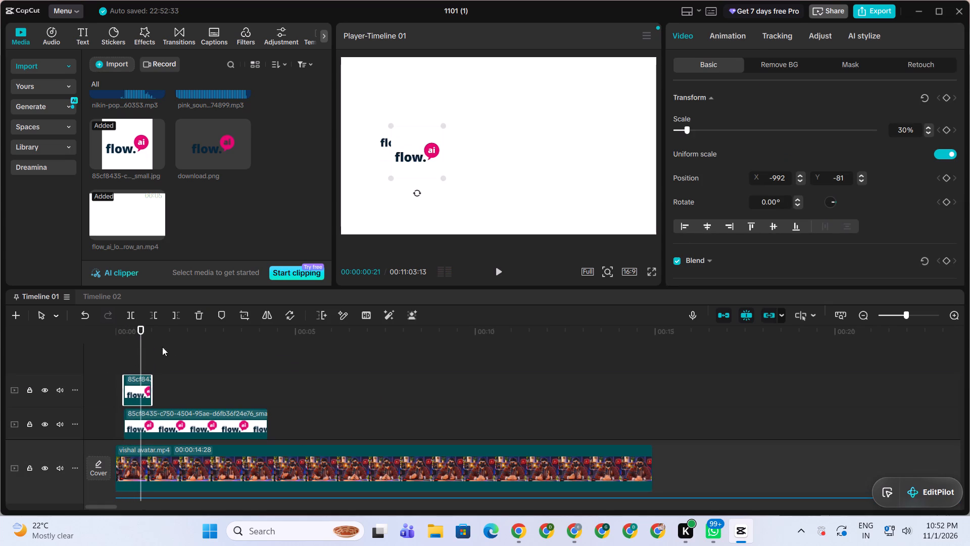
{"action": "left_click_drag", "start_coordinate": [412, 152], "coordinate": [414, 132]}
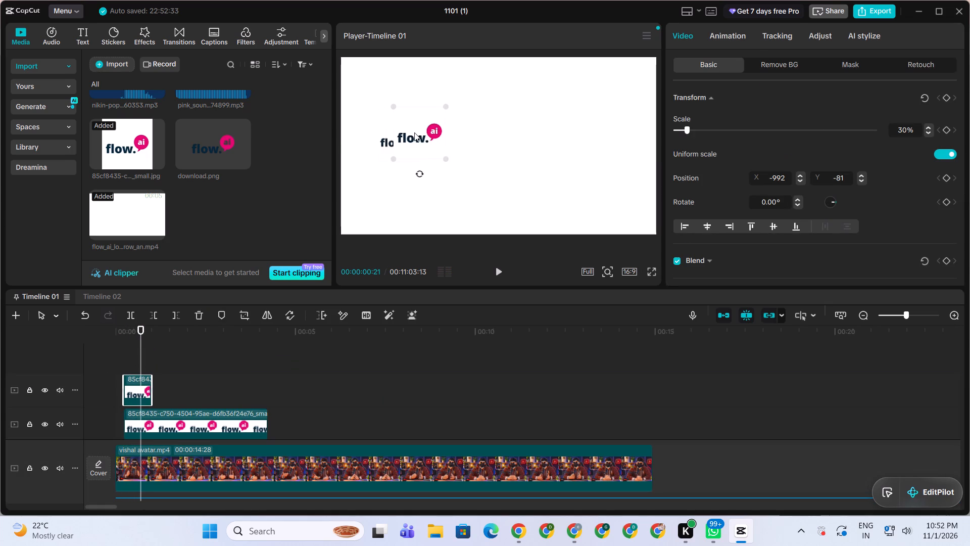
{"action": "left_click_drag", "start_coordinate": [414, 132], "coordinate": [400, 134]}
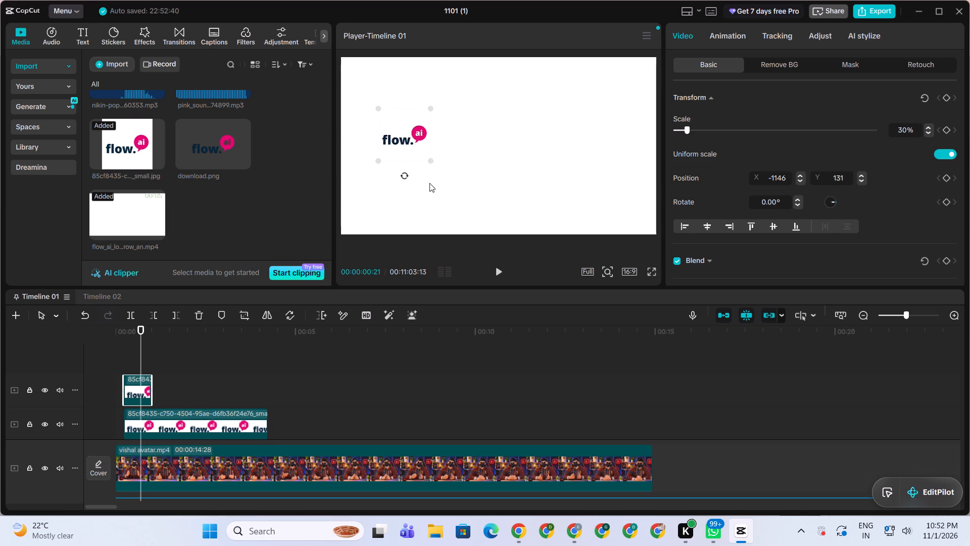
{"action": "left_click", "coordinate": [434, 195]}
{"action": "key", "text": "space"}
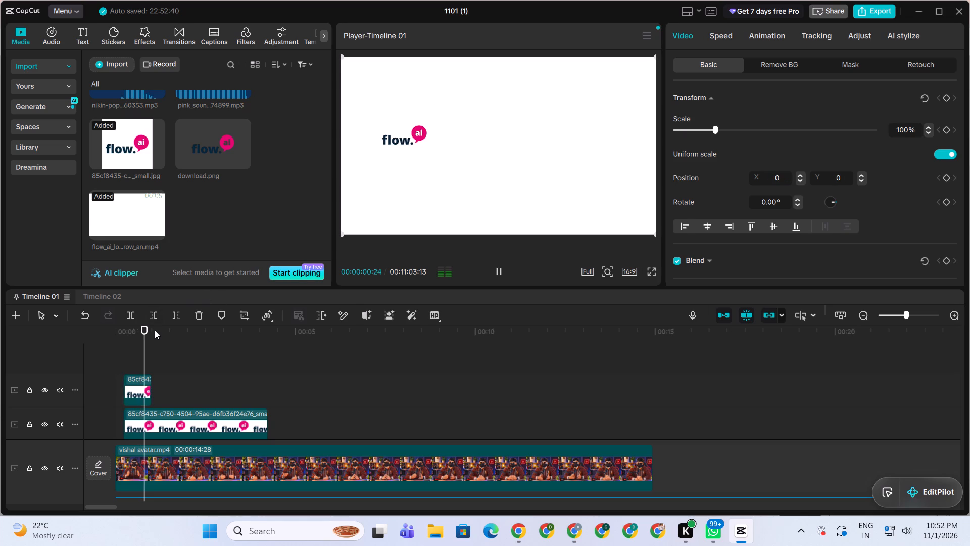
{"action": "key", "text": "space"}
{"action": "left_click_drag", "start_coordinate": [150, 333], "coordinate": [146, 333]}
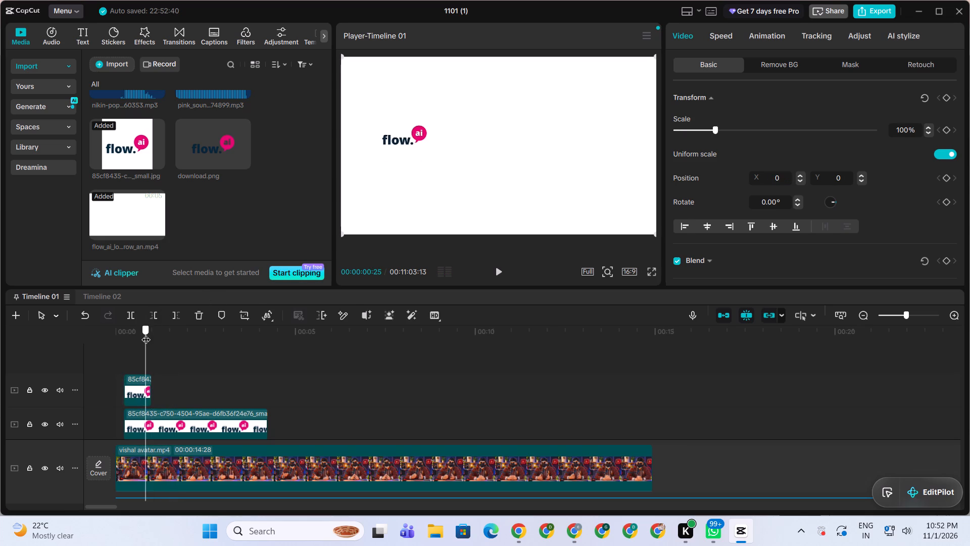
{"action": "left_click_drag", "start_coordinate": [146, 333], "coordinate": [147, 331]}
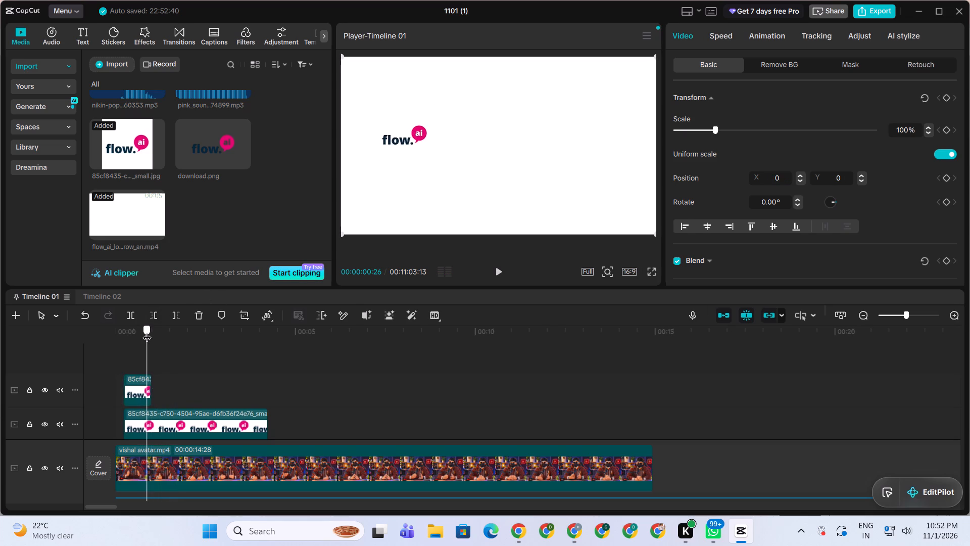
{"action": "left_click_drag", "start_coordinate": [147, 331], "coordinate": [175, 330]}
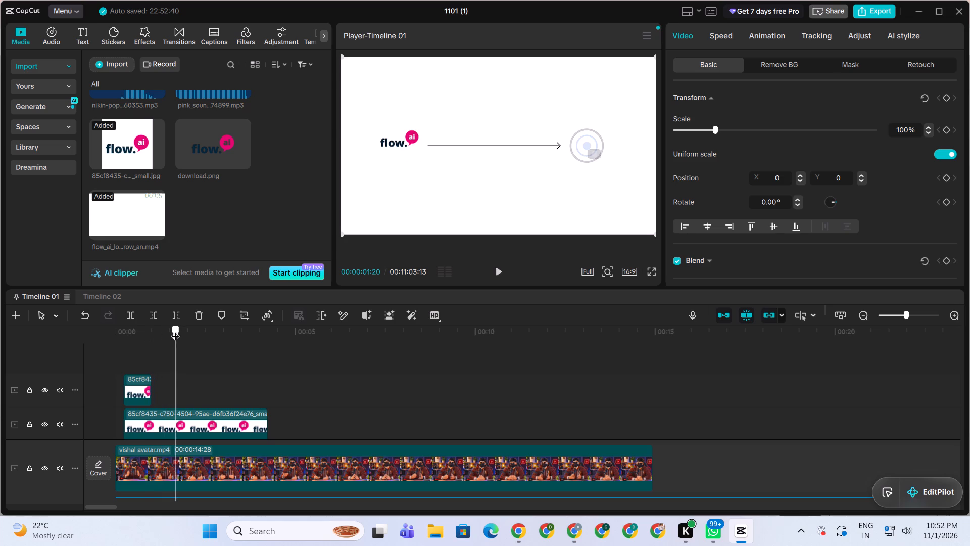
At 00:00:00:07, scale the short flow.ai logo clip to 24% and position it at X -1196, Y 100 over the lower logo.
{"action": "left_click_drag", "start_coordinate": [175, 330], "coordinate": [127, 347]}
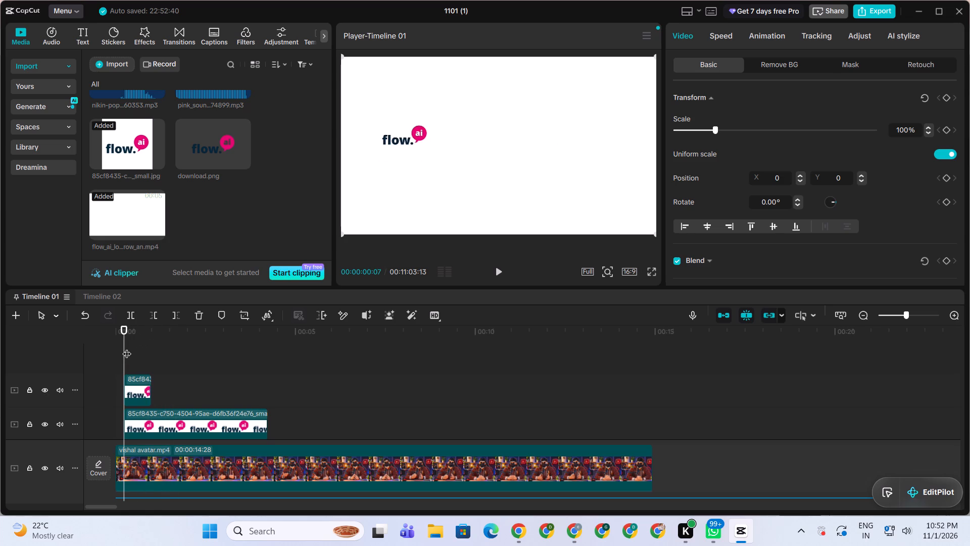
{"action": "left_click", "coordinate": [139, 392]}
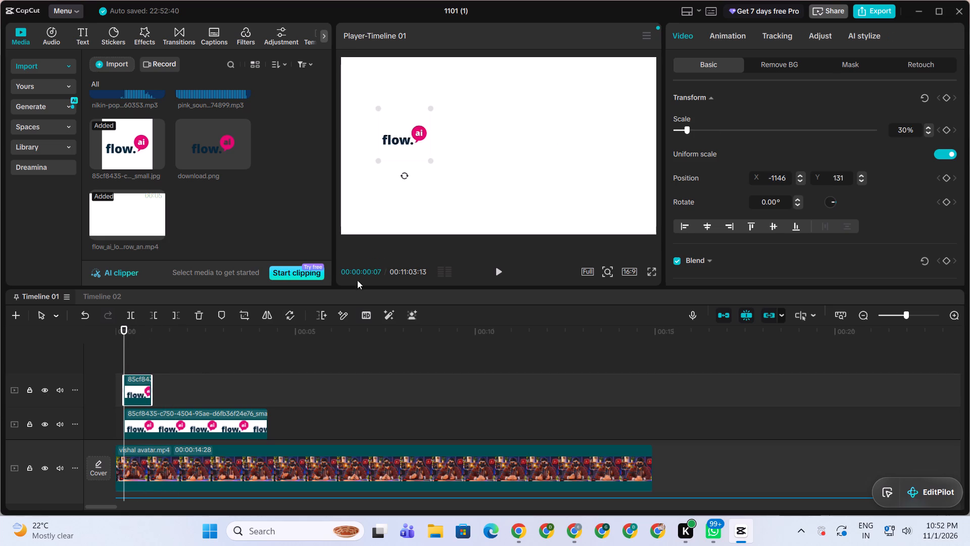
{"action": "left_click_drag", "start_coordinate": [431, 160], "coordinate": [422, 157]}
{"action": "left_click_drag", "start_coordinate": [415, 147], "coordinate": [441, 150]}
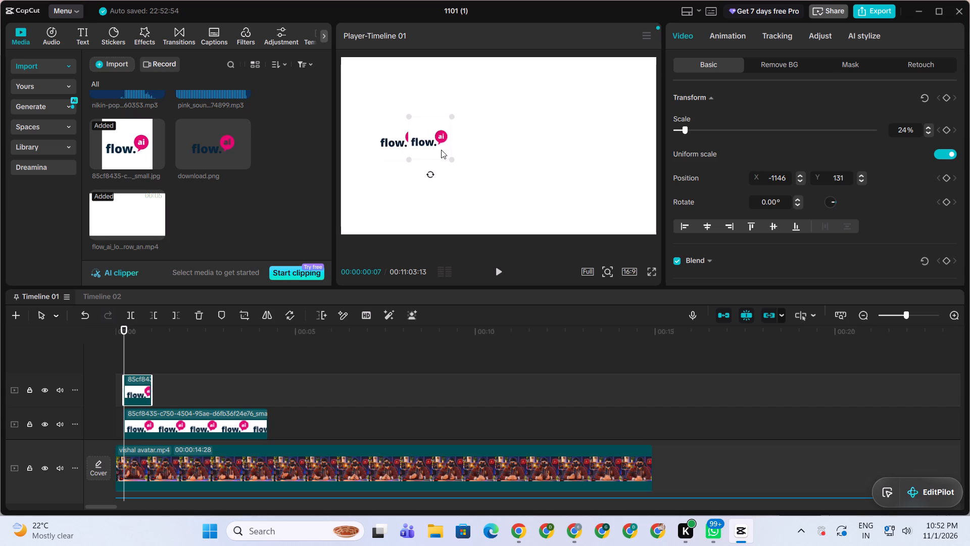
{"action": "left_click_drag", "start_coordinate": [441, 150], "coordinate": [451, 148]}
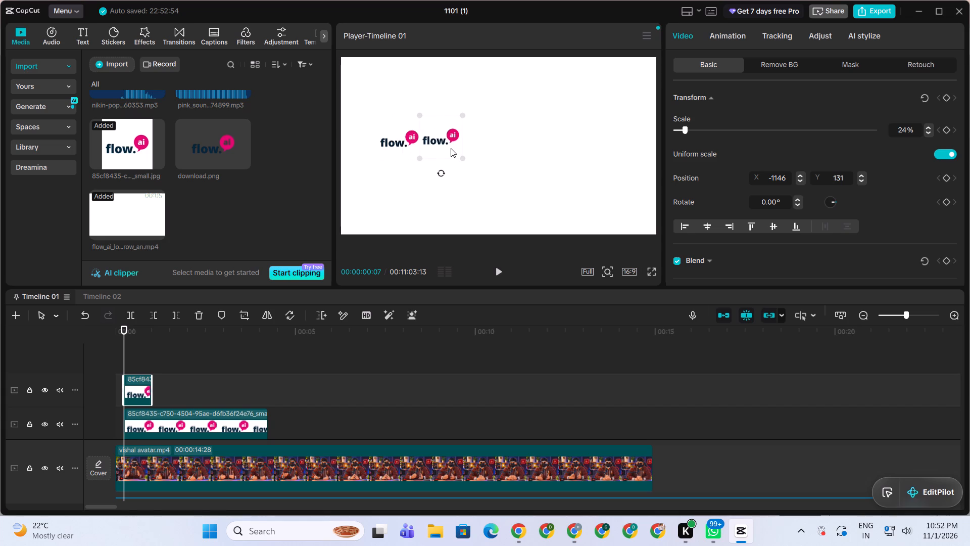
{"action": "left_click_drag", "start_coordinate": [451, 148], "coordinate": [411, 148]}
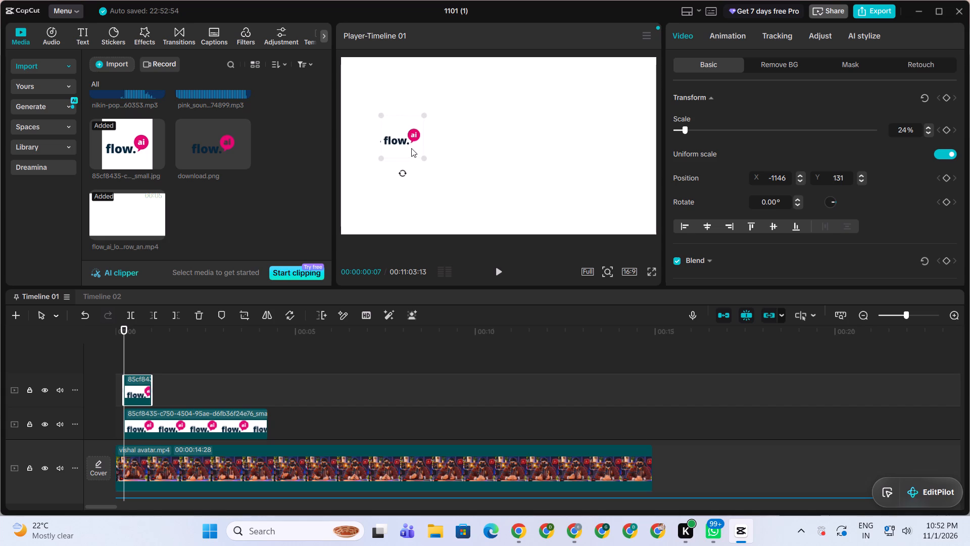
{"action": "left_click_drag", "start_coordinate": [411, 148], "coordinate": [410, 149]}
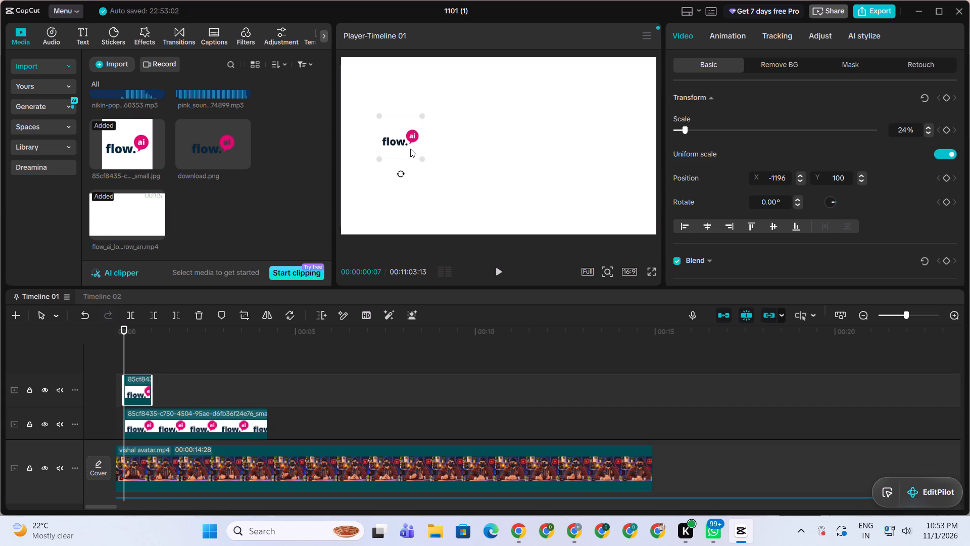
{"action": "left_click", "coordinate": [454, 169]}
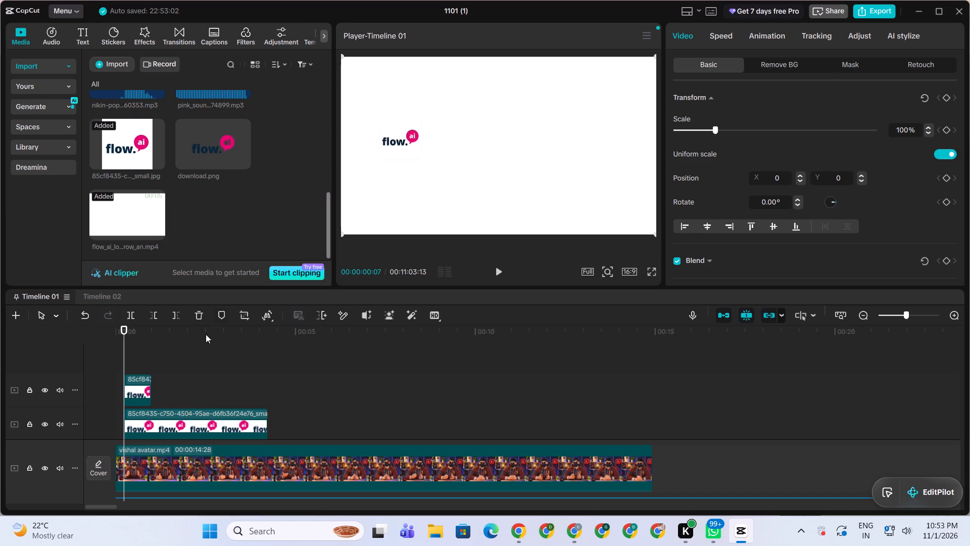
Play and scrub the opening second to check the short flow.ai logo clip against the logo in the arrow animation.
{"action": "key", "text": "space"}
{"action": "key", "text": "space"}
{"action": "key", "text": "space"}
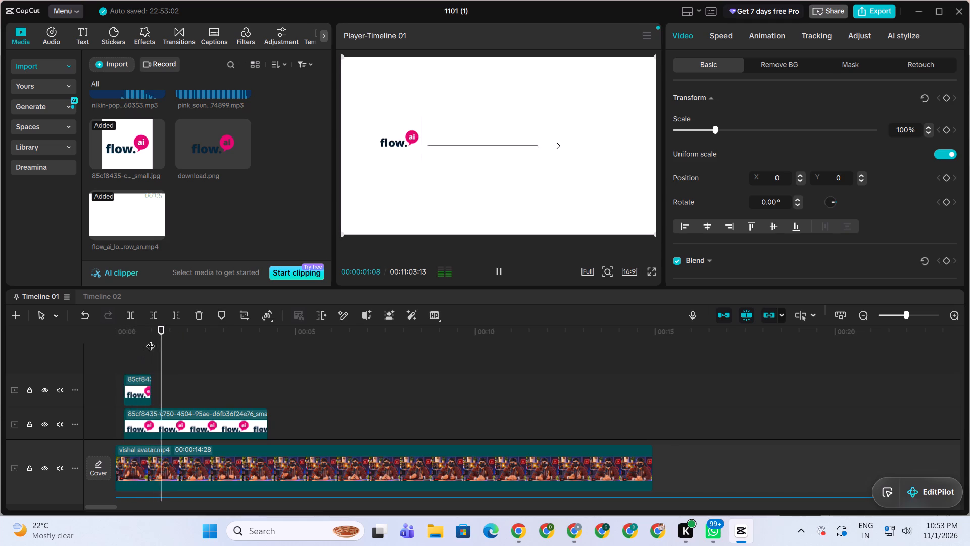
{"action": "key", "text": "space"}
{"action": "left_click_drag", "start_coordinate": [165, 337], "coordinate": [136, 344]}
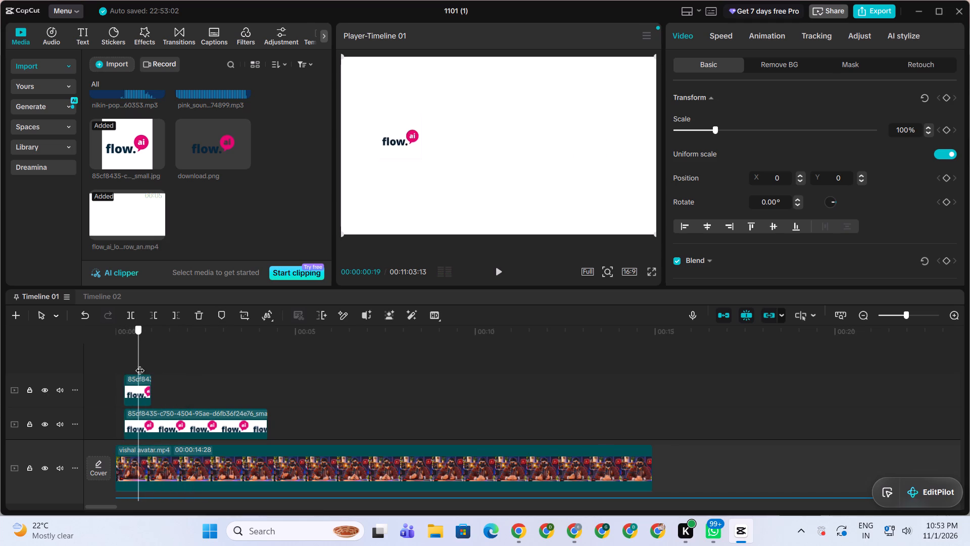
Apply the Trio Pops entrance animation to the short flow.ai logo clip and play the opening back from its start.
{"action": "left_click", "coordinate": [135, 389]}
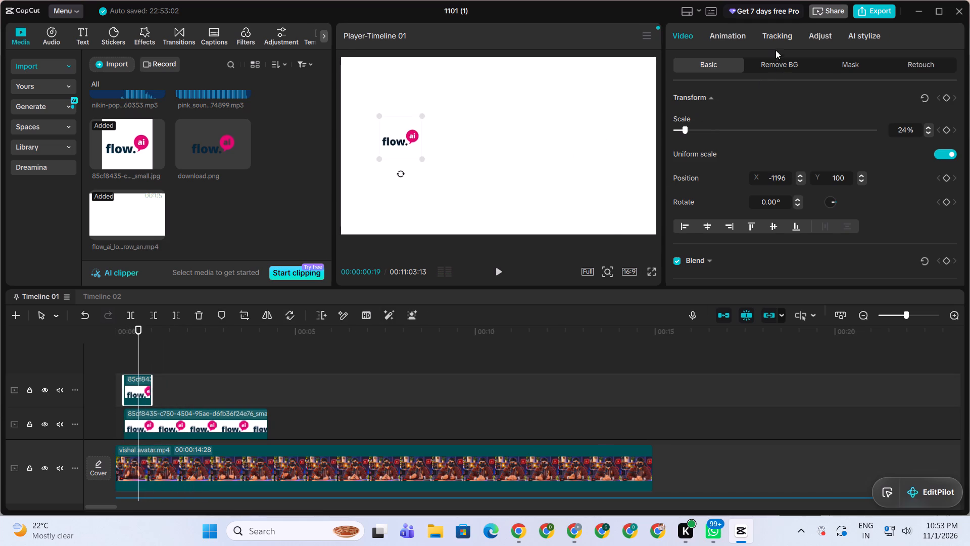
{"action": "left_click", "coordinate": [730, 38]}
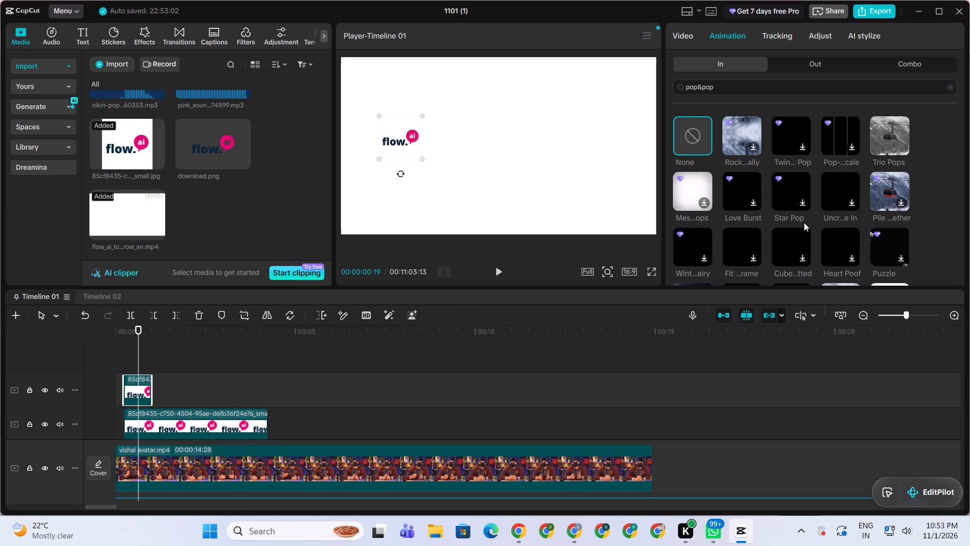
{"action": "scroll", "coordinate": [804, 222], "scroll_direction": "down", "scroll_amount": 2}
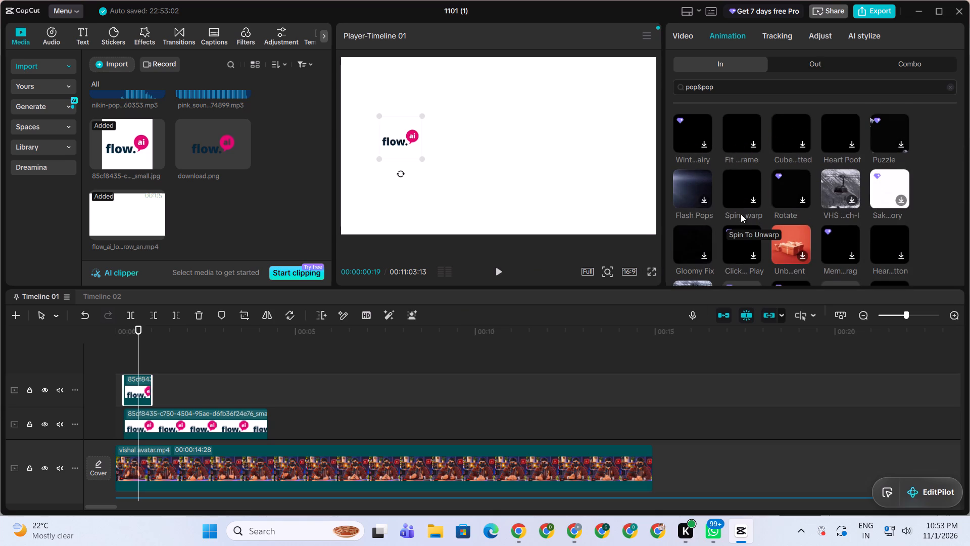
{"action": "scroll", "coordinate": [753, 191], "scroll_direction": "up", "scroll_amount": 1}
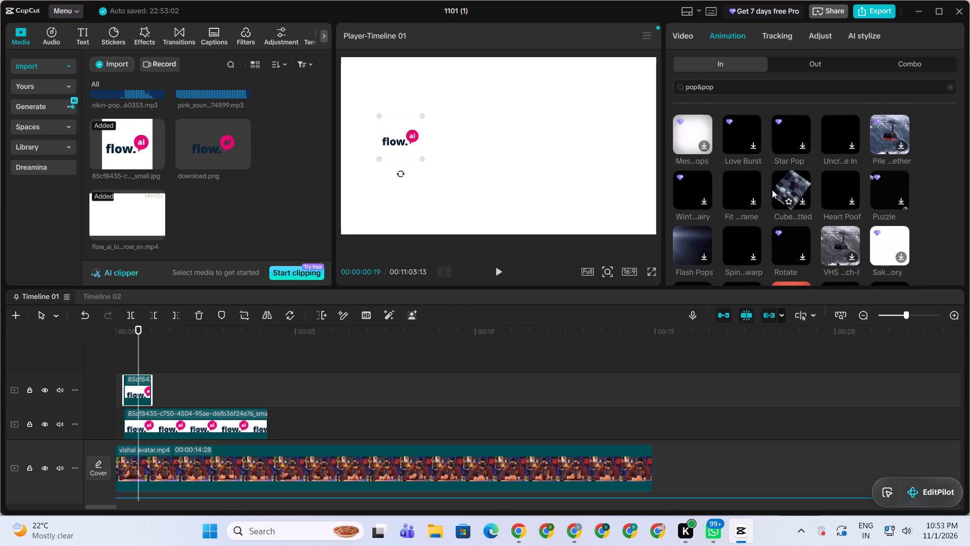
{"action": "scroll", "coordinate": [815, 200], "scroll_direction": "down", "scroll_amount": 2}
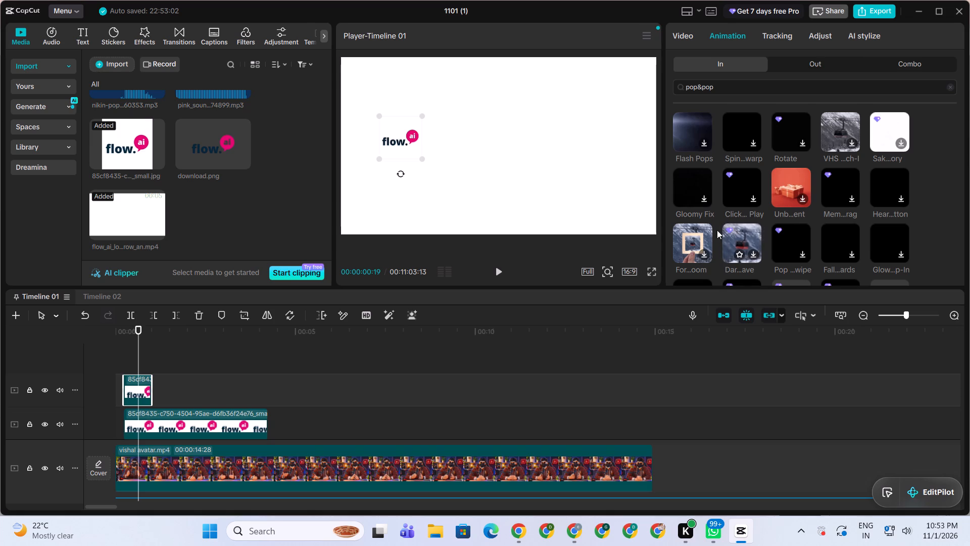
{"action": "scroll", "coordinate": [735, 219], "scroll_direction": "up", "scroll_amount": 3}
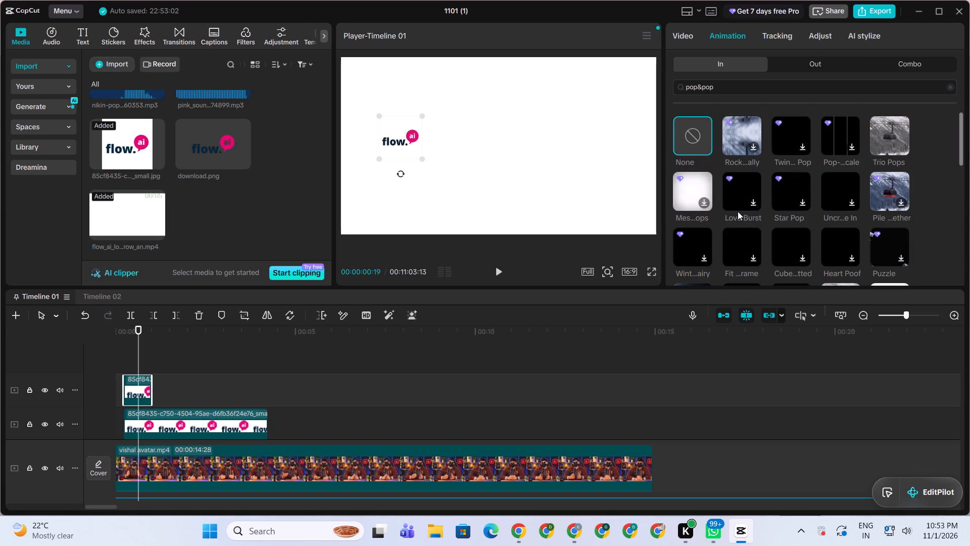
{"action": "left_click", "coordinate": [894, 134]}
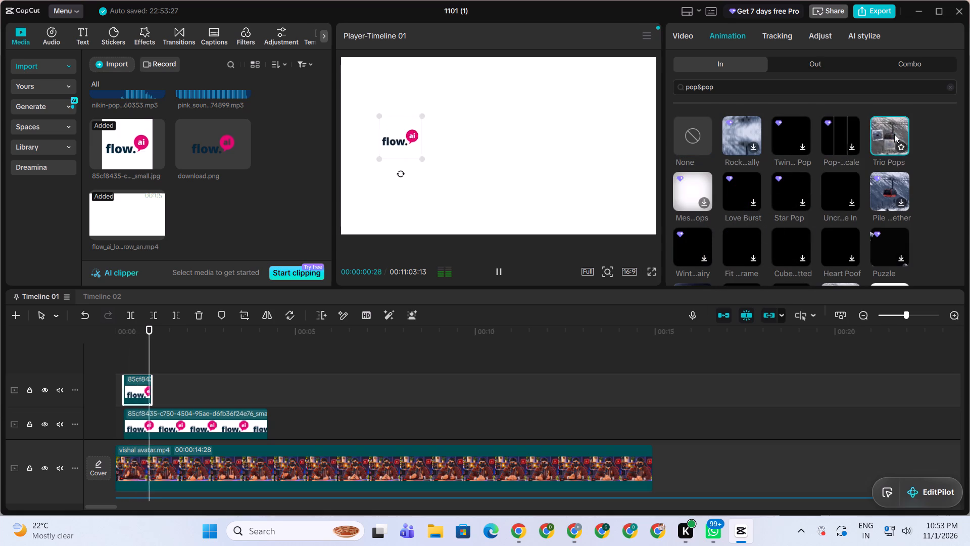
{"action": "left_click_drag", "start_coordinate": [134, 332], "coordinate": [127, 336]}
{"action": "key", "text": "space"}
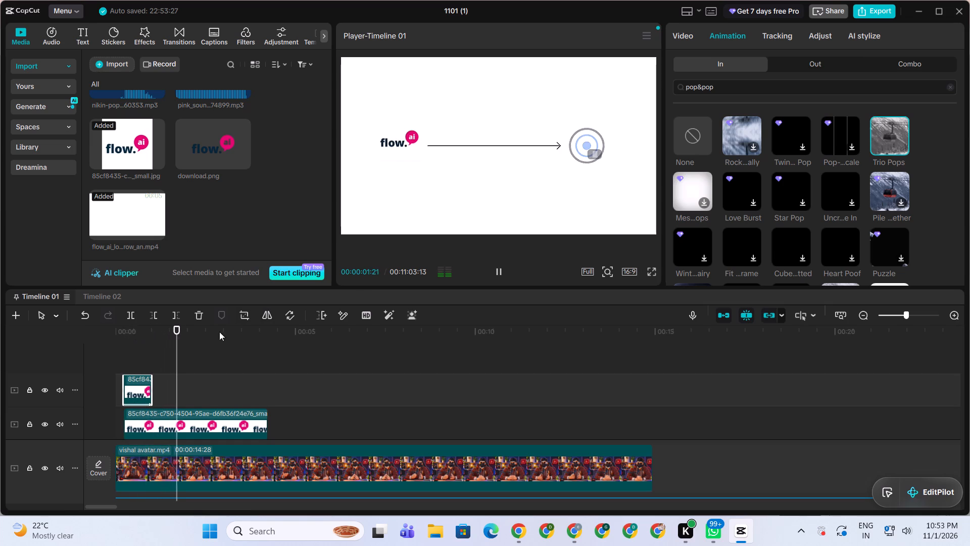
{"action": "key", "text": "space"}
Browse the pop&pop entrance animations for an alternative for the short flow.ai logo clip.
{"action": "scroll", "coordinate": [757, 206], "scroll_direction": "down", "scroll_amount": 1}
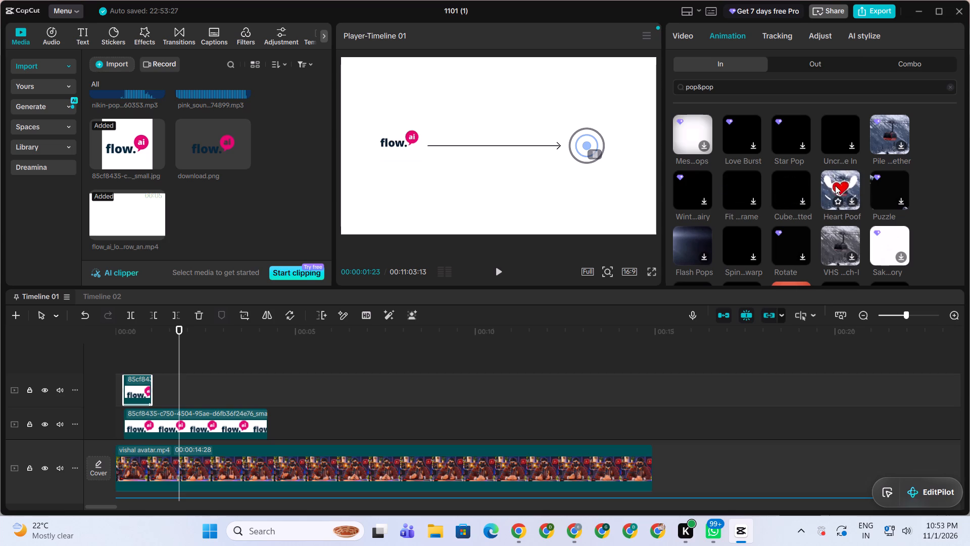
Look further through the pop&pop entrance animations for an alternative for the short flow.ai logo clip.
{"action": "scroll", "coordinate": [848, 242], "scroll_direction": "down", "scroll_amount": 2}
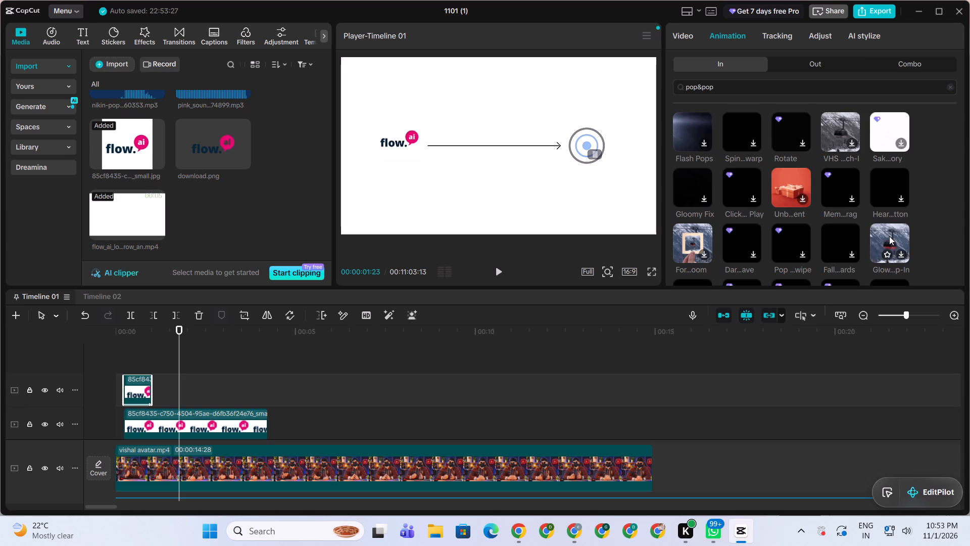
{"action": "scroll", "coordinate": [889, 236], "scroll_direction": "down", "scroll_amount": 2}
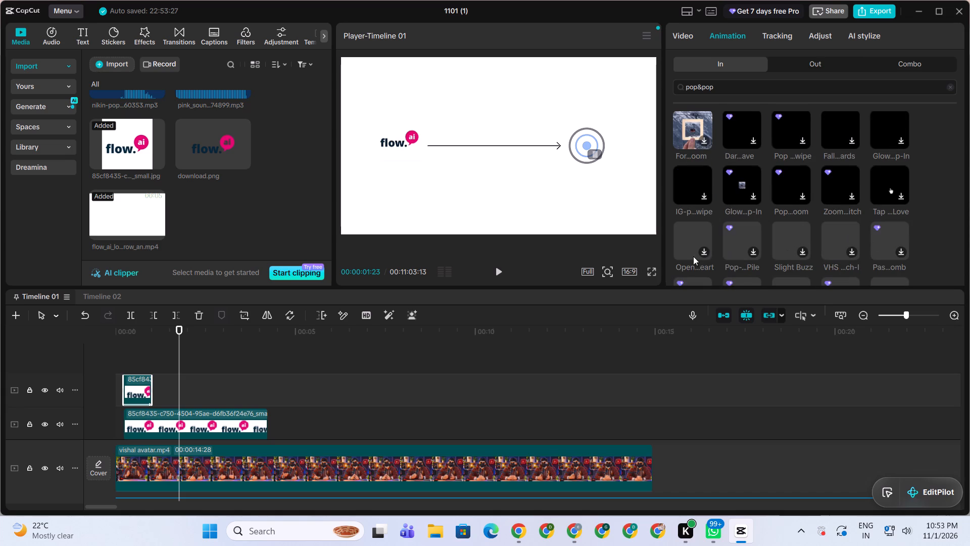
{"action": "scroll", "coordinate": [866, 250], "scroll_direction": "up", "scroll_amount": 2}
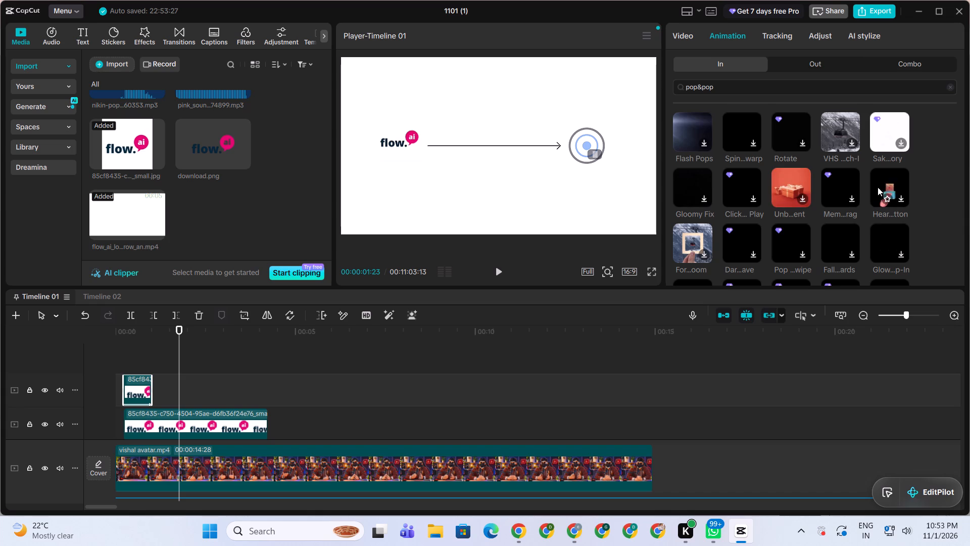
{"action": "scroll", "coordinate": [877, 224], "scroll_direction": "down", "scroll_amount": 1}
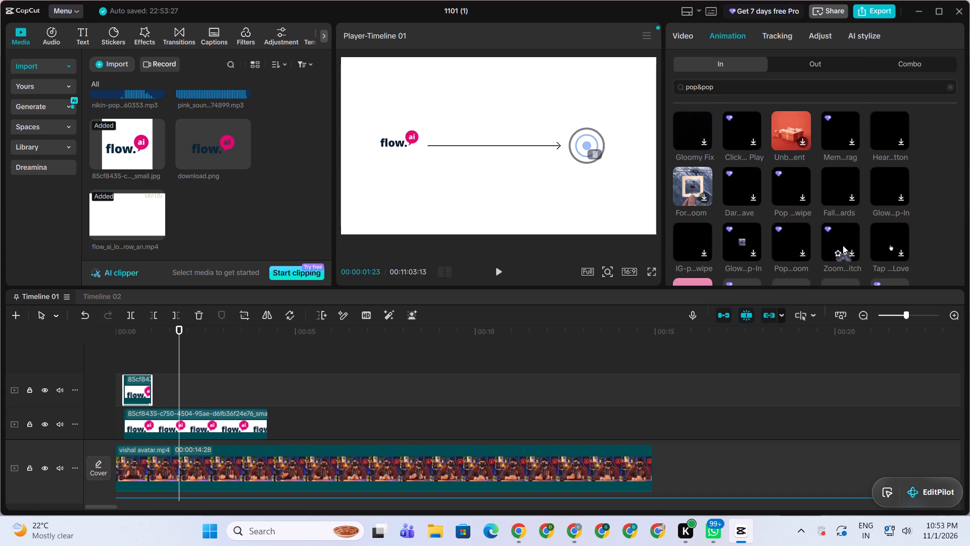
{"action": "scroll", "coordinate": [794, 247], "scroll_direction": "down", "scroll_amount": 1}
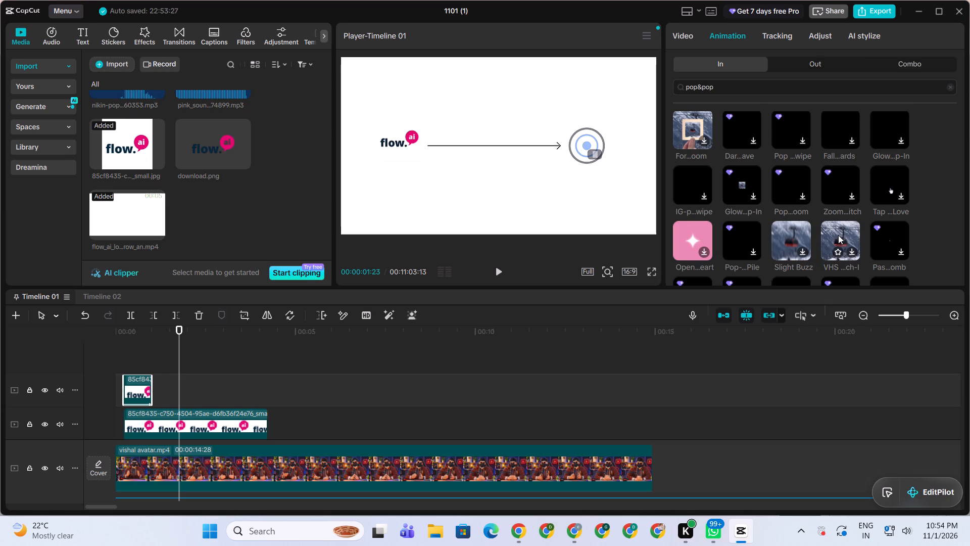
Play the opening from its start and scrub back to 00:00:00:19 to check the short flow.ai logo clip's entrance animation.
{"action": "left_click_drag", "start_coordinate": [148, 331], "coordinate": [117, 343]}
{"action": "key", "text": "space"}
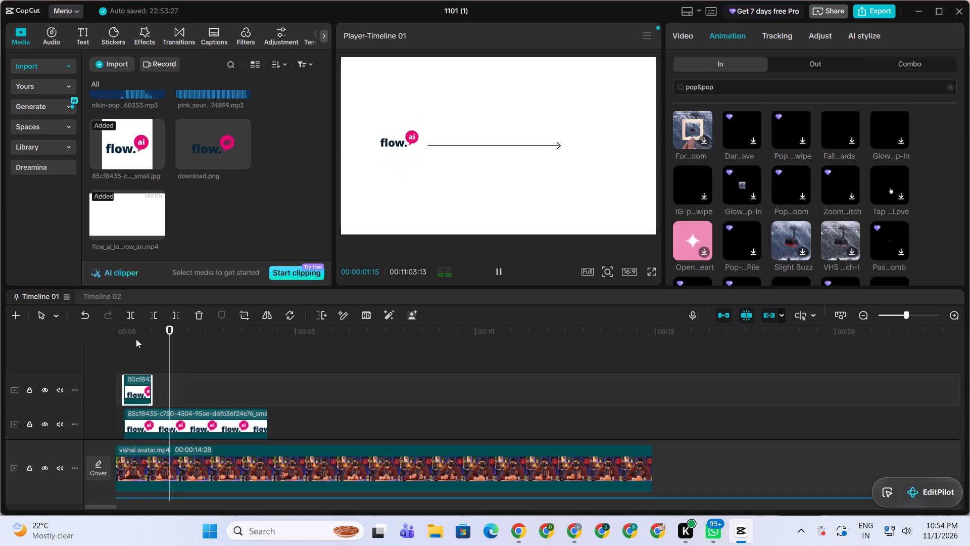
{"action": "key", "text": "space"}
{"action": "left_click_drag", "start_coordinate": [151, 328], "coordinate": [135, 334]}
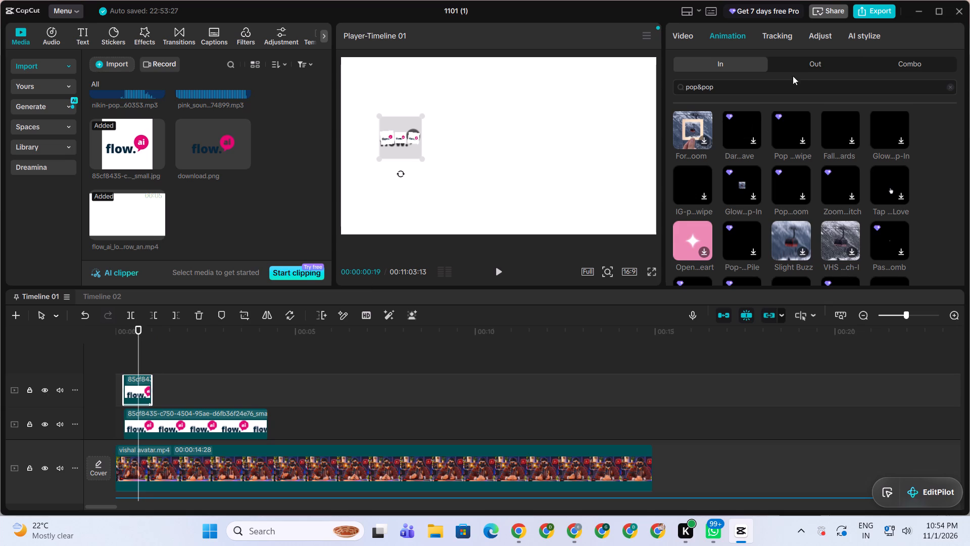
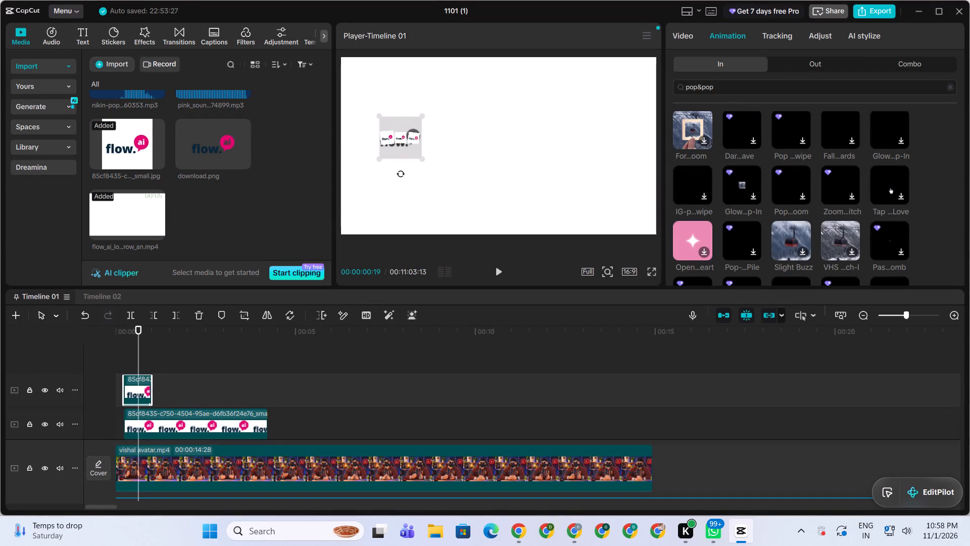
Replace the pop&pop search with Click Open to look for another entrance animation for the short flow.ai logo clip.
{"action": "left_click_drag", "start_coordinate": [717, 86], "coordinate": [680, 88]}
{"action": "key", "text": "BackSpace"}
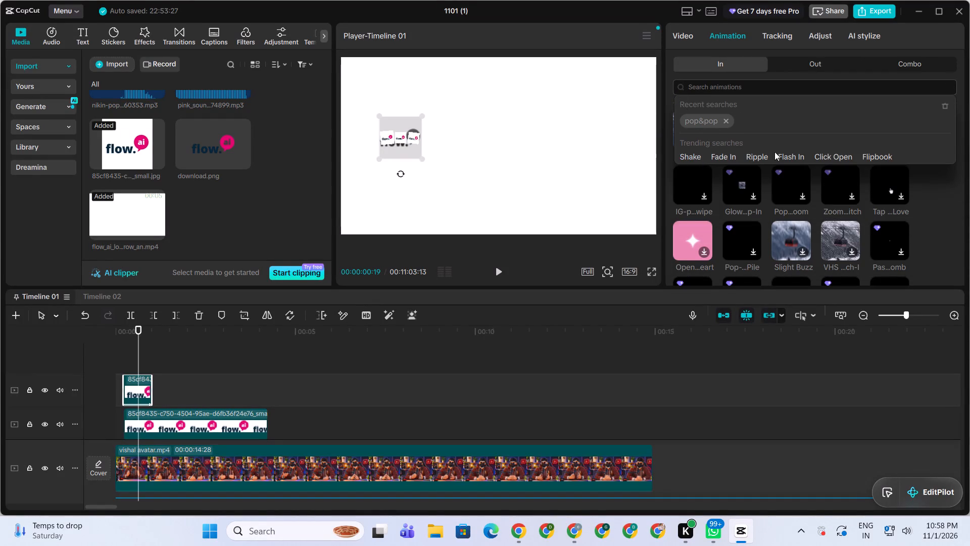
{"action": "left_click", "coordinate": [828, 156]}
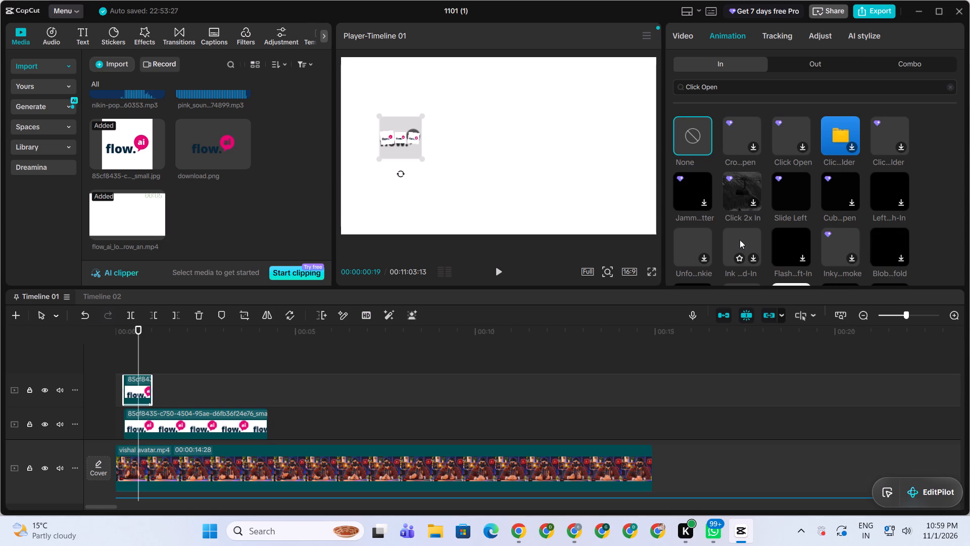
Try the Unfo...nkie entrance animation on the short flow.ai logo clip and review the opening two seconds.
{"action": "left_click", "coordinate": [686, 241]}
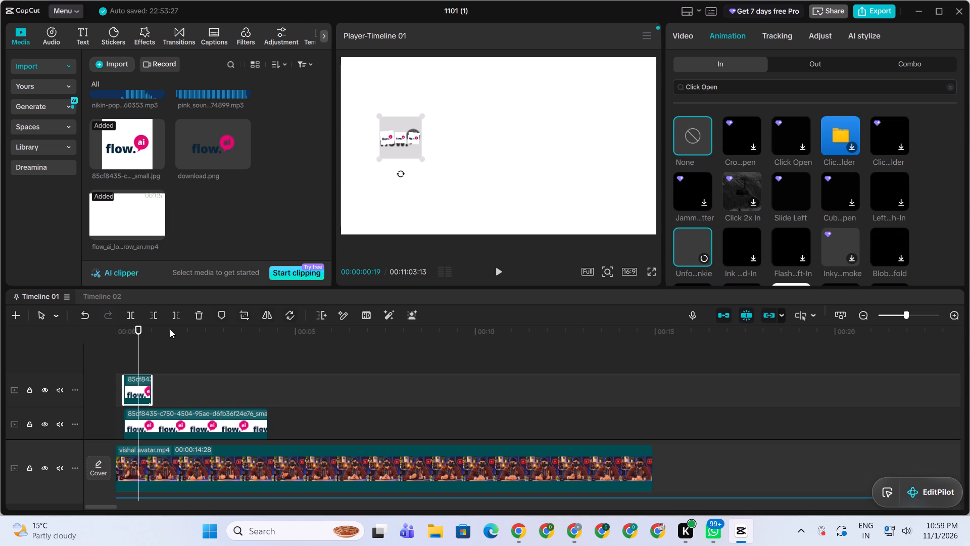
{"action": "left_click_drag", "start_coordinate": [136, 325], "coordinate": [87, 344]}
{"action": "key", "text": "space"}
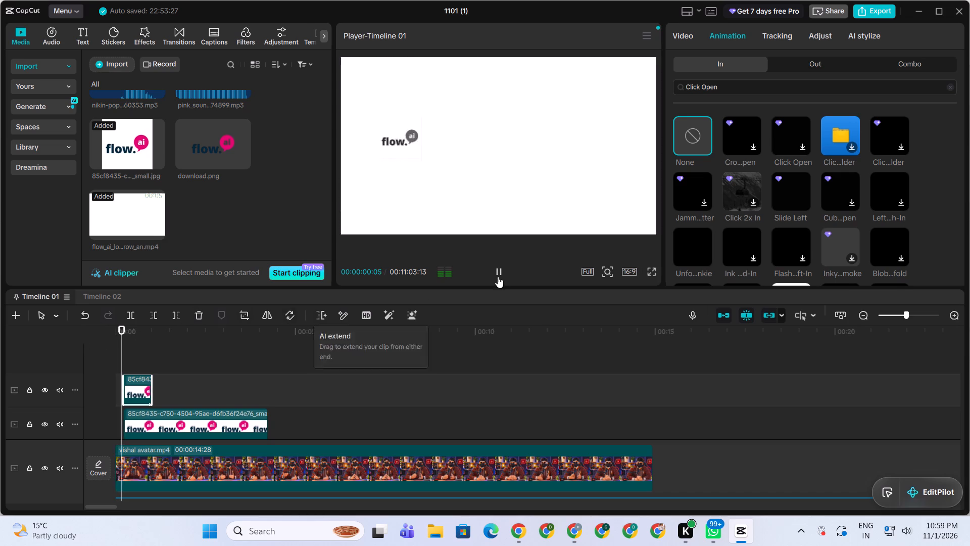
{"action": "key", "text": "space"}
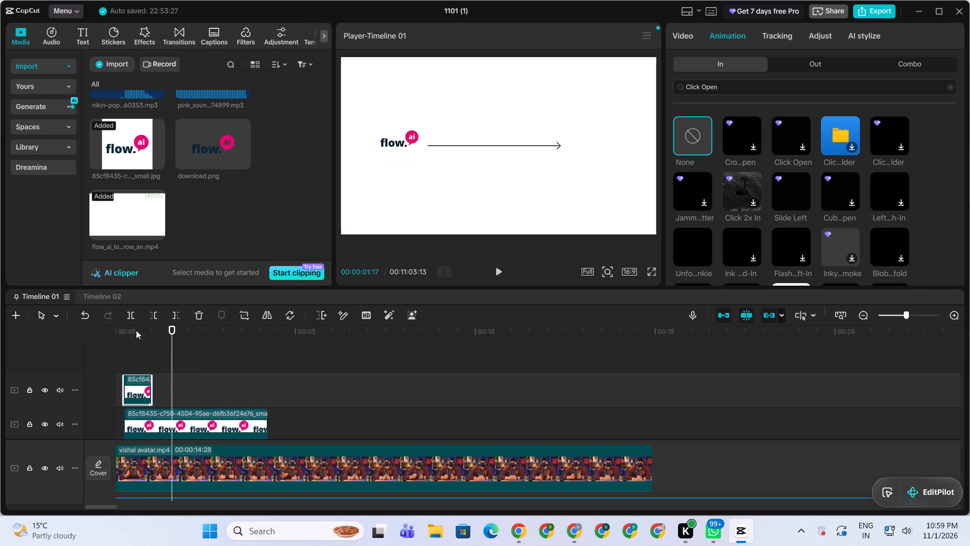
{"action": "left_click_drag", "start_coordinate": [151, 325], "coordinate": [134, 341]}
{"action": "key", "text": "space"}
{"action": "key", "text": "space"}
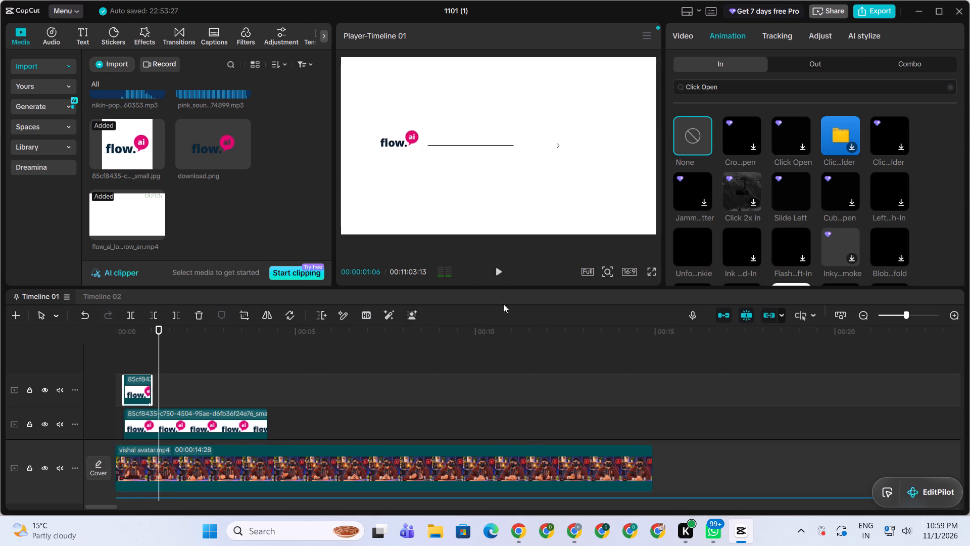
{"action": "key", "text": "space"}
{"action": "key", "text": "space"}
{"action": "key", "text": "space"}
{"action": "key", "text": "space"}
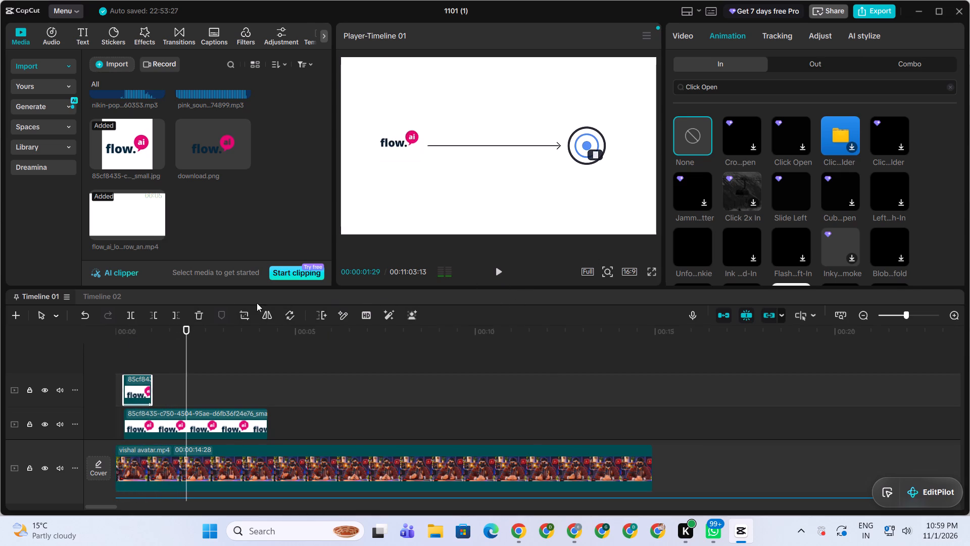
{"action": "left_click_drag", "start_coordinate": [154, 337], "coordinate": [117, 345]}
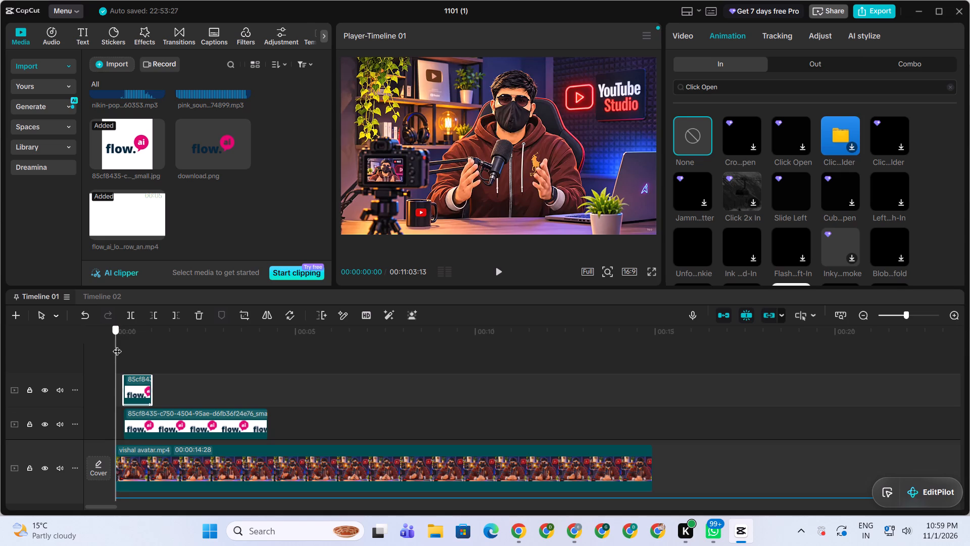
{"action": "left_click_drag", "start_coordinate": [117, 345], "coordinate": [125, 343]}
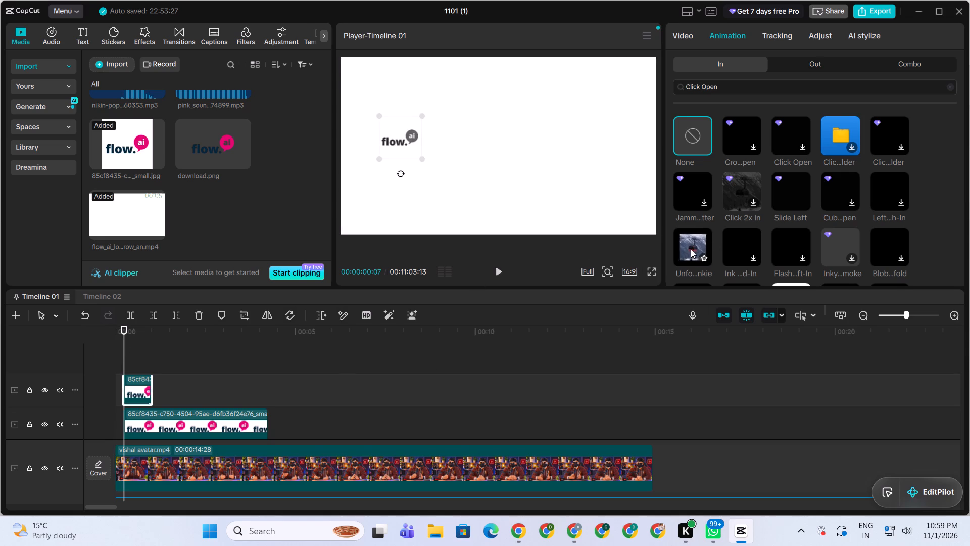
Apply the Unfo...nkie entrance animation to the short flow.ai logo clip and play the opening back.
{"action": "left_click", "coordinate": [739, 242]}
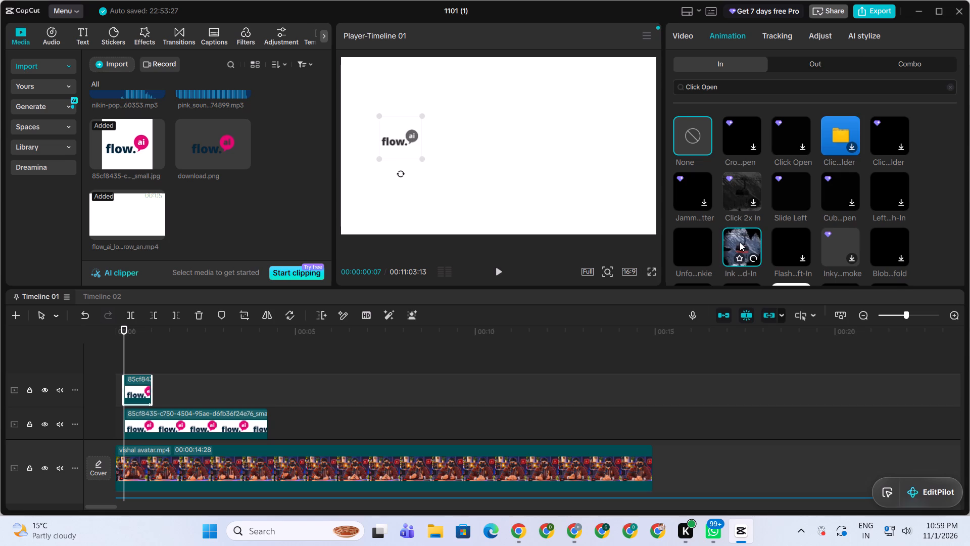
{"action": "left_click", "coordinate": [691, 243]}
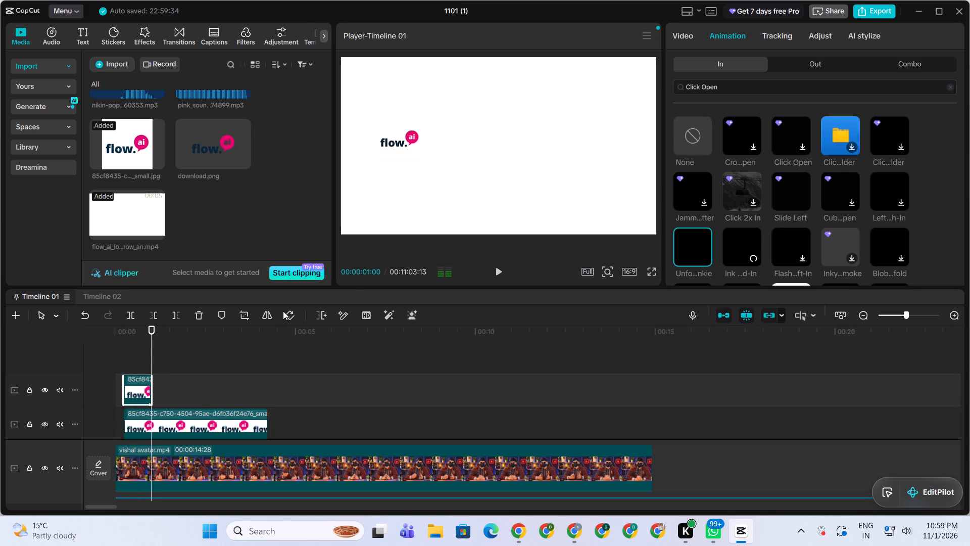
{"action": "left_click_drag", "start_coordinate": [138, 326], "coordinate": [120, 333]}
{"action": "key", "text": "space"}
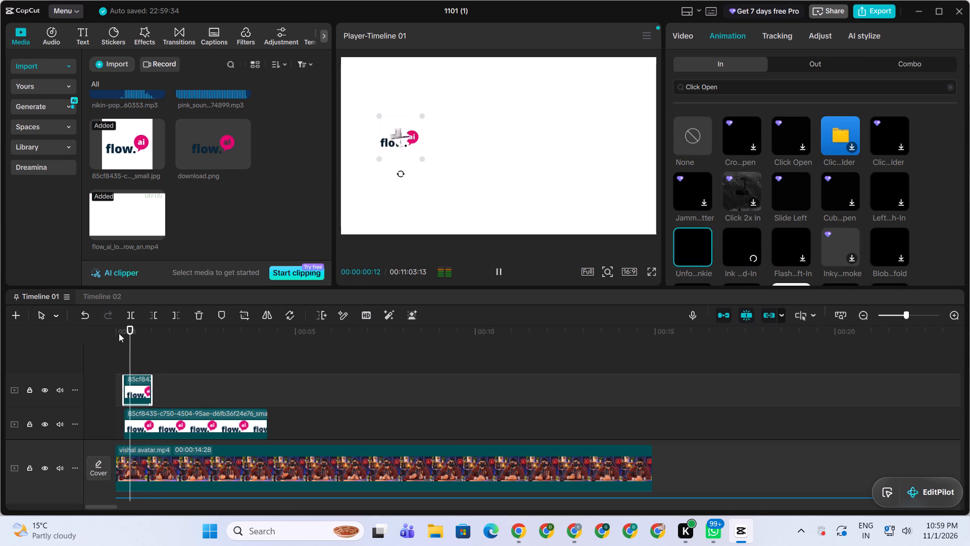
{"action": "key", "text": "space"}
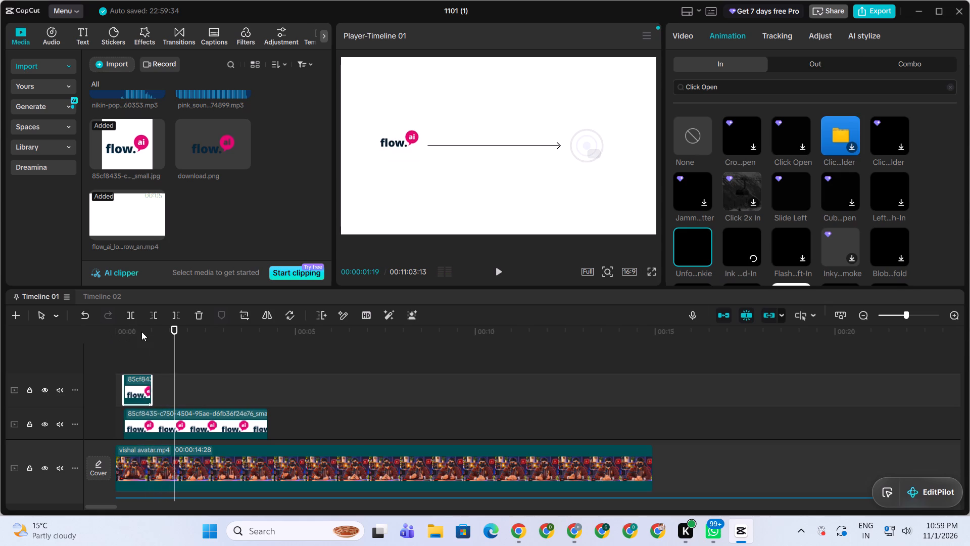
Trim the start of the longer flow.ai logo clip to 00:00:01:00, where the short logo clip ends.
{"action": "left_click_drag", "start_coordinate": [142, 332], "coordinate": [154, 339]}
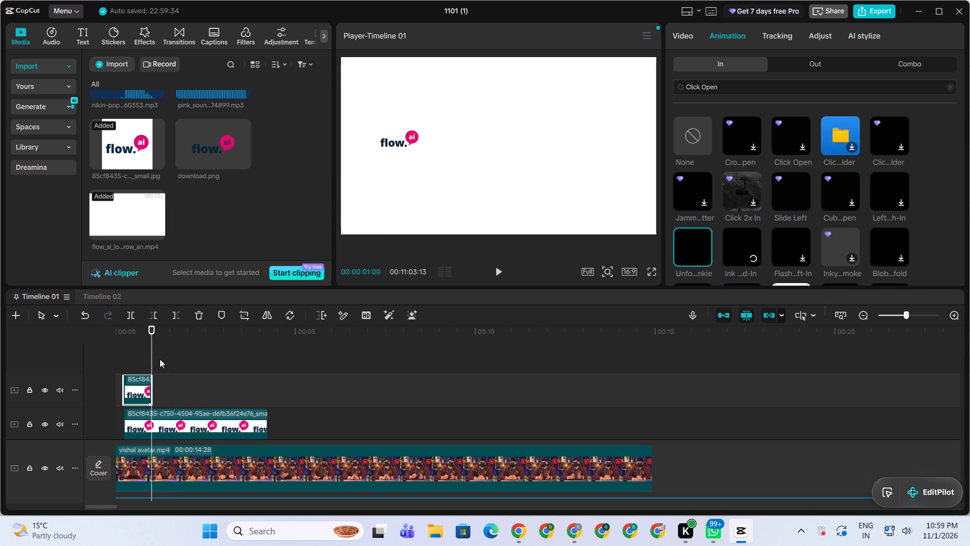
{"action": "left_click", "coordinate": [167, 418]}
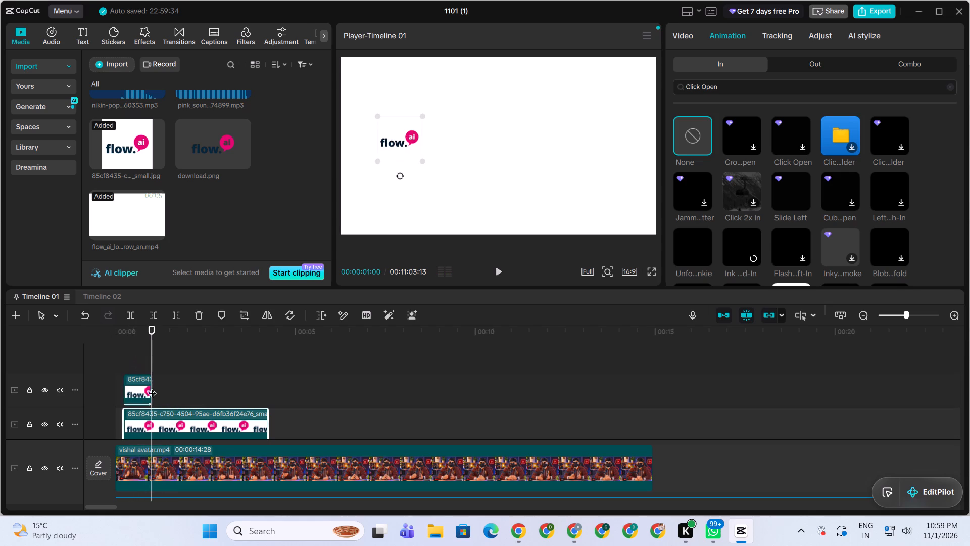
{"action": "left_click", "coordinate": [154, 318]}
Play and scrub the opening to check the short logo clip's entrance animation against the circle logo in the arrow animation.
{"action": "left_click", "coordinate": [140, 332]}
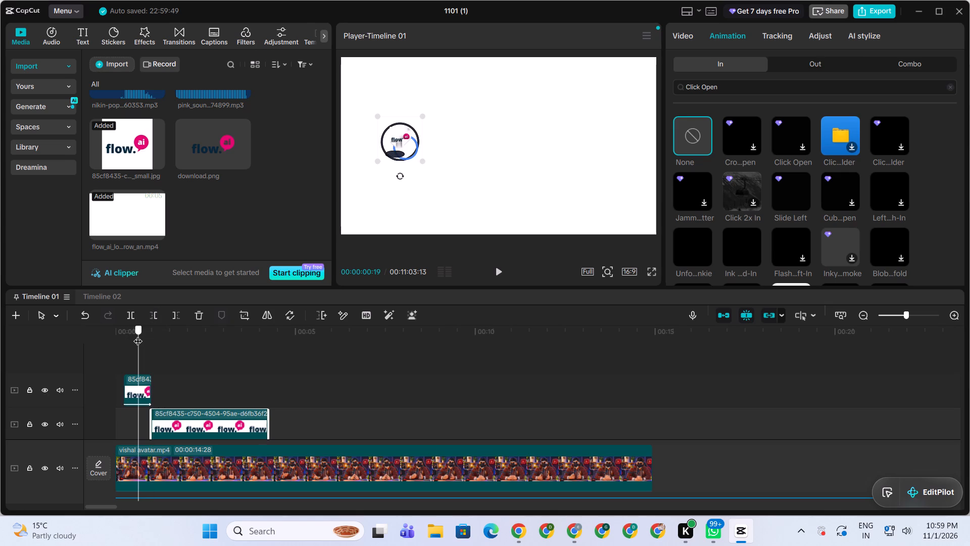
{"action": "key", "text": "space"}
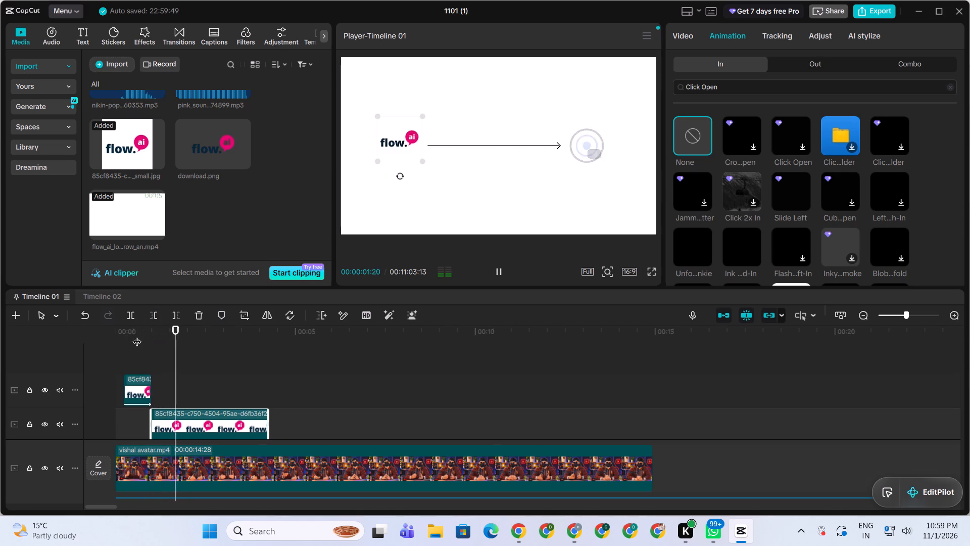
{"action": "left_click", "coordinate": [212, 358]}
{"action": "key", "text": "space"}
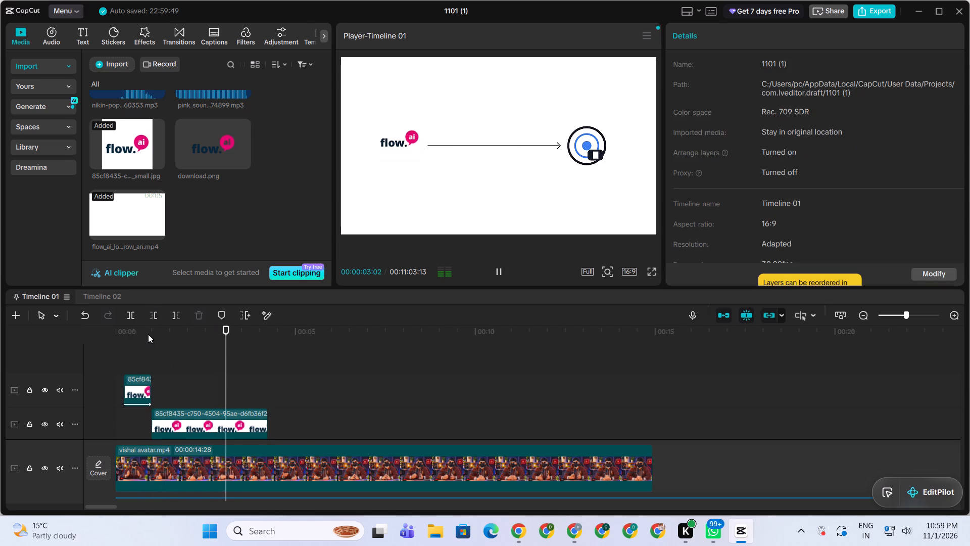
{"action": "key", "text": "space"}
{"action": "left_click_drag", "start_coordinate": [148, 334], "coordinate": [106, 349]}
{"action": "key", "text": "space"}
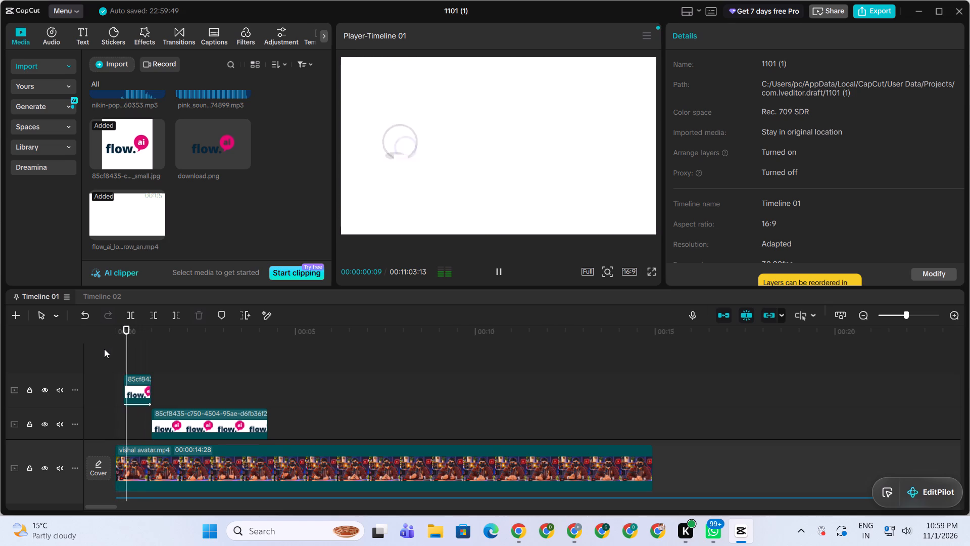
{"action": "key", "text": "space"}
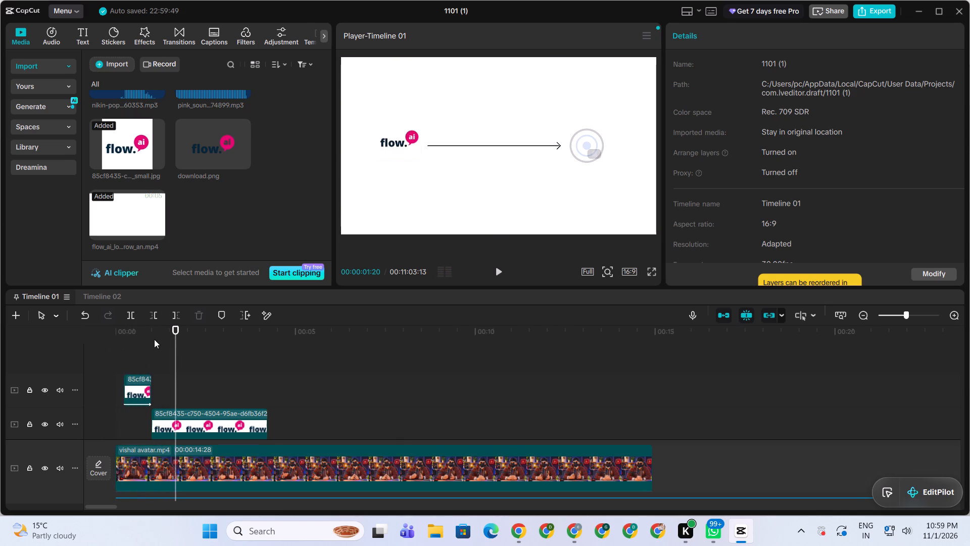
{"action": "left_click_drag", "start_coordinate": [158, 331], "coordinate": [132, 339]}
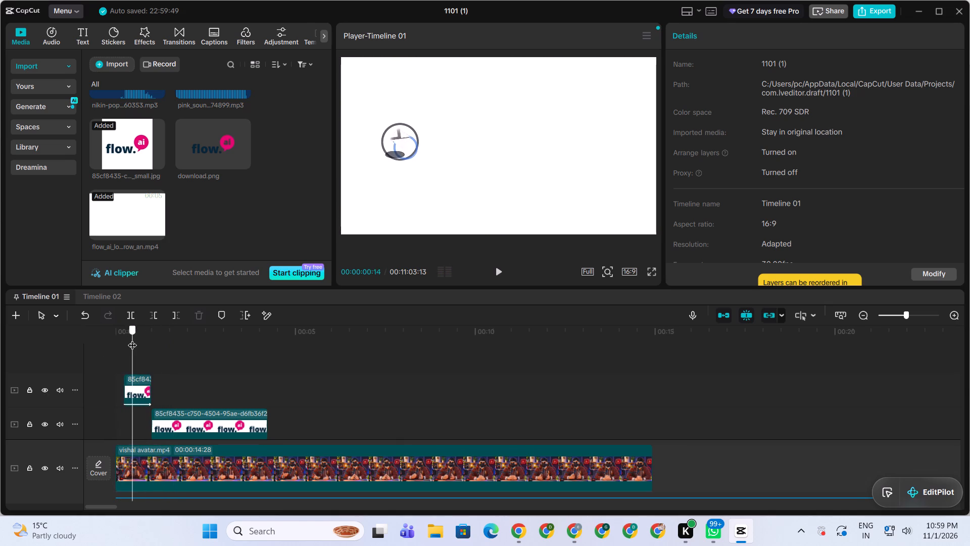
{"action": "left_click_drag", "start_coordinate": [132, 339], "coordinate": [142, 336]}
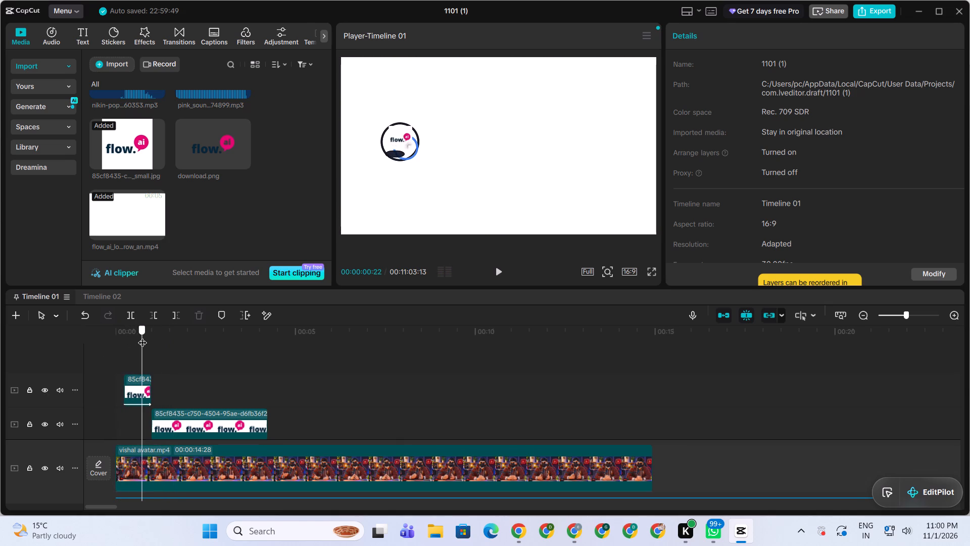
{"action": "left_click_drag", "start_coordinate": [142, 336], "coordinate": [147, 334]}
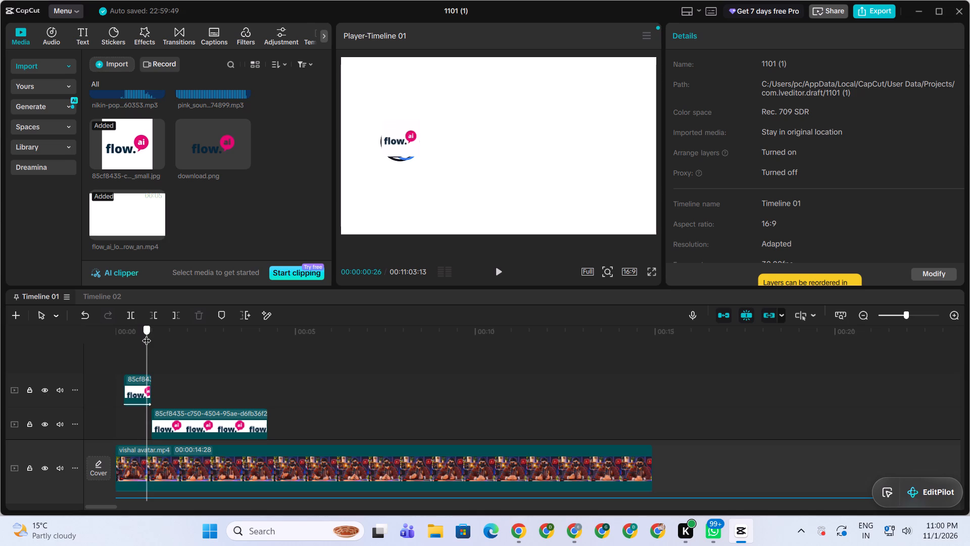
At 00:00:00:07, enlarge the short flow.ai logo clip slightly so it covers more of the circle logo beneath.
{"action": "left_click_drag", "start_coordinate": [147, 334], "coordinate": [127, 347]}
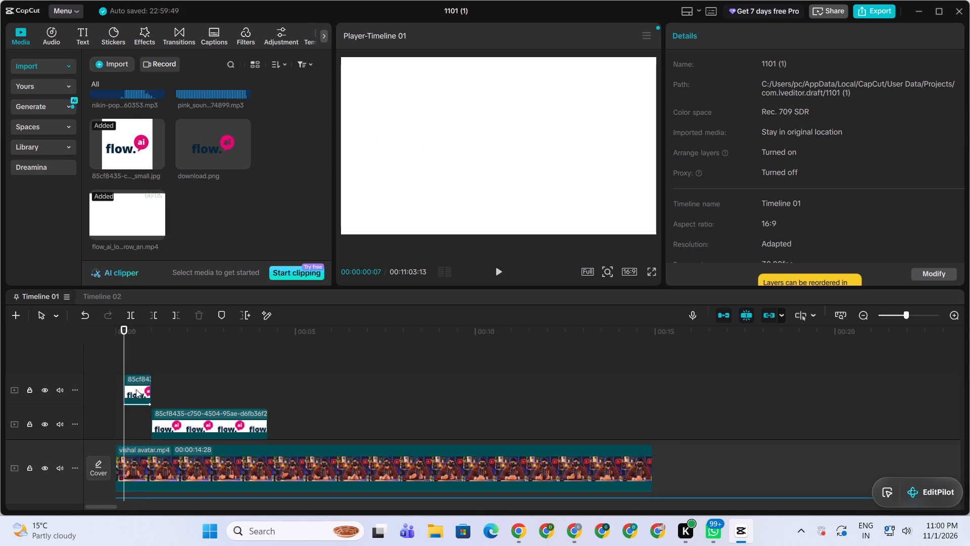
{"action": "left_click", "coordinate": [136, 389]}
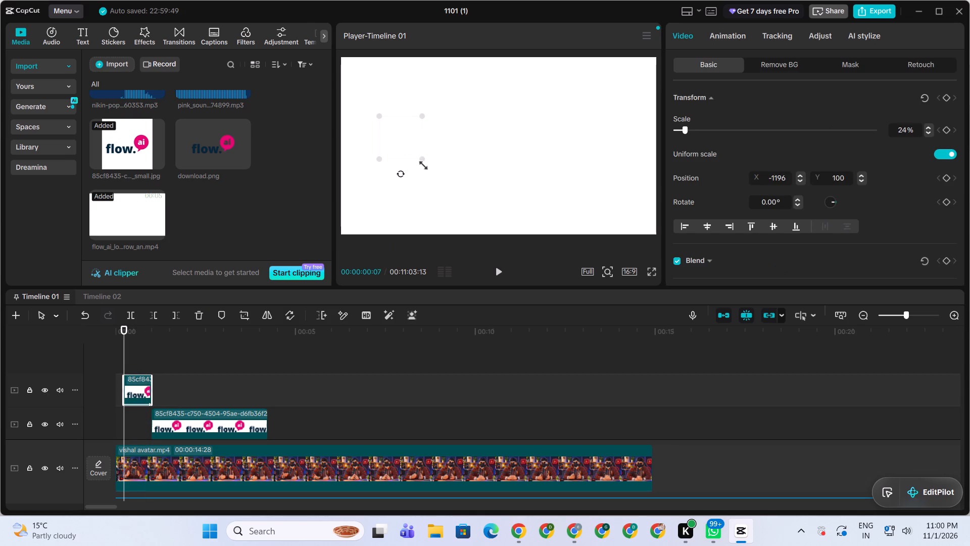
{"action": "left_click_drag", "start_coordinate": [420, 160], "coordinate": [424, 164]}
{"action": "left_click_drag", "start_coordinate": [424, 164], "coordinate": [425, 165]}
{"action": "left_click", "coordinate": [246, 387]}
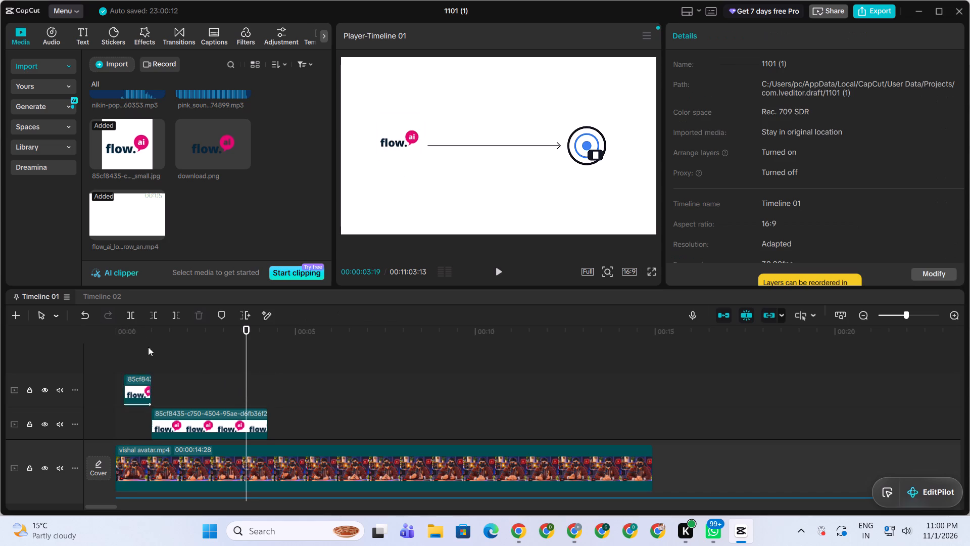
Play and scrub the opening second to check how the enlarged short logo clip covers the arrow animation's circle logo.
{"action": "left_click_drag", "start_coordinate": [137, 325], "coordinate": [107, 342]}
{"action": "key", "text": "space"}
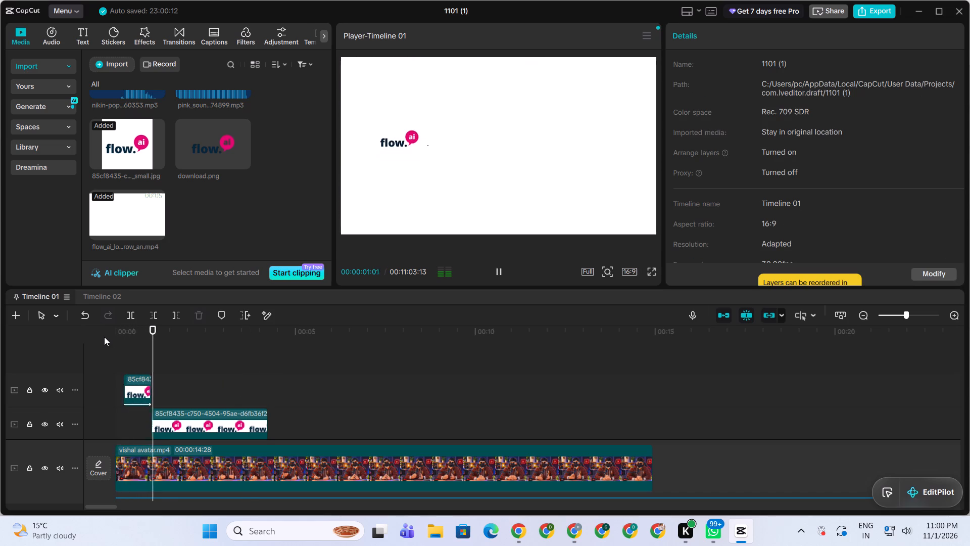
{"action": "key", "text": "space"}
{"action": "key", "text": "space"}
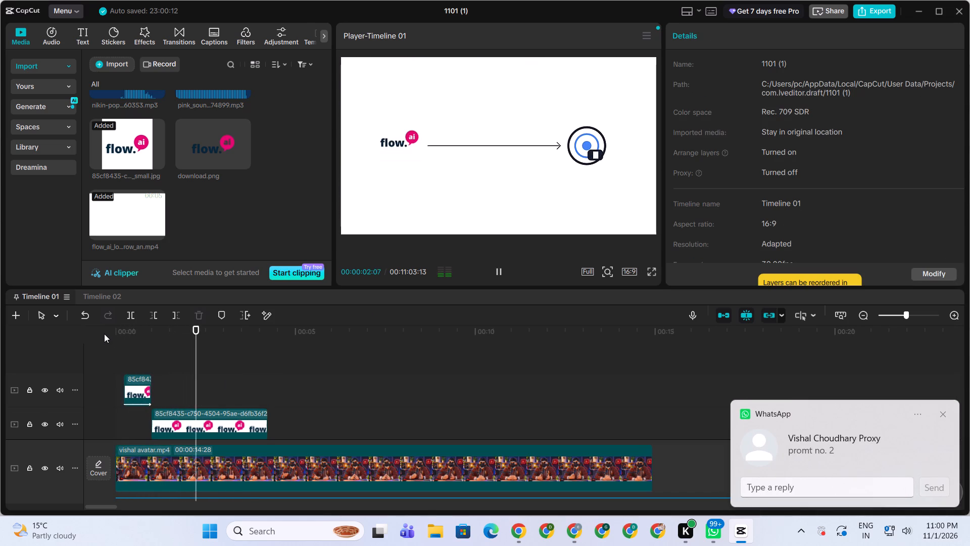
{"action": "key", "text": "space"}
{"action": "left_click_drag", "start_coordinate": [154, 332], "coordinate": [129, 343]}
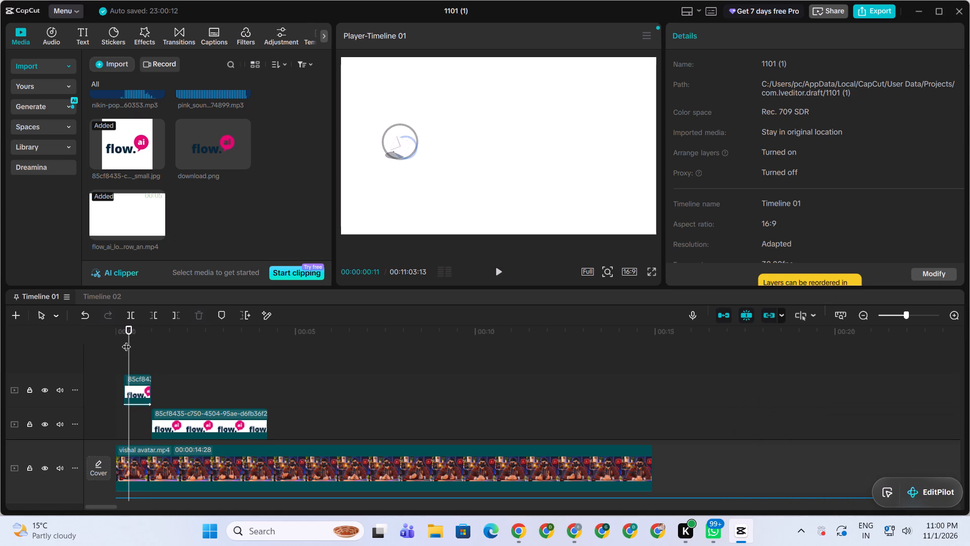
{"action": "key", "text": "space"}
{"action": "key", "text": "space"}
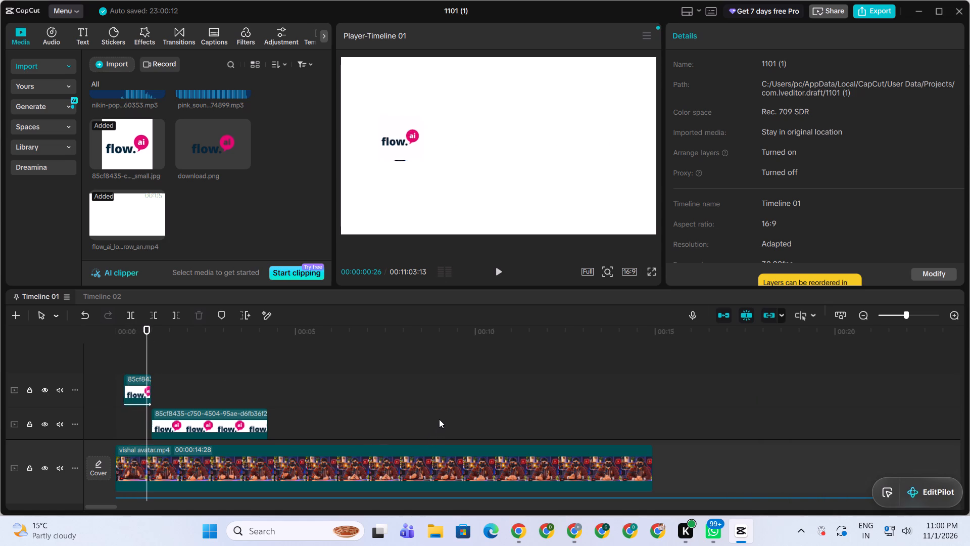
{"action": "scroll", "coordinate": [439, 415], "scroll_direction": "down", "scroll_amount": 1}
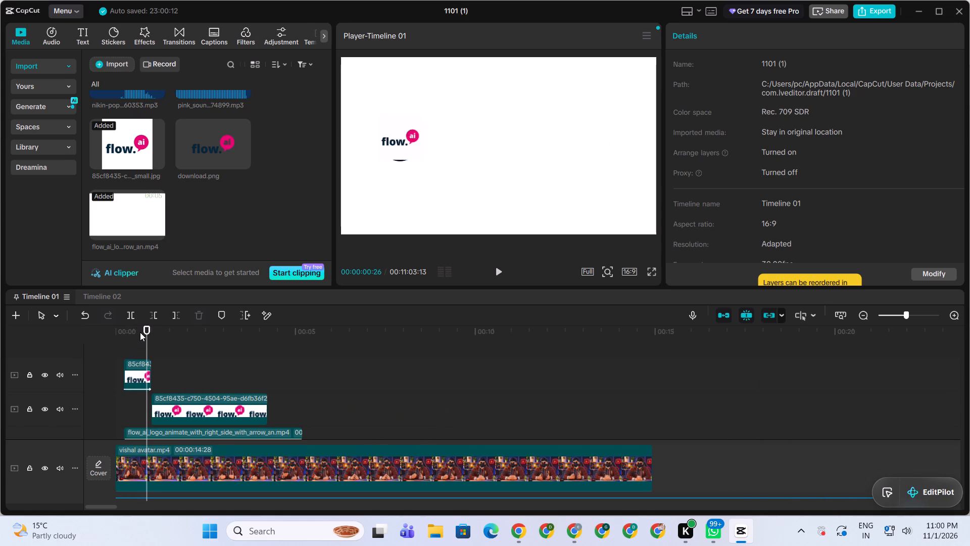
{"action": "left_click_drag", "start_coordinate": [141, 329], "coordinate": [137, 331]}
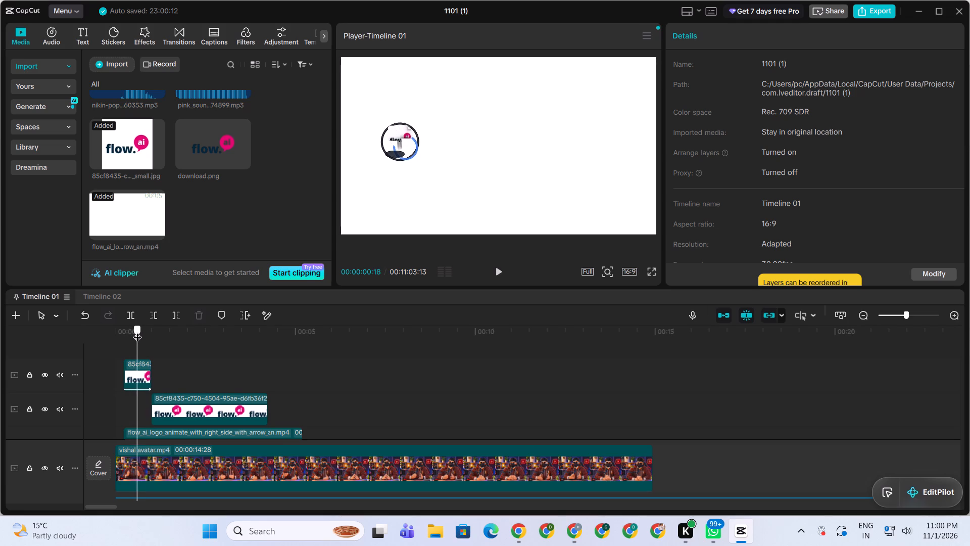
{"action": "left_click_drag", "start_coordinate": [137, 331], "coordinate": [143, 329]}
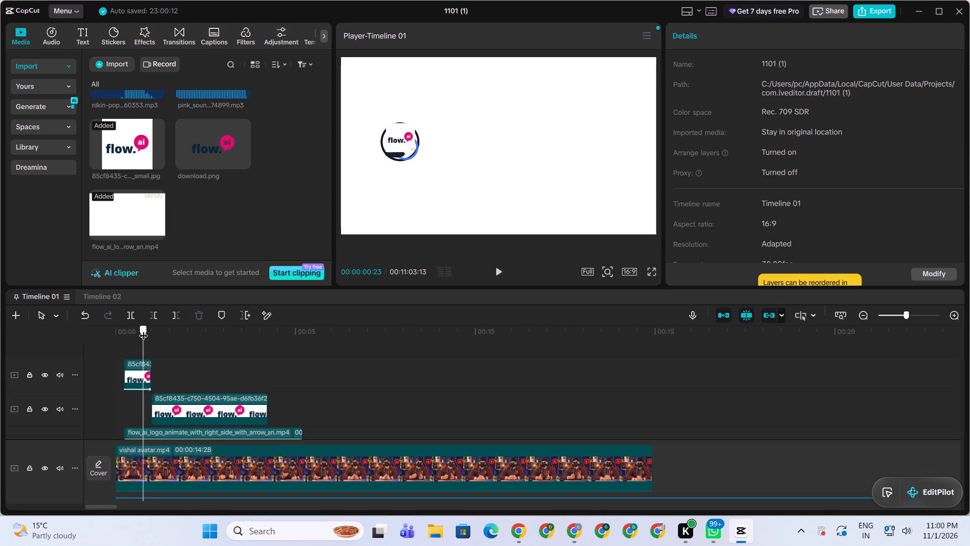
Trim the start of the flow_ai_logo arrow animation clip to 00:00:01:00 and play the opening back from 00:00:00:07.
{"action": "left_click_drag", "start_coordinate": [143, 329], "coordinate": [150, 327]}
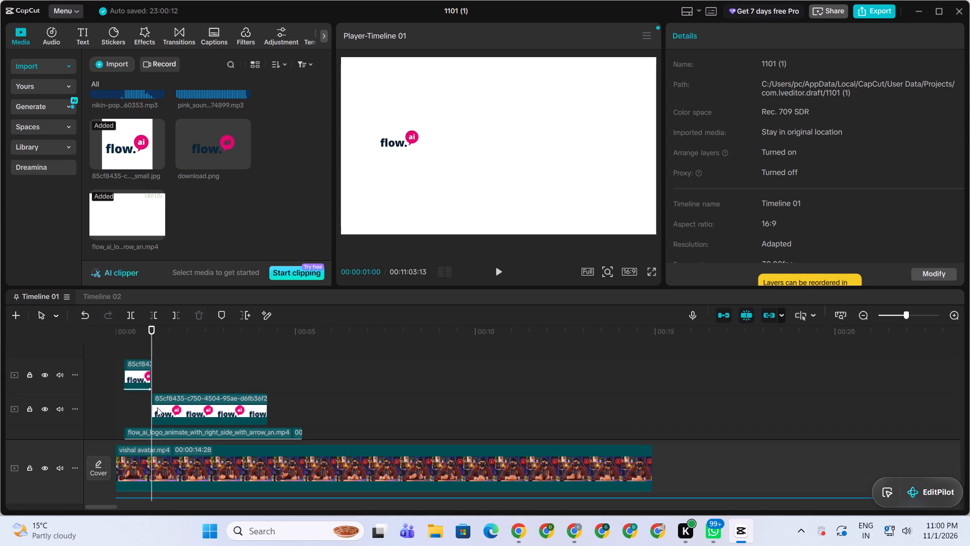
{"action": "left_click", "coordinate": [156, 431]}
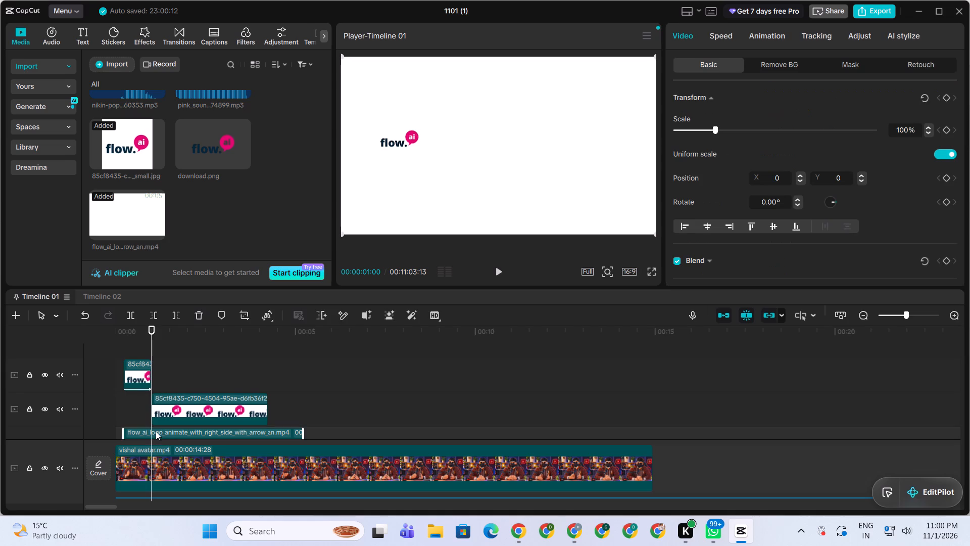
{"action": "left_click", "coordinate": [152, 315]}
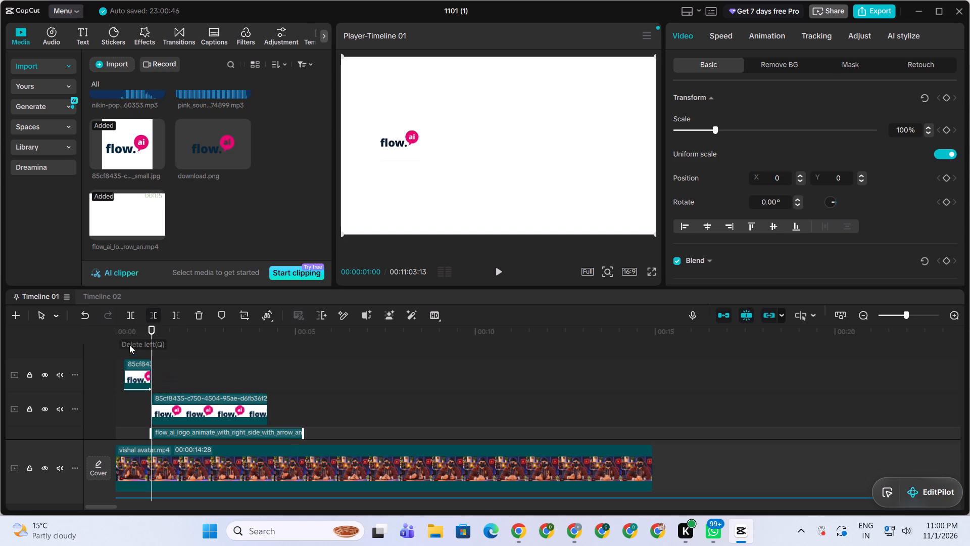
{"action": "left_click_drag", "start_coordinate": [143, 330], "coordinate": [149, 331]}
{"action": "left_click_drag", "start_coordinate": [149, 331], "coordinate": [124, 345]}
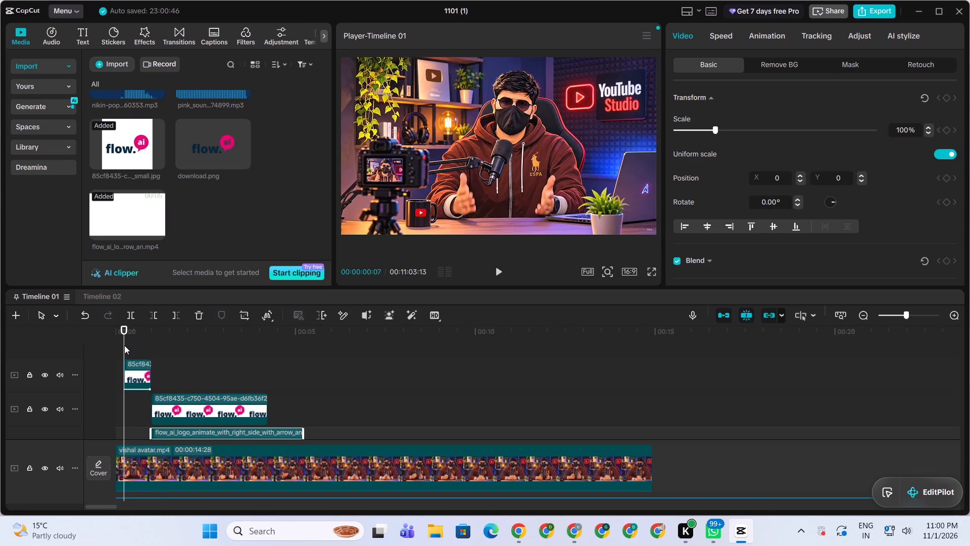
{"action": "key", "text": "space"}
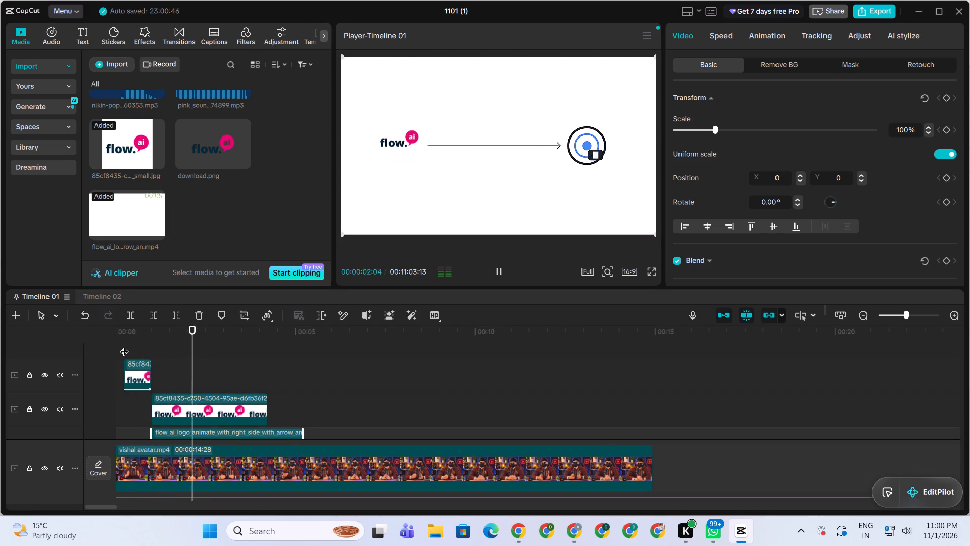
{"action": "key", "text": "space"}
{"action": "left_click_drag", "start_coordinate": [139, 335], "coordinate": [101, 348]}
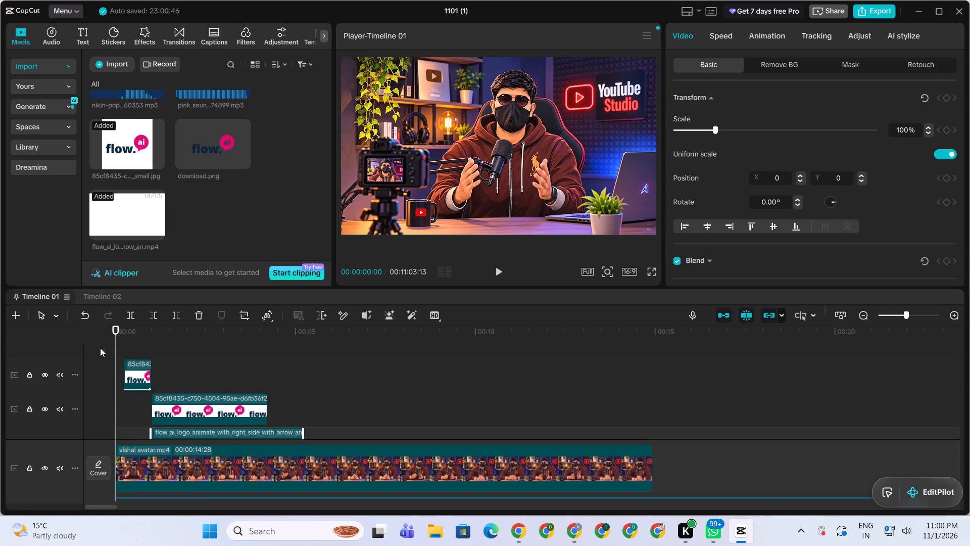
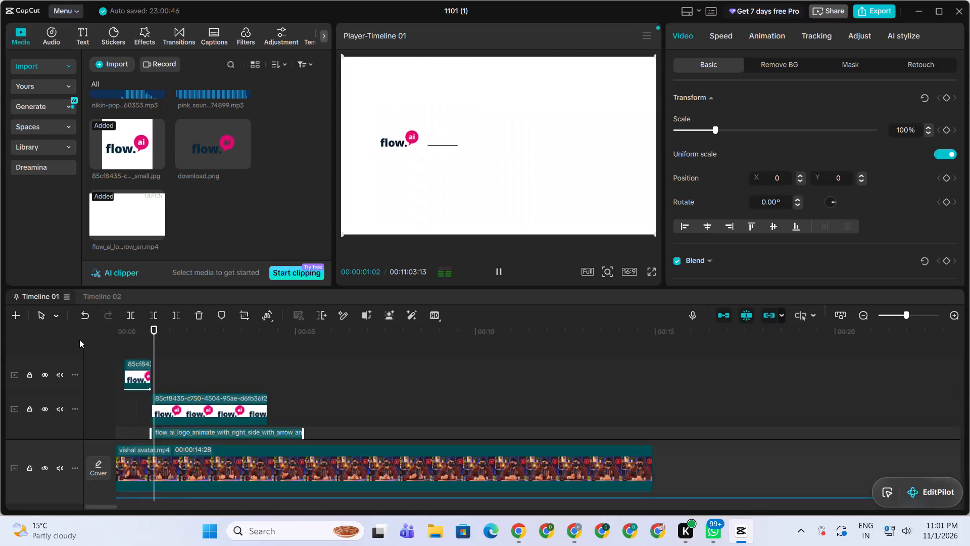
Pause playback and scrub around the end of the arrow's drawing, settling at 00:00:01:16, just before the circle logo appears.
{"action": "key", "text": "space"}
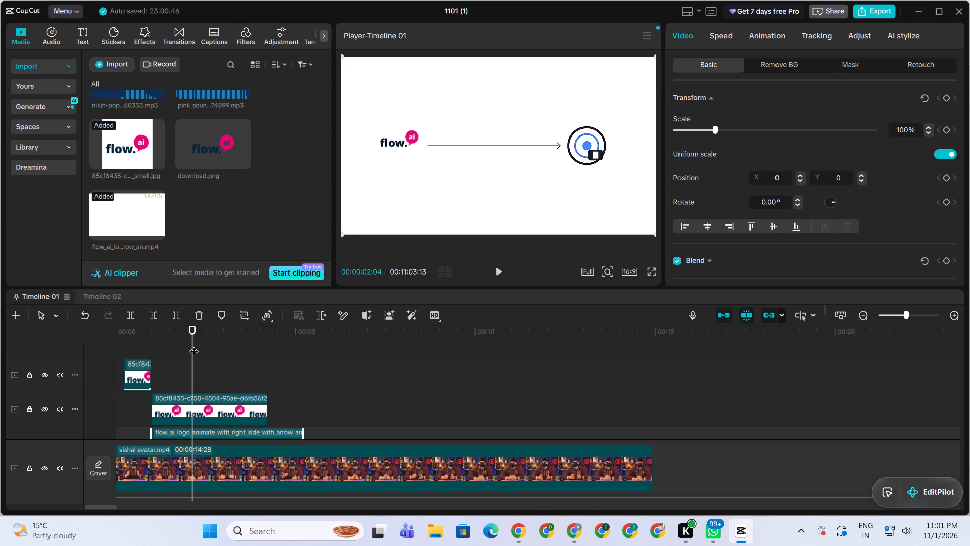
{"action": "left_click_drag", "start_coordinate": [191, 324], "coordinate": [178, 331]}
{"action": "left_click_drag", "start_coordinate": [191, 329], "coordinate": [182, 332]}
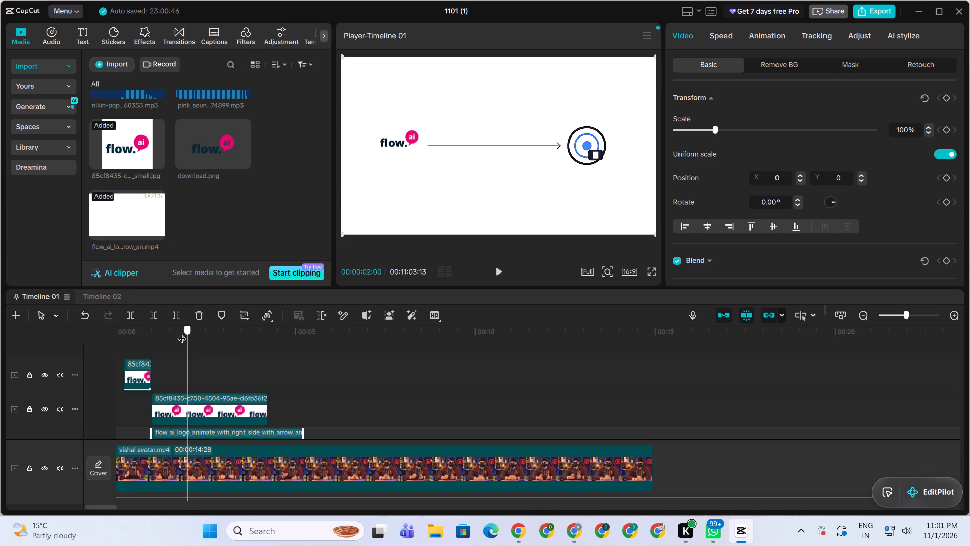
{"action": "left_click_drag", "start_coordinate": [182, 332], "coordinate": [169, 336]}
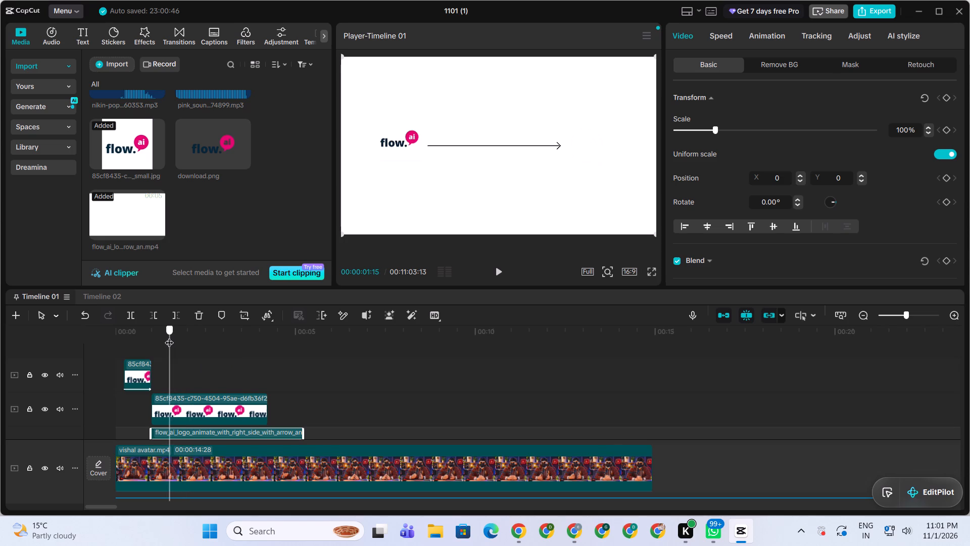
{"action": "left_click_drag", "start_coordinate": [169, 336], "coordinate": [193, 330]}
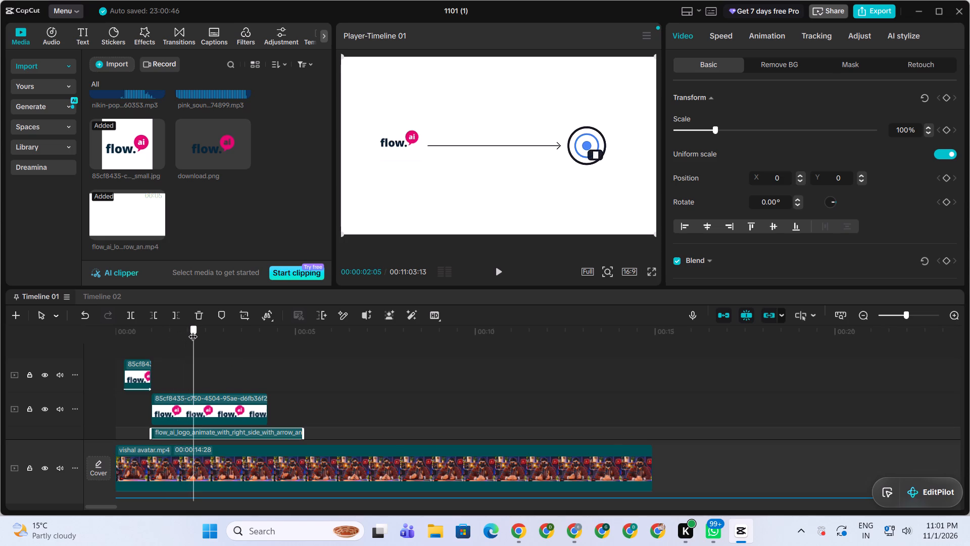
{"action": "left_click_drag", "start_coordinate": [193, 330], "coordinate": [167, 341]}
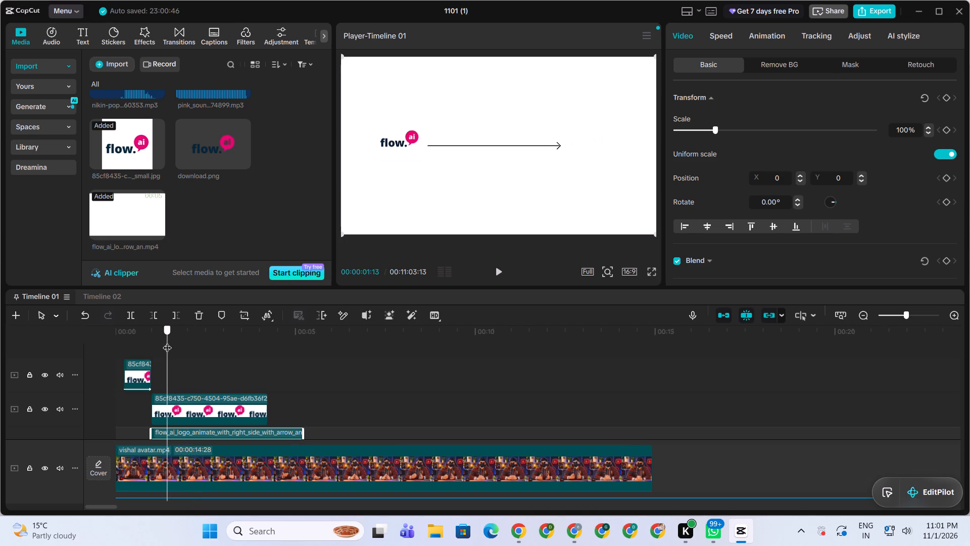
{"action": "left_click_drag", "start_coordinate": [167, 341], "coordinate": [171, 340]}
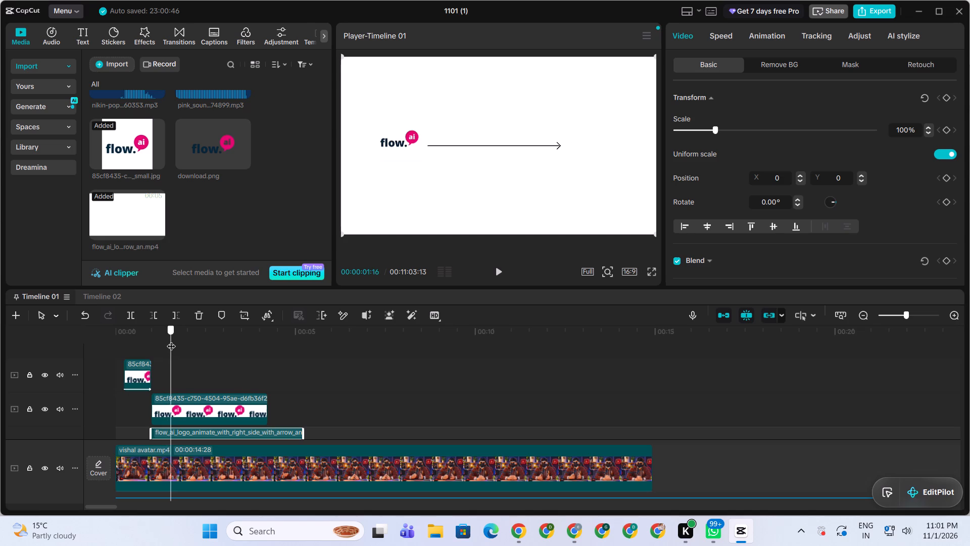
{"action": "left_click_drag", "start_coordinate": [171, 340], "coordinate": [170, 341]}
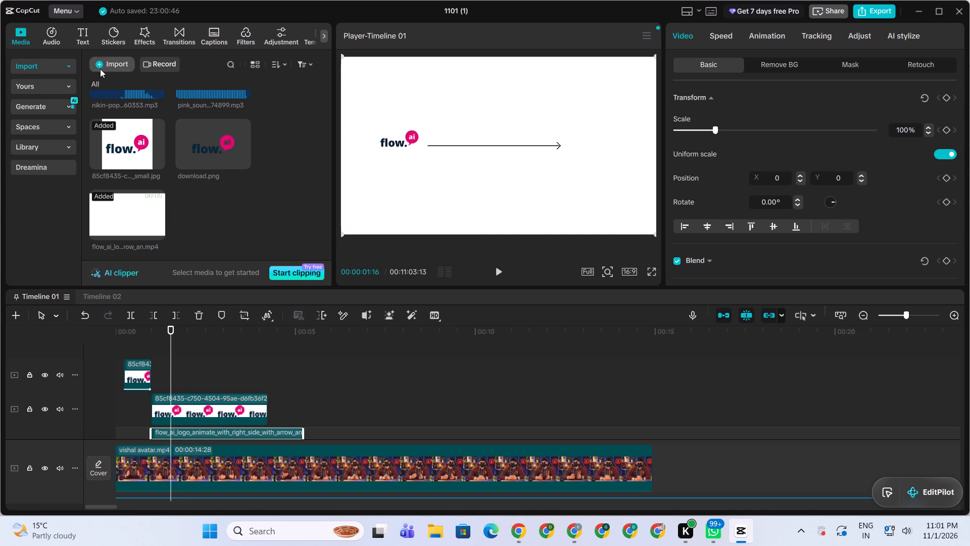
Import the pngtree clapperboard image from the vishal data folder and place it on the top track at 00:00:01:16.
{"action": "left_click", "coordinate": [106, 61]}
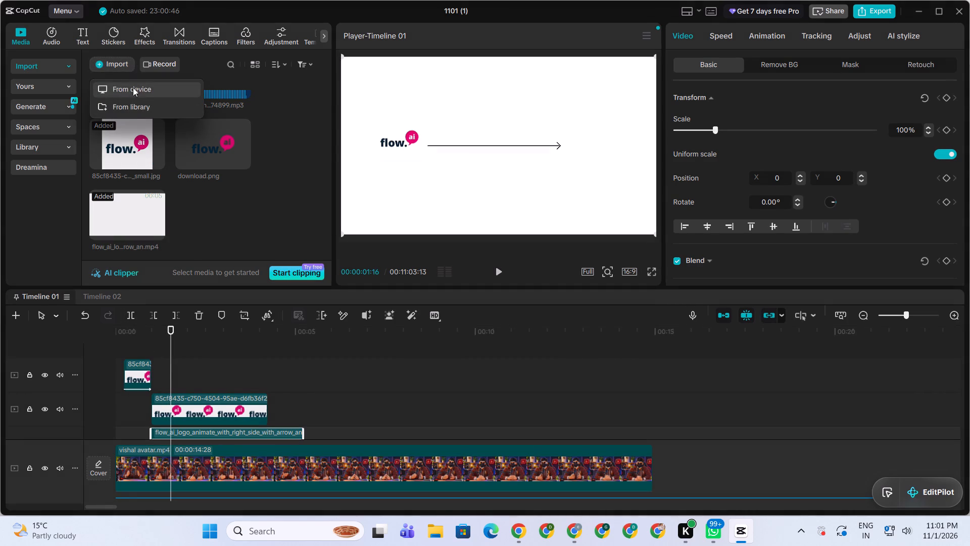
{"action": "left_click", "coordinate": [133, 87]}
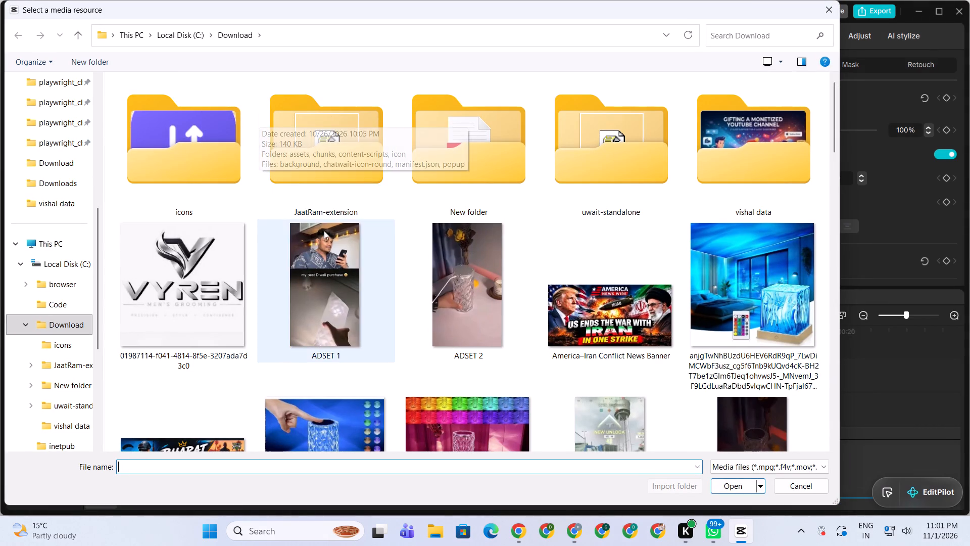
{"action": "double_click", "coordinate": [759, 167]}
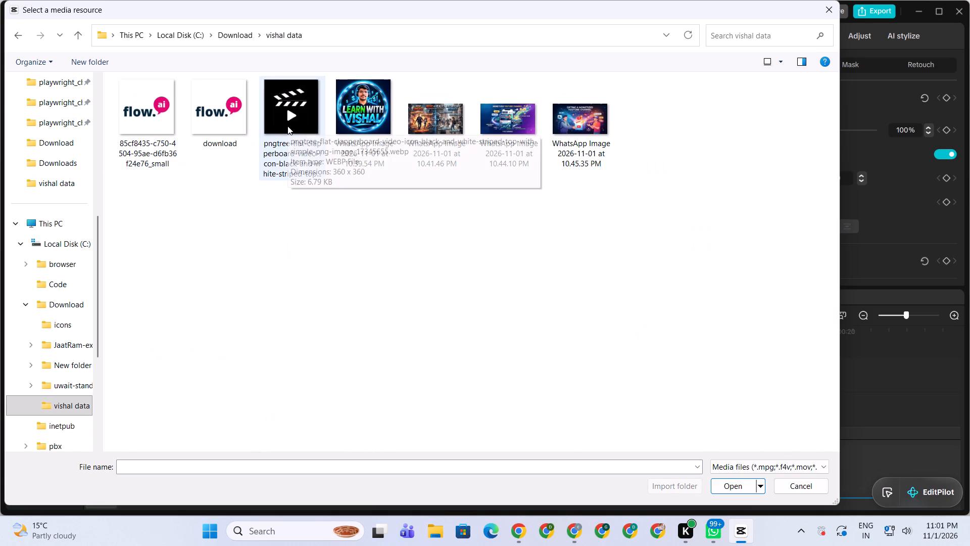
{"action": "left_click", "coordinate": [287, 126]}
{"action": "left_click", "coordinate": [740, 483]}
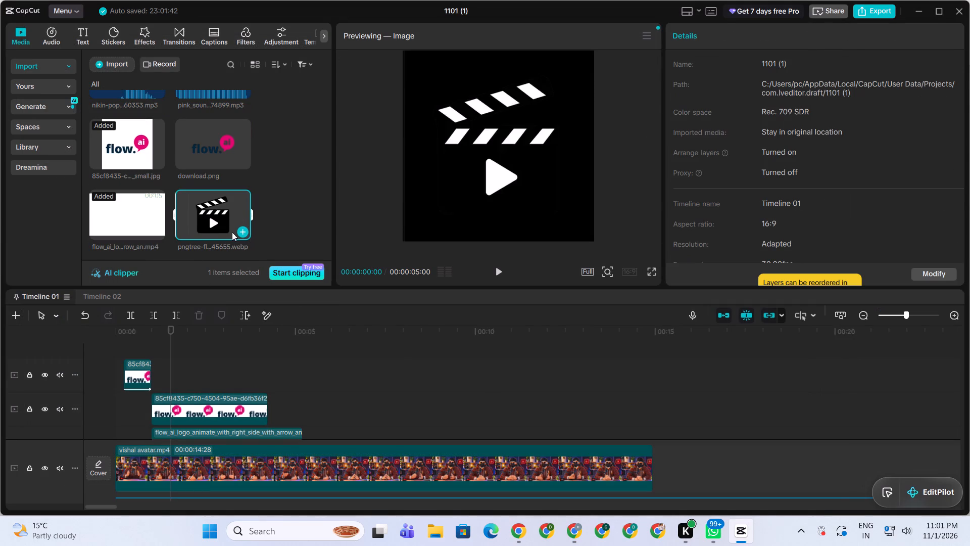
{"action": "left_click_drag", "start_coordinate": [214, 216], "coordinate": [179, 392]}
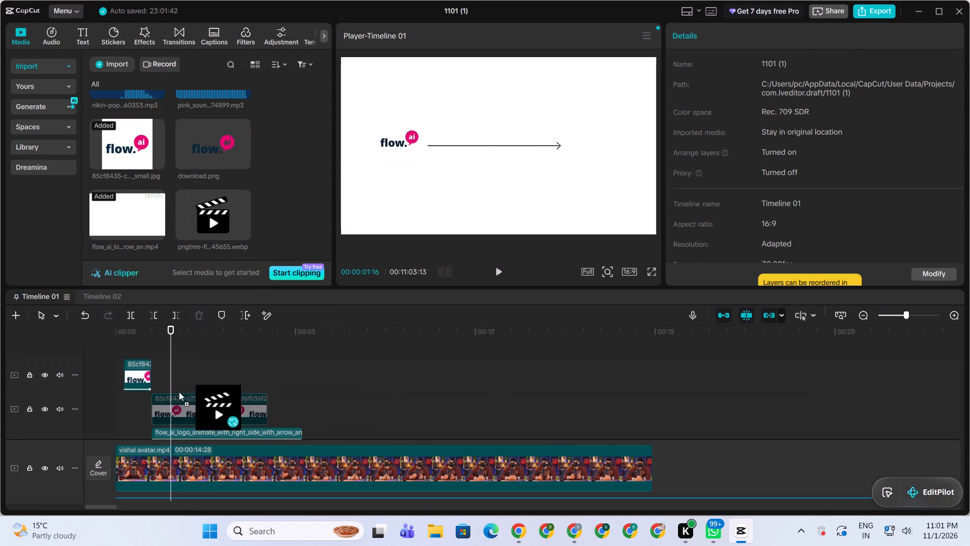
{"action": "left_click_drag", "start_coordinate": [179, 392], "coordinate": [171, 385]}
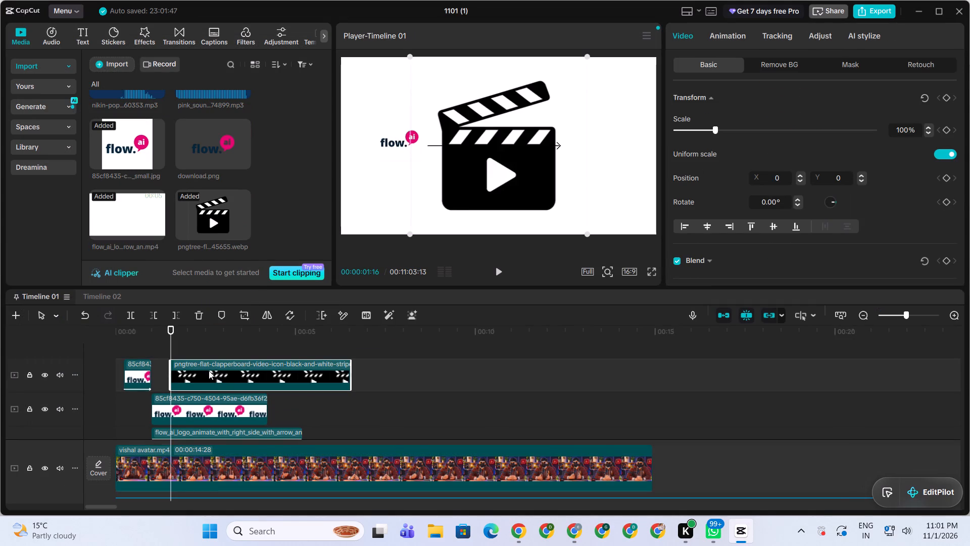
Shrink the clapperboard to 35% scale and place it at the arrow's tip, at about X 1112, Y 65.
{"action": "left_click_drag", "start_coordinate": [585, 234], "coordinate": [586, 234]}
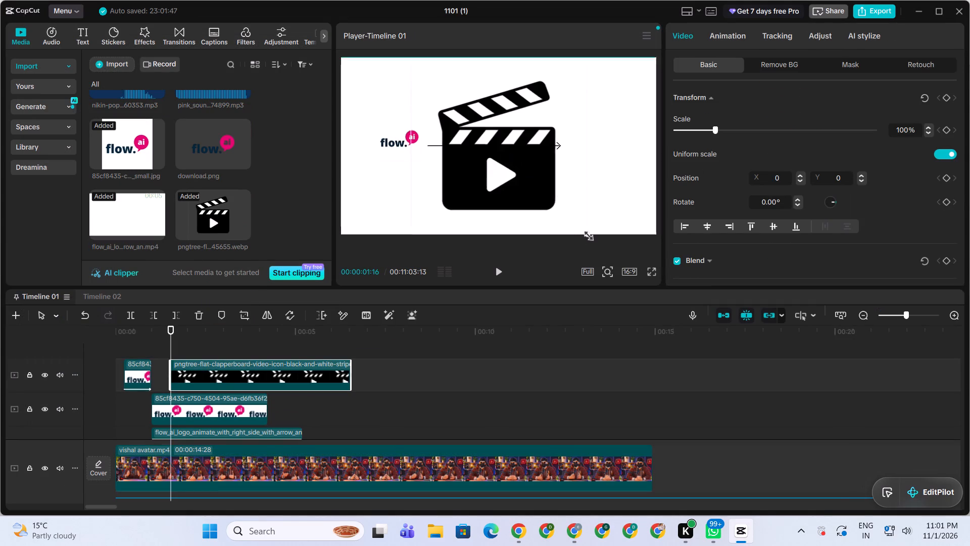
{"action": "left_click_drag", "start_coordinate": [586, 234], "coordinate": [517, 149]}
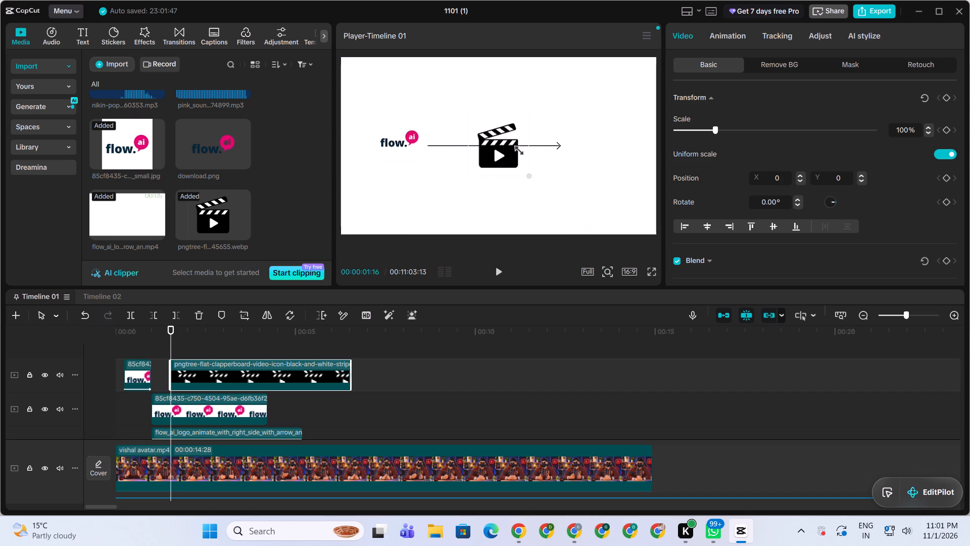
{"action": "left_click_drag", "start_coordinate": [517, 149], "coordinate": [512, 145]}
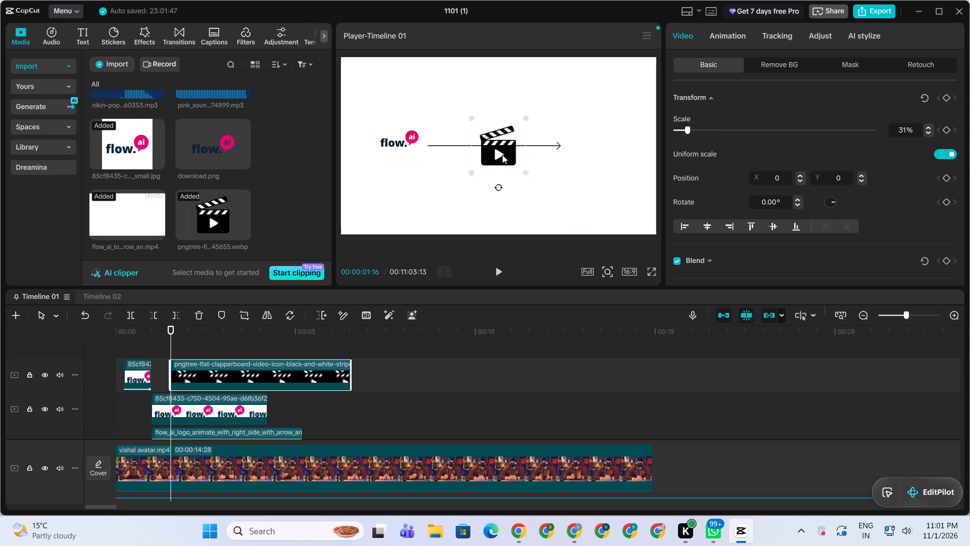
{"action": "left_click_drag", "start_coordinate": [502, 155], "coordinate": [593, 150]}
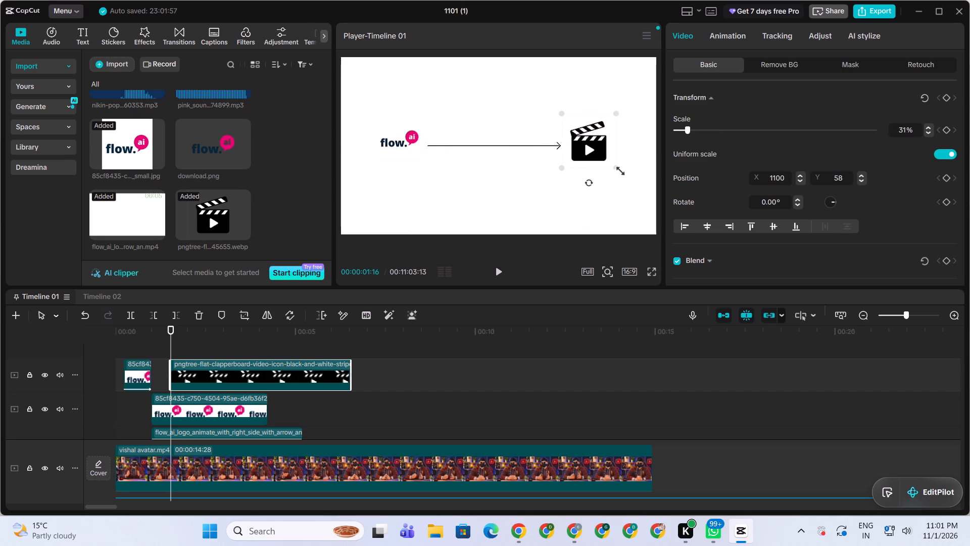
{"action": "left_click_drag", "start_coordinate": [615, 168], "coordinate": [619, 173]}
{"action": "left_click_drag", "start_coordinate": [598, 156], "coordinate": [604, 156]}
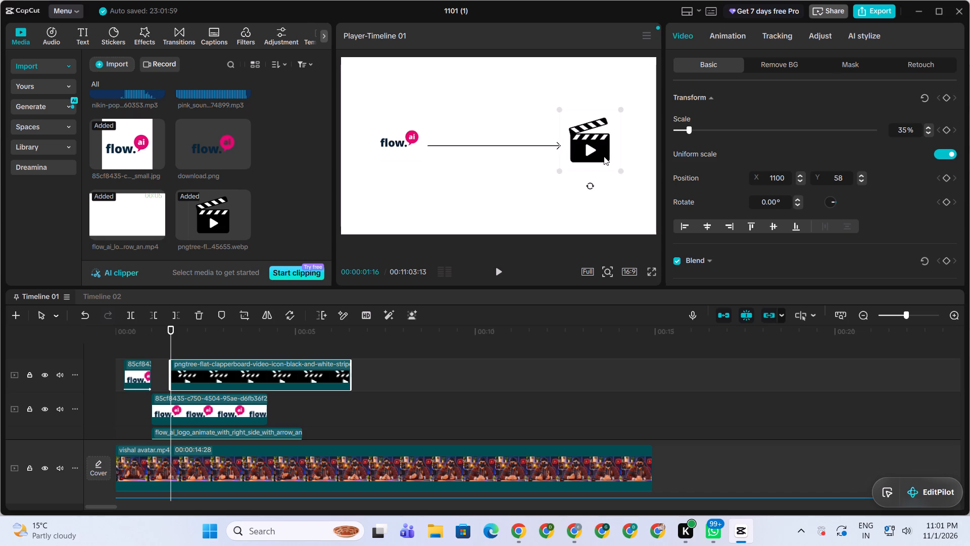
{"action": "left_click_drag", "start_coordinate": [604, 156], "coordinate": [604, 157]}
Play back from 00:00:01:00 to 00:00:02:16, and enlarge the clapperboard to 49% at X 1154, Y 131 to cover the circle logo.
{"action": "left_click", "coordinate": [484, 190]}
{"action": "left_click_drag", "start_coordinate": [159, 328], "coordinate": [154, 331]}
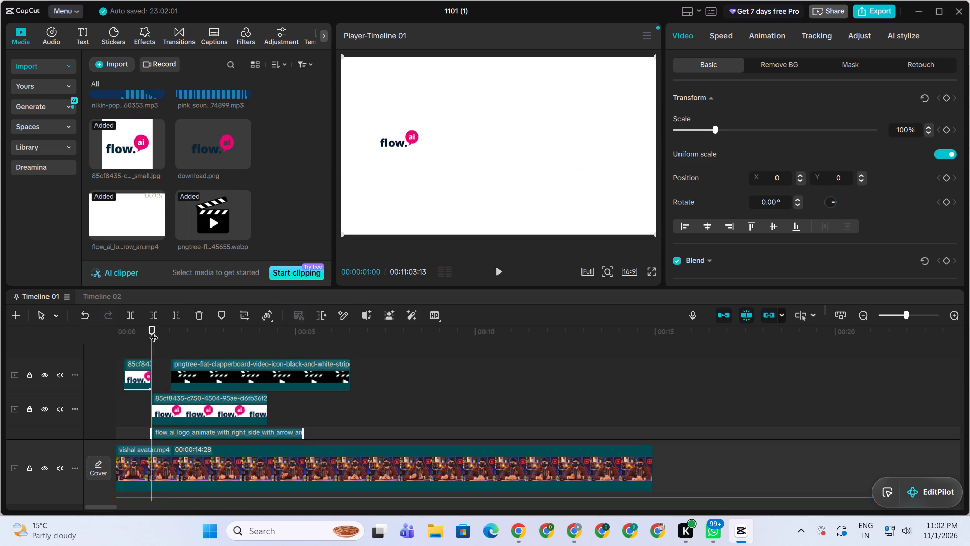
{"action": "key", "text": "space"}
{"action": "key", "text": "space"}
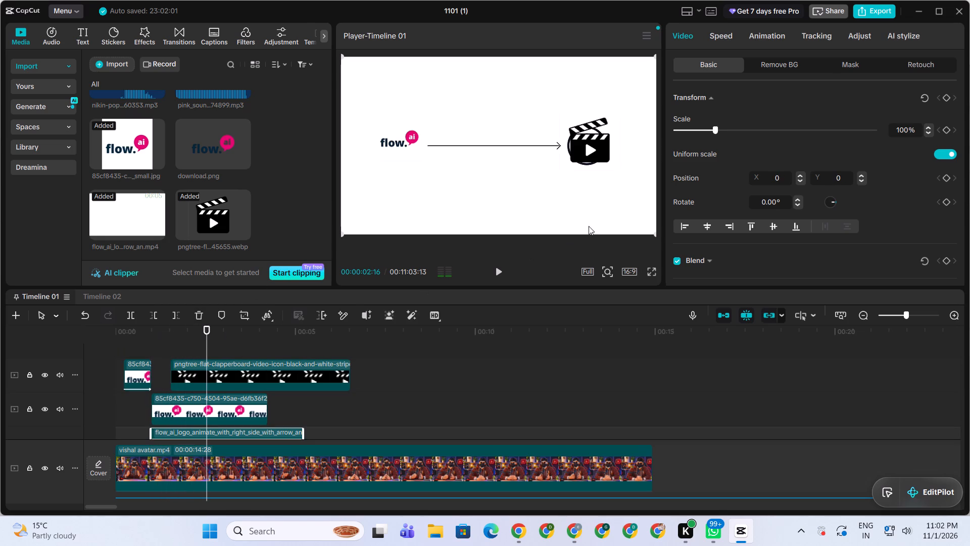
{"action": "left_click", "coordinate": [594, 146]}
{"action": "left_click_drag", "start_coordinate": [617, 170], "coordinate": [633, 193]}
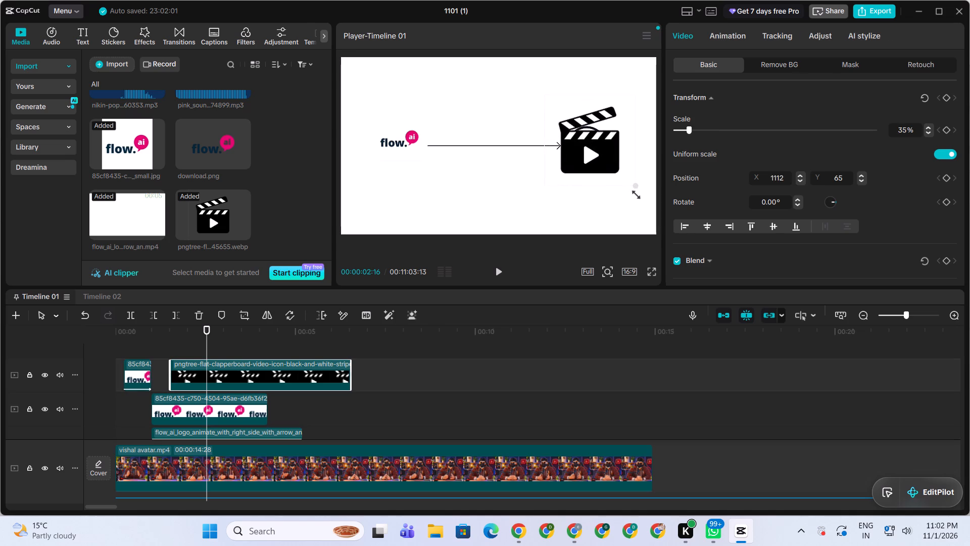
{"action": "left_click_drag", "start_coordinate": [633, 193], "coordinate": [637, 201]}
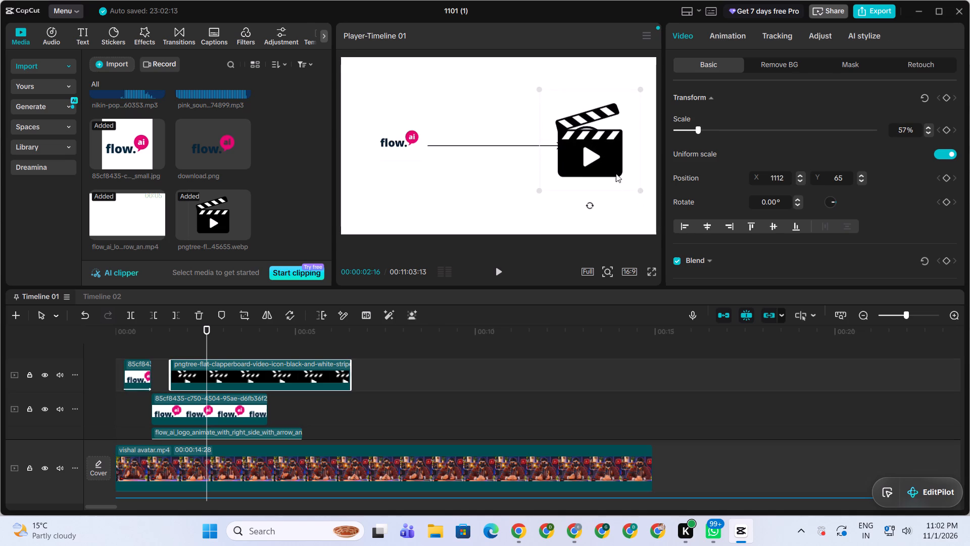
{"action": "left_click_drag", "start_coordinate": [611, 162], "coordinate": [617, 149]}
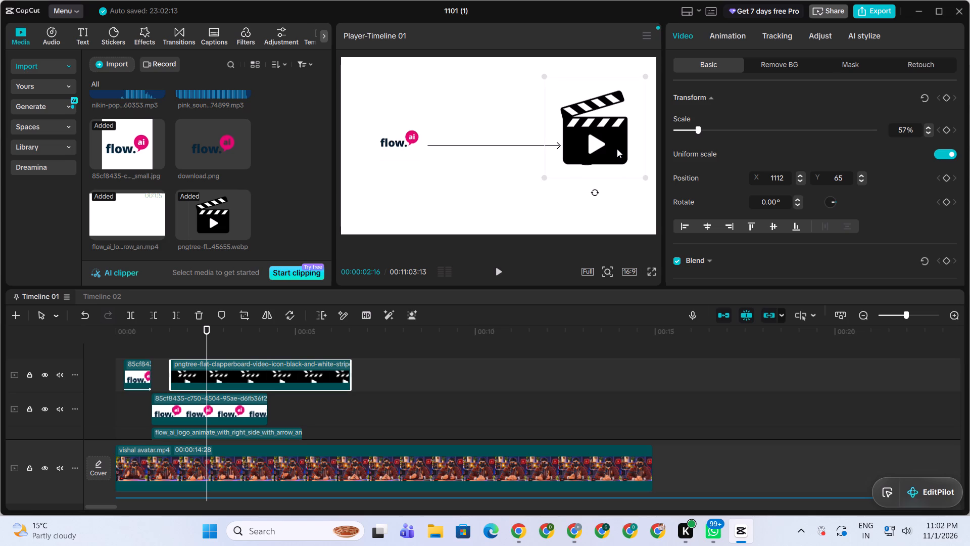
{"action": "left_click_drag", "start_coordinate": [617, 149], "coordinate": [618, 154]}
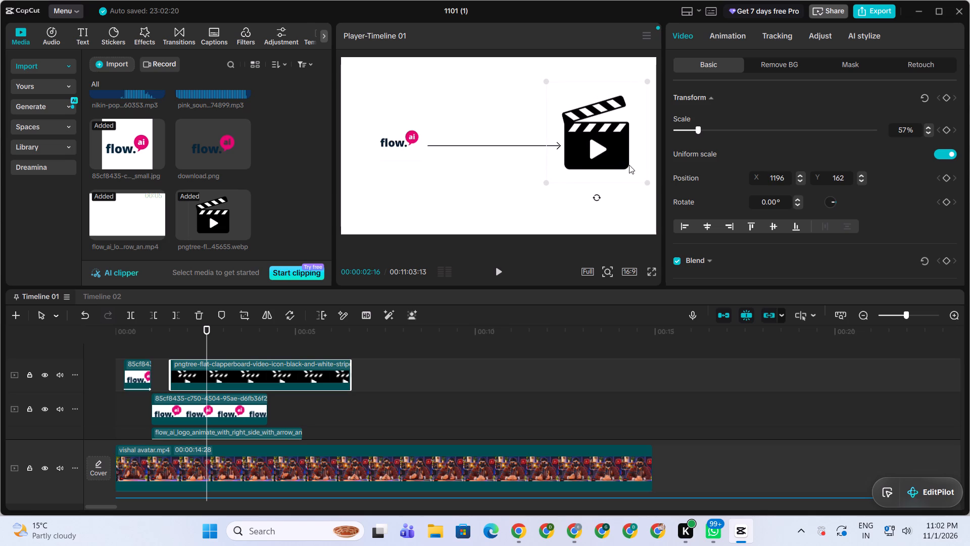
{"action": "left_click_drag", "start_coordinate": [649, 182], "coordinate": [636, 170]}
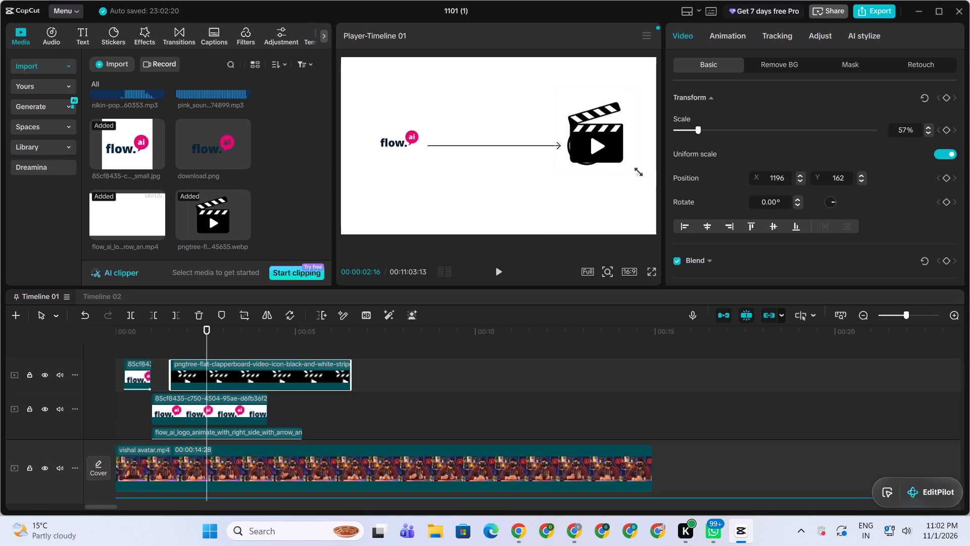
{"action": "left_click_drag", "start_coordinate": [636, 170], "coordinate": [637, 175]}
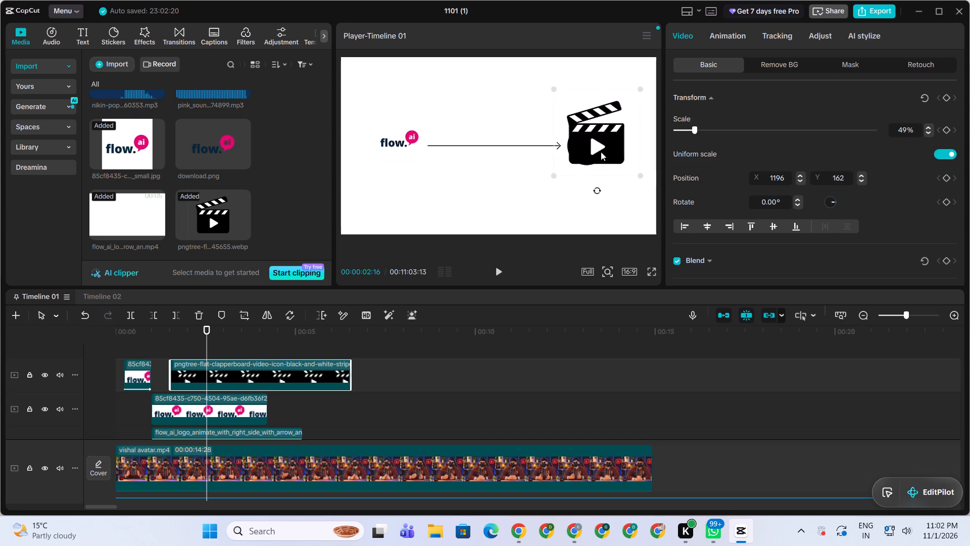
{"action": "left_click", "coordinate": [601, 152]}
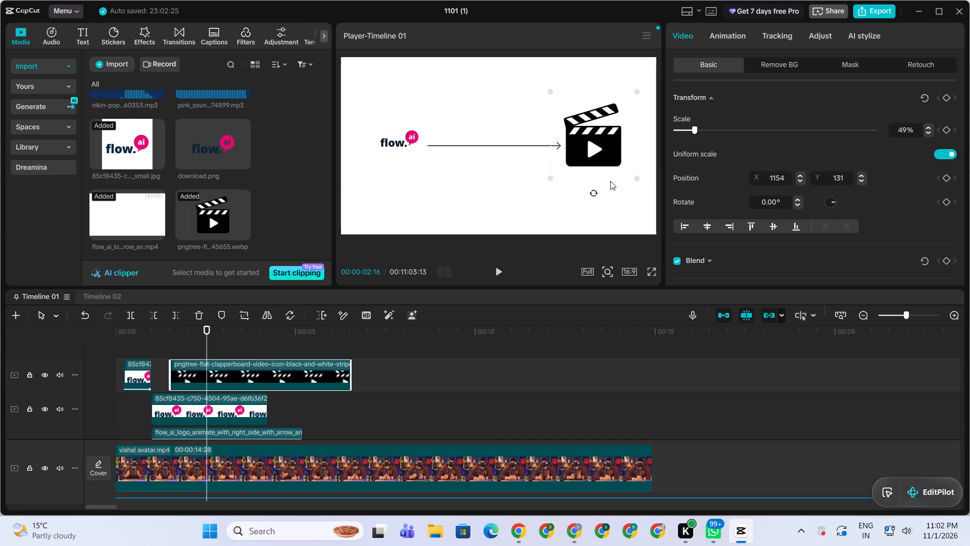
Enlarge the longer flow.ai logo clip to about 36% scale and shift it away from the arrow to X -1277, Y 108.
{"action": "left_click", "coordinate": [405, 145]}
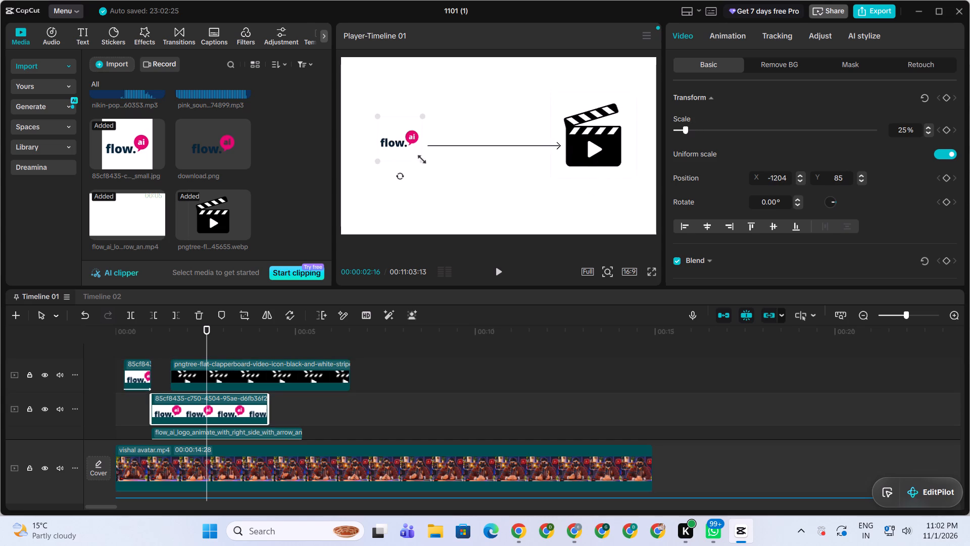
{"action": "left_click_drag", "start_coordinate": [419, 160], "coordinate": [429, 167]}
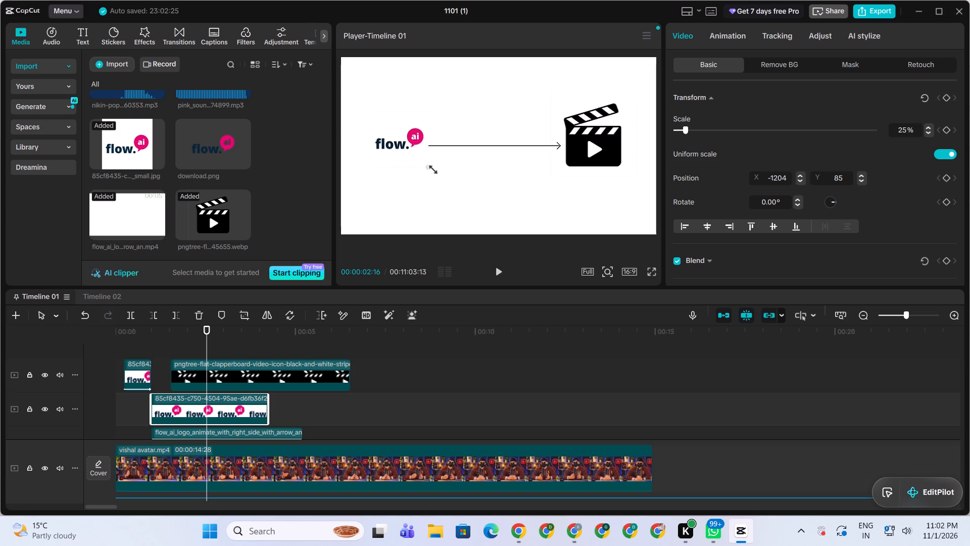
{"action": "left_click_drag", "start_coordinate": [429, 167], "coordinate": [435, 171]}
{"action": "left_click_drag", "start_coordinate": [421, 158], "coordinate": [419, 156]}
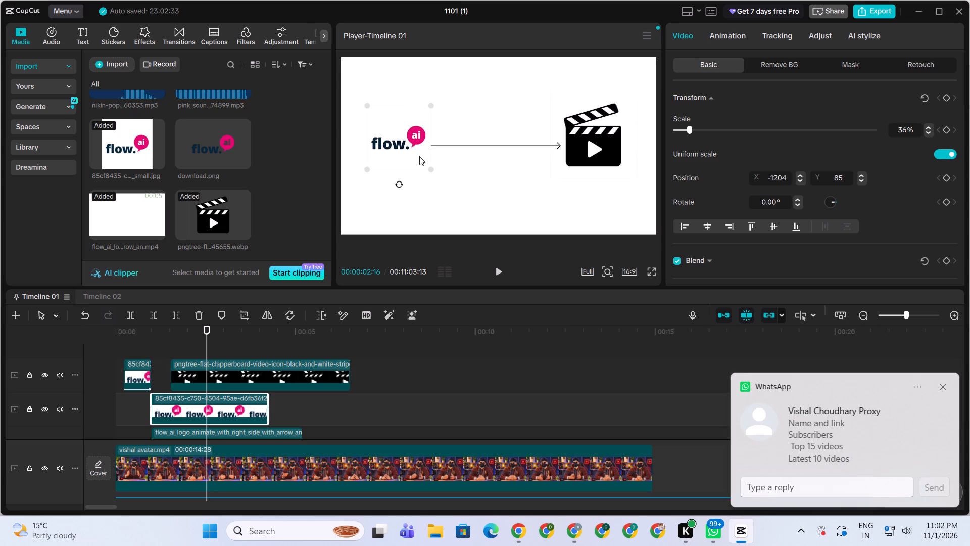
{"action": "left_click_drag", "start_coordinate": [419, 156], "coordinate": [415, 156]}
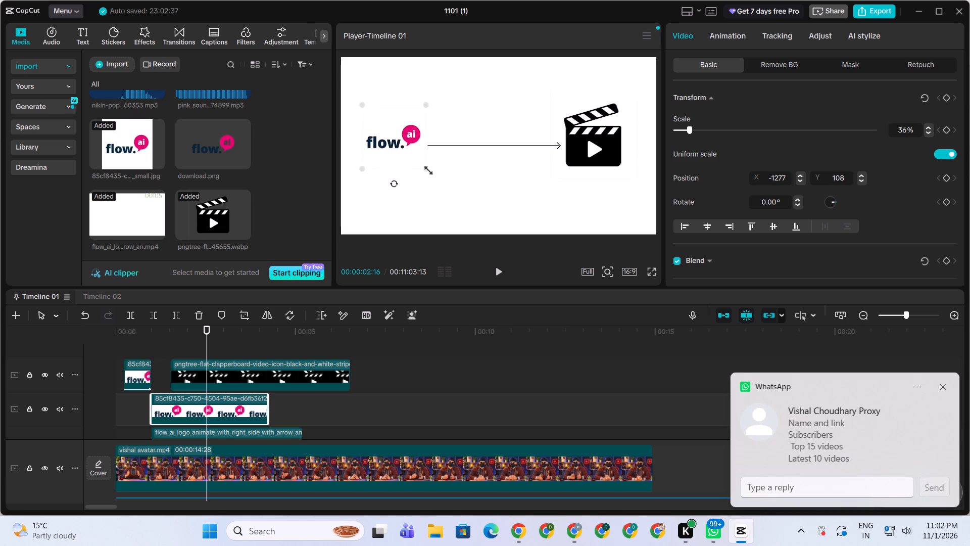
{"action": "left_click", "coordinate": [425, 168]}
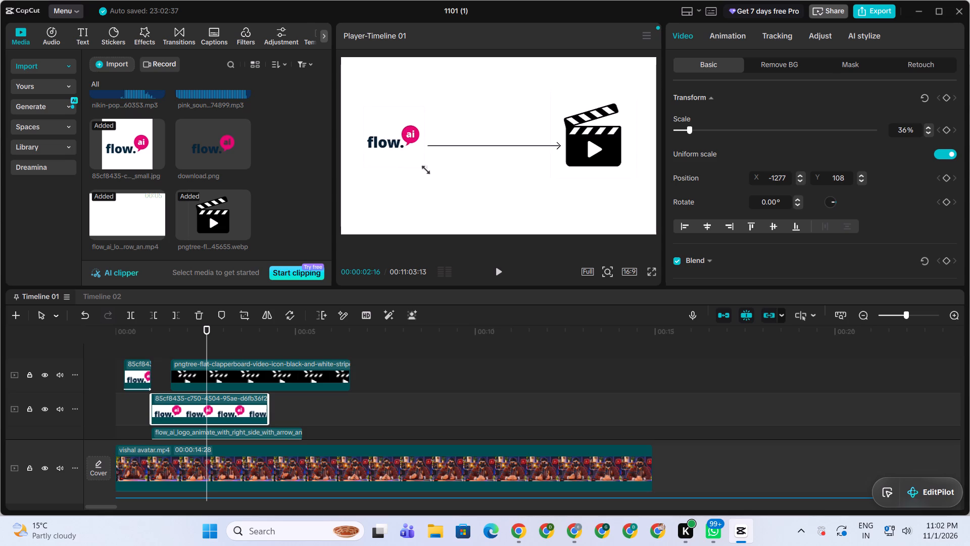
{"action": "left_click", "coordinate": [465, 173]}
Apply the Zoom Out entrance animation to the clapperboard clip that starts at 00:00:01:16.
{"action": "left_click_drag", "start_coordinate": [184, 323], "coordinate": [93, 342]}
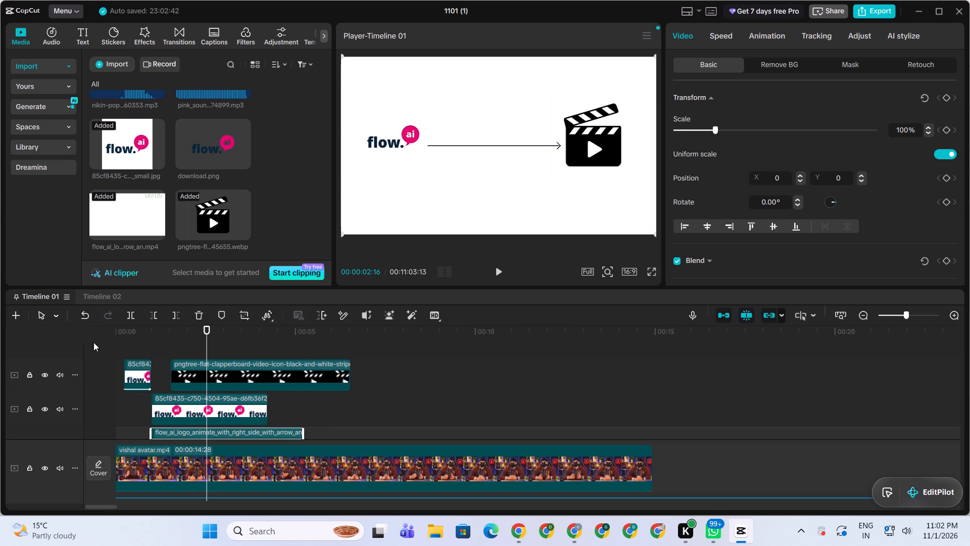
{"action": "left_click_drag", "start_coordinate": [93, 342], "coordinate": [93, 341]}
{"action": "left_click_drag", "start_coordinate": [154, 330], "coordinate": [108, 342]}
{"action": "key", "text": "space"}
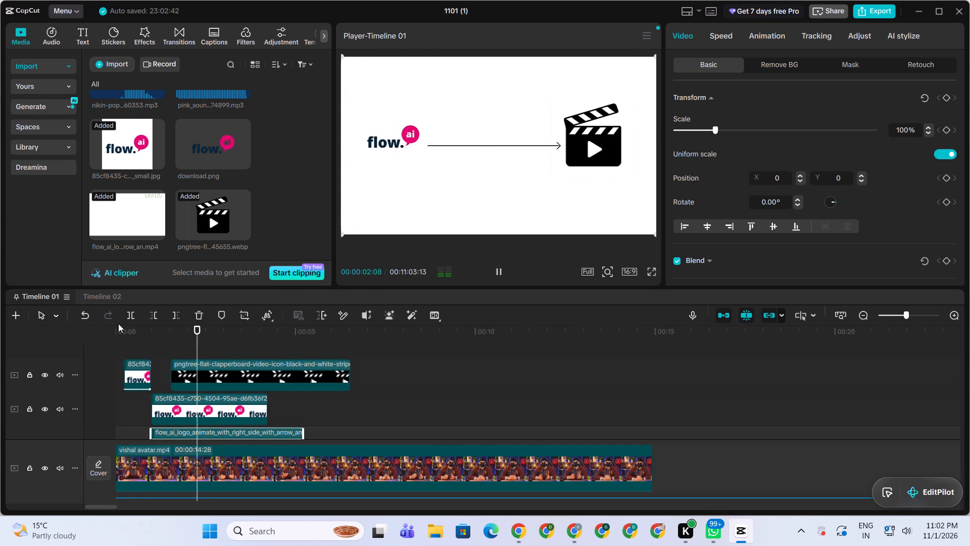
{"action": "key", "text": "space"}
{"action": "left_click_drag", "start_coordinate": [203, 326], "coordinate": [182, 332]}
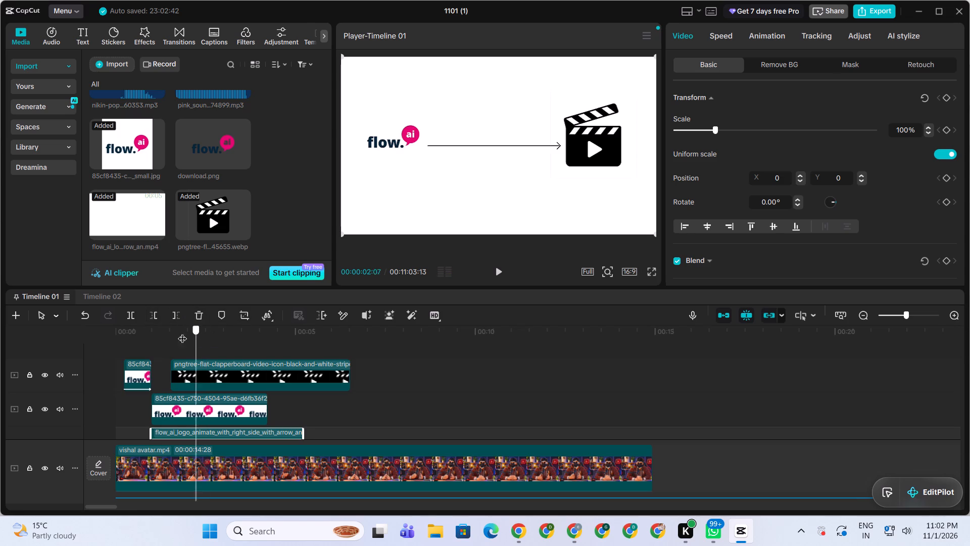
{"action": "left_click_drag", "start_coordinate": [182, 332], "coordinate": [173, 338]}
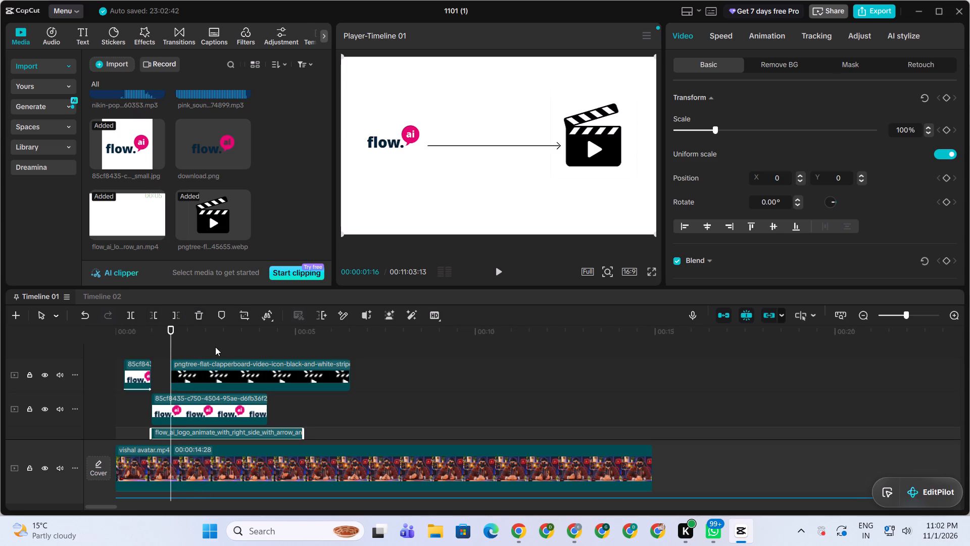
{"action": "left_click", "coordinate": [209, 371]}
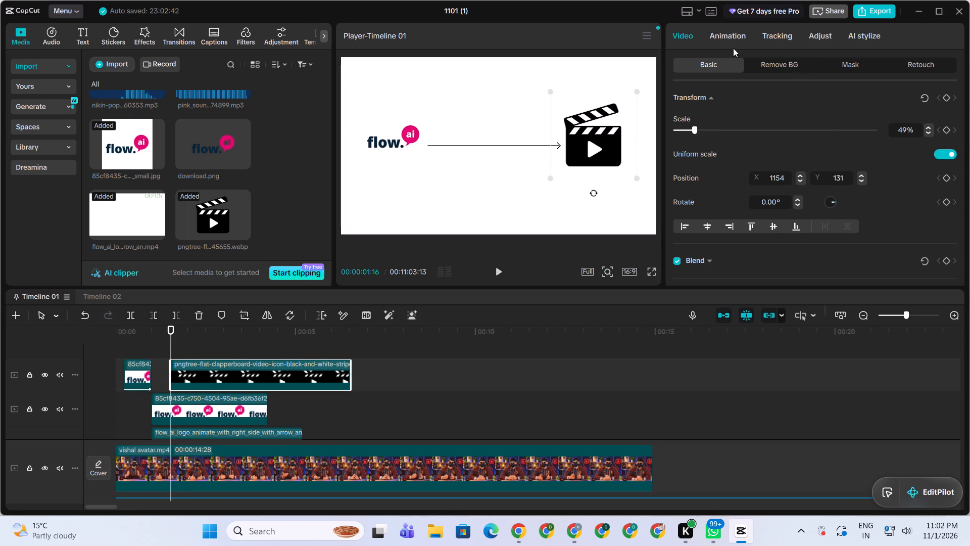
{"action": "left_click", "coordinate": [724, 36]}
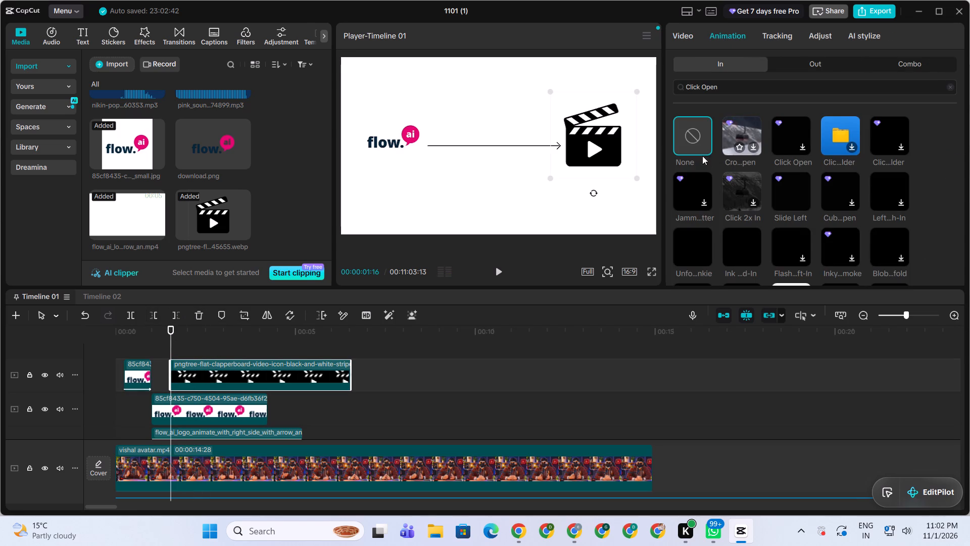
{"action": "left_click", "coordinate": [951, 88]}
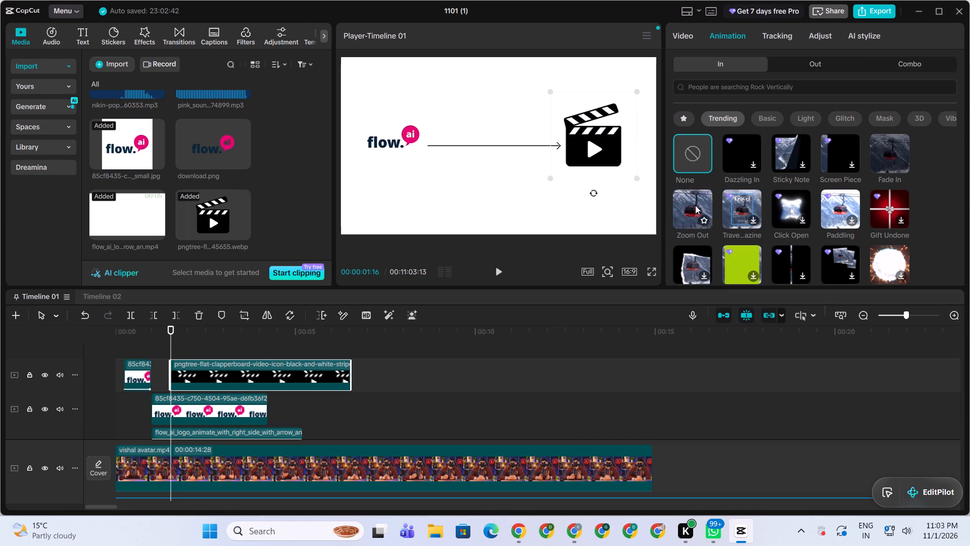
{"action": "scroll", "coordinate": [681, 213], "scroll_direction": "down", "scroll_amount": 1}
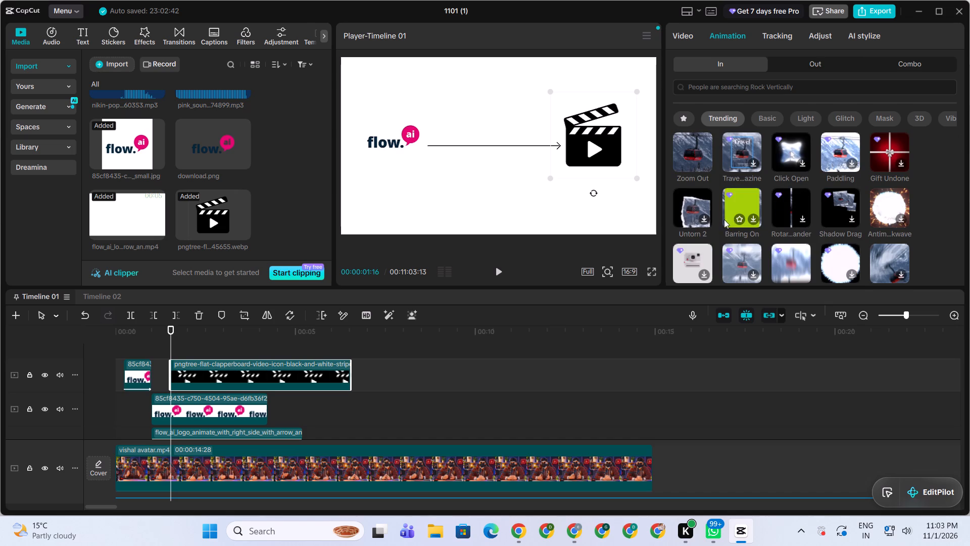
{"action": "left_click", "coordinate": [693, 150]}
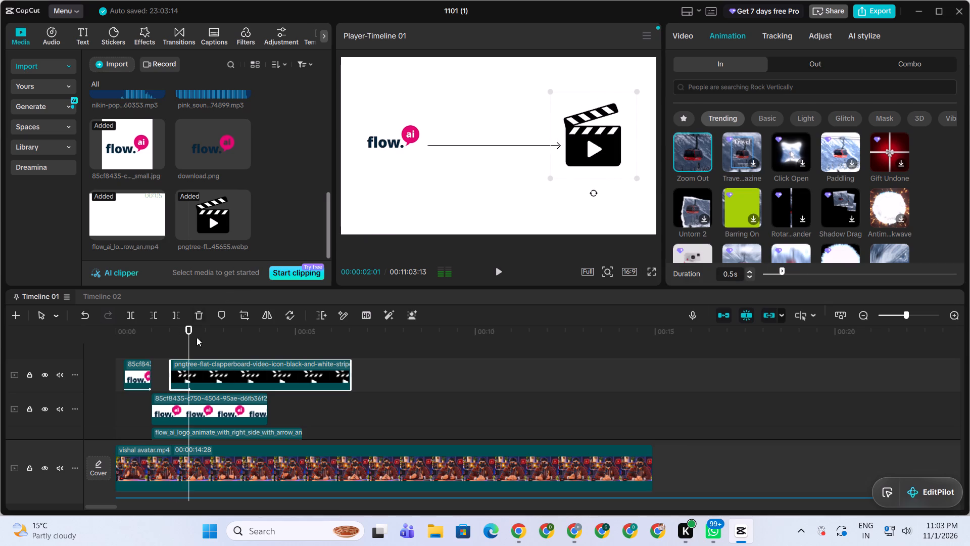
Play back the opening seconds from the start to check the clapperboard's entrance animation beside the arrow.
{"action": "left_click_drag", "start_coordinate": [183, 327], "coordinate": [97, 345]}
{"action": "key", "text": "space"}
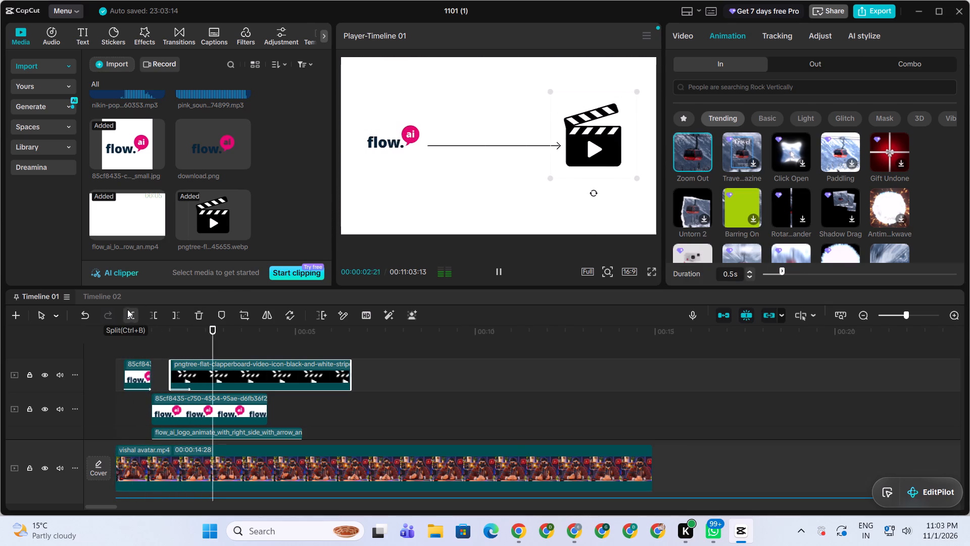
{"action": "left_click", "coordinate": [448, 203]}
{"action": "left_click_drag", "start_coordinate": [203, 328], "coordinate": [151, 340]}
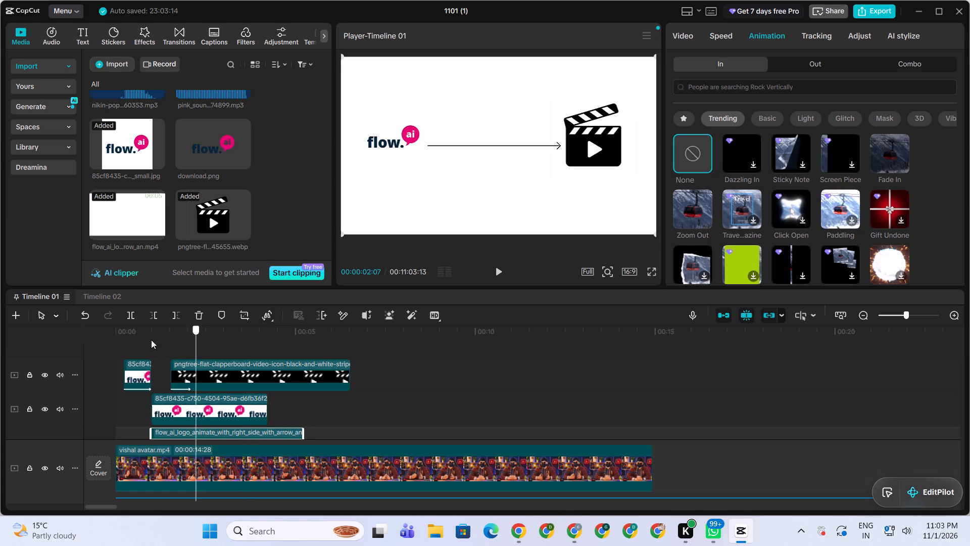
{"action": "left_click_drag", "start_coordinate": [151, 340], "coordinate": [75, 351]}
{"action": "key", "text": "space"}
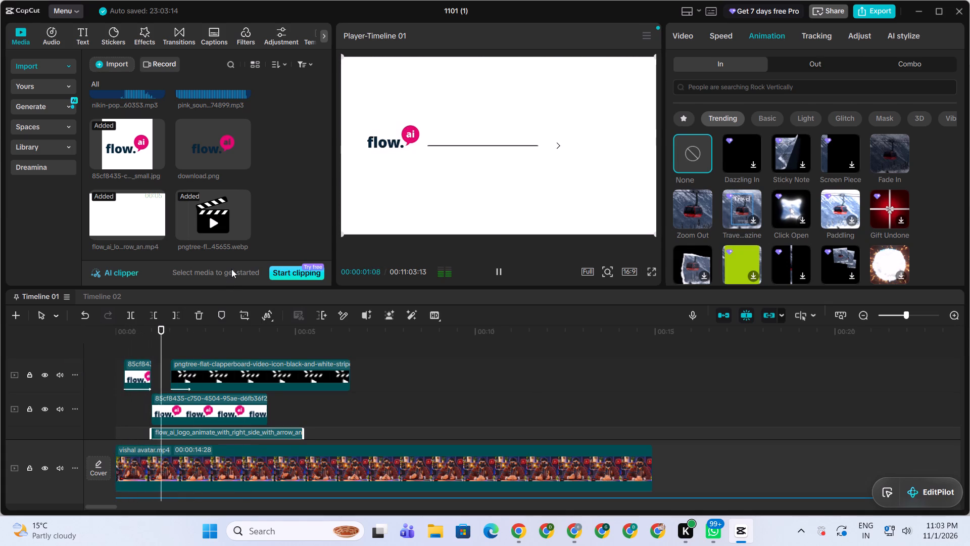
{"action": "key", "text": "space"}
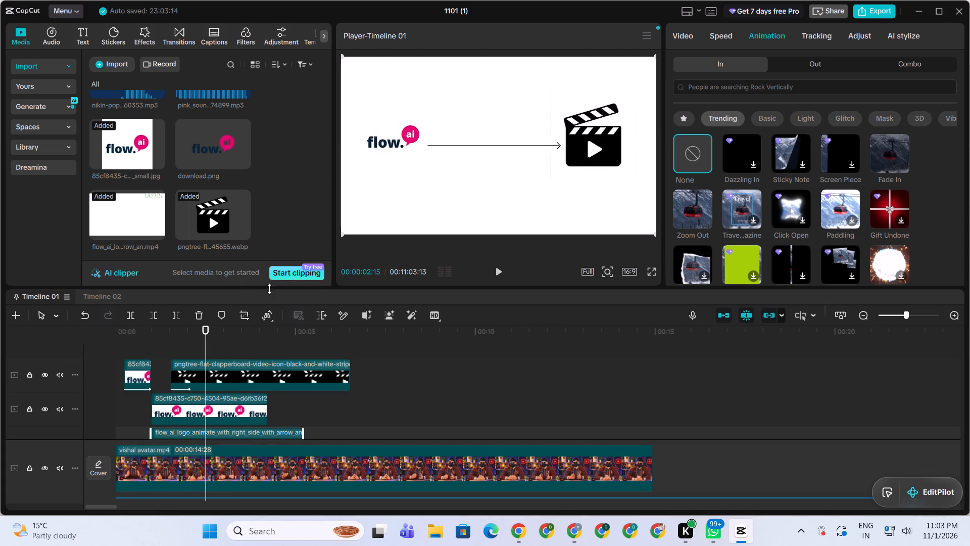
Enlarge the longer flow.ai logo clip slightly and reposition it just before the arrow's tail, clear of the line.
{"action": "left_click", "coordinate": [212, 406]}
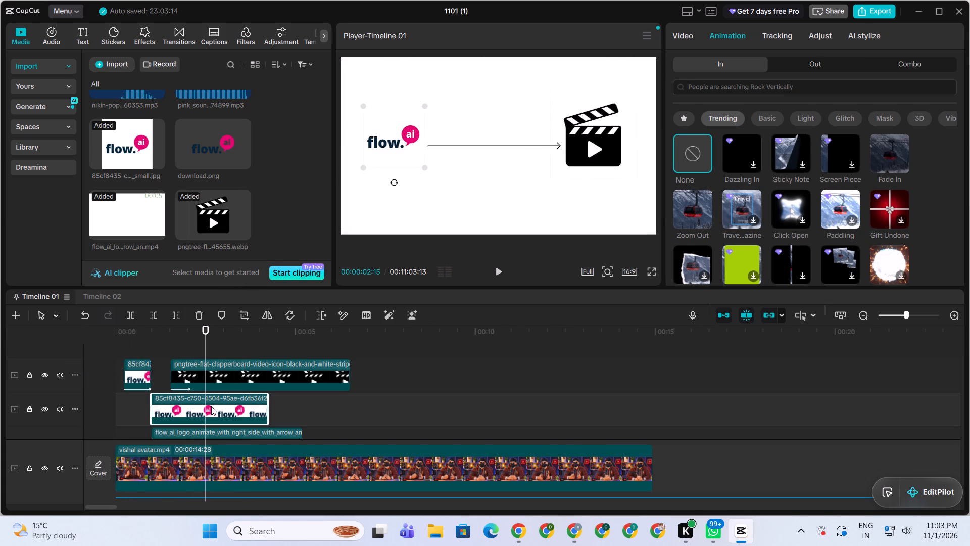
{"action": "left_click_drag", "start_coordinate": [178, 333], "coordinate": [160, 338]}
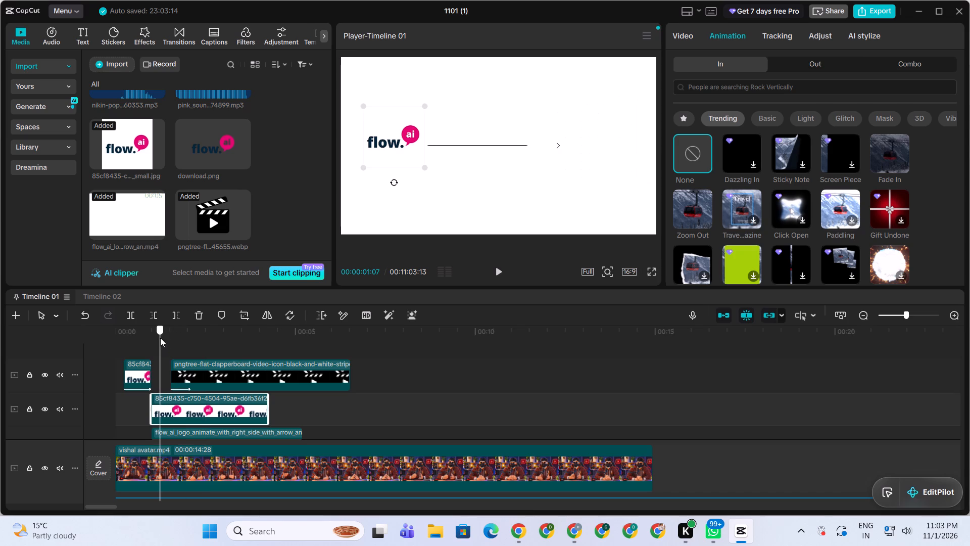
{"action": "left_click_drag", "start_coordinate": [160, 338], "coordinate": [163, 338]}
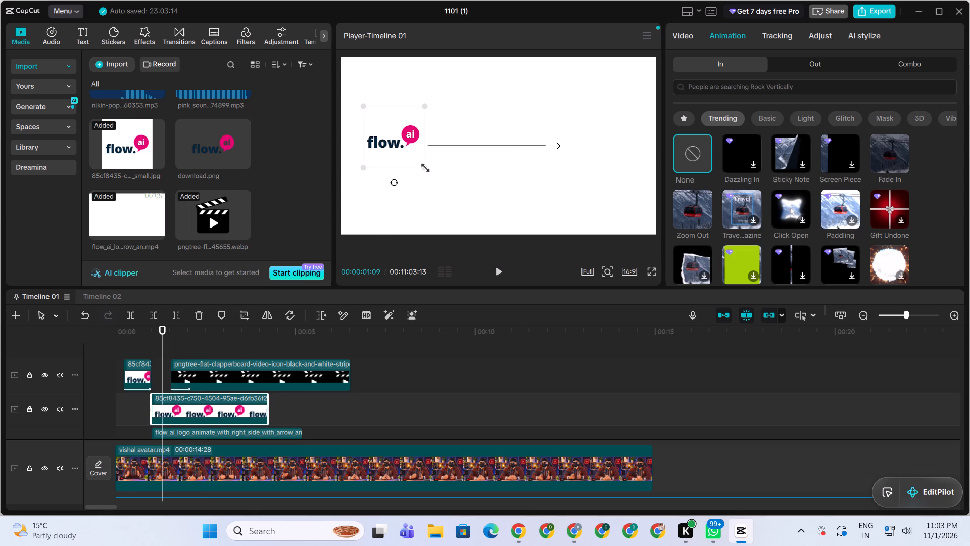
{"action": "left_click_drag", "start_coordinate": [422, 166], "coordinate": [432, 174]}
{"action": "left_click_drag", "start_coordinate": [422, 157], "coordinate": [418, 155]}
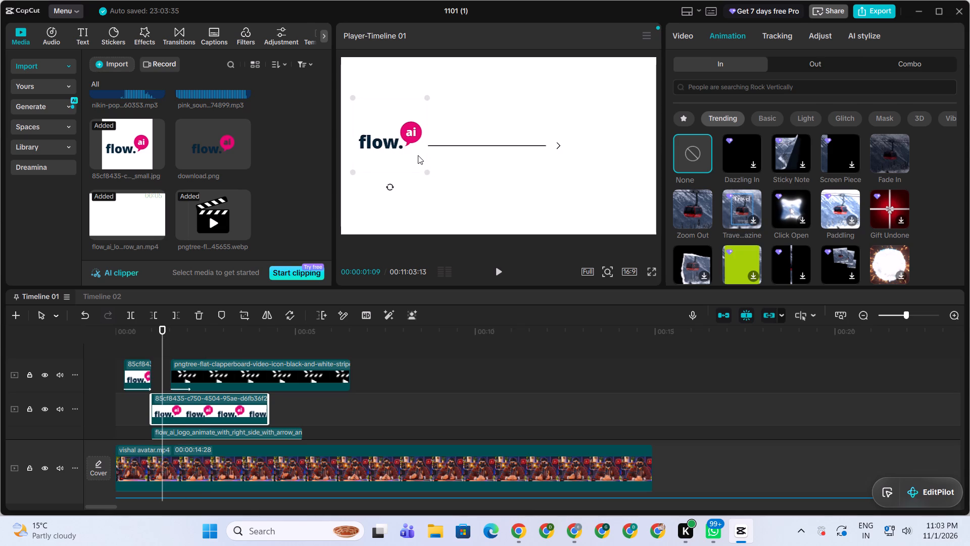
{"action": "left_click_drag", "start_coordinate": [418, 155], "coordinate": [410, 154]}
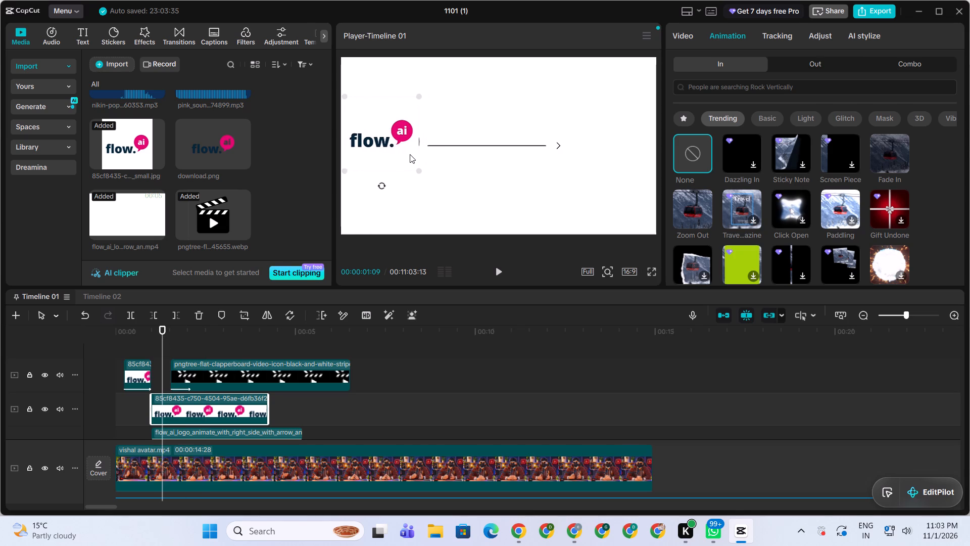
{"action": "left_click_drag", "start_coordinate": [410, 154], "coordinate": [415, 153]}
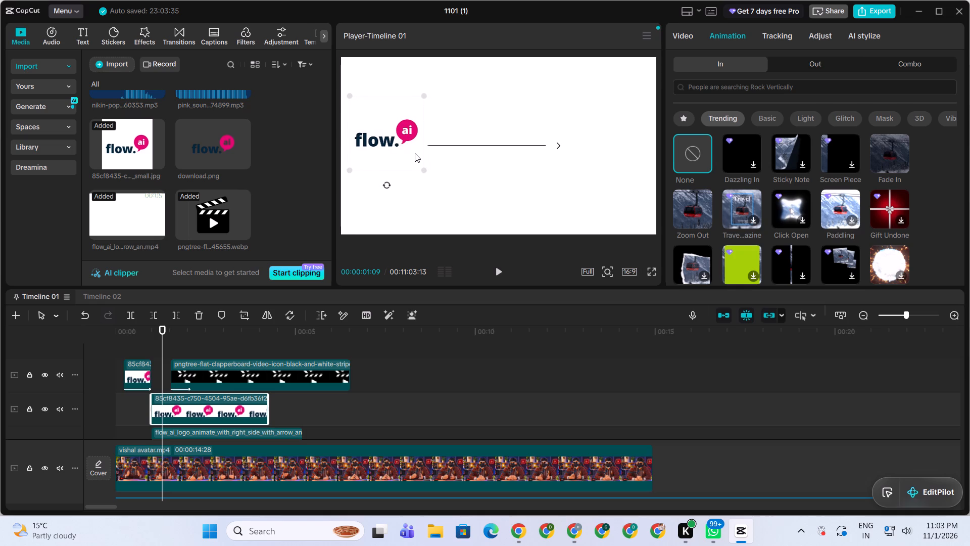
{"action": "left_click_drag", "start_coordinate": [415, 153], "coordinate": [416, 155]}
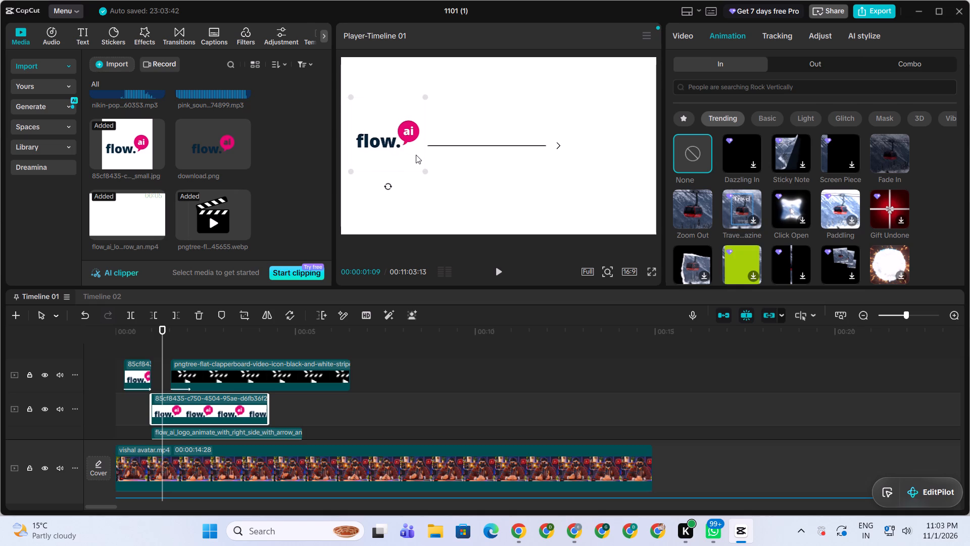
{"action": "left_click", "coordinate": [490, 172]}
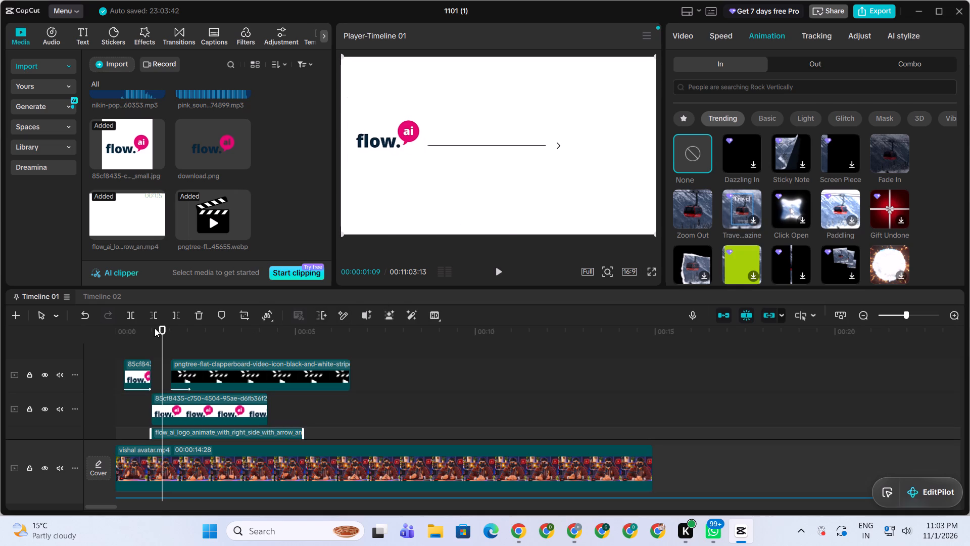
Play back the opening up to 00:00:03:00 and replay it to review the logo, arrow and clapperboard sequence.
{"action": "left_click_drag", "start_coordinate": [155, 328], "coordinate": [81, 342]}
{"action": "key", "text": "space"}
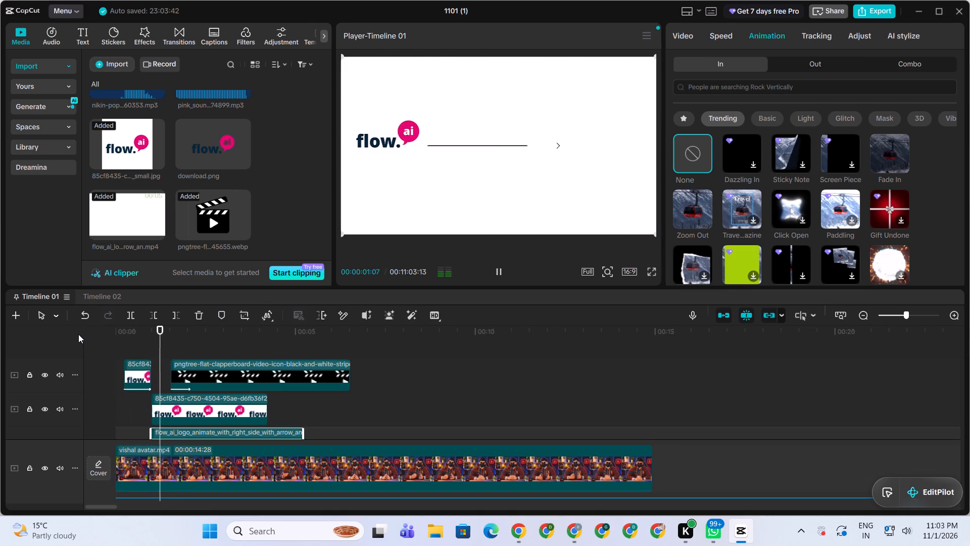
{"action": "key", "text": "space"}
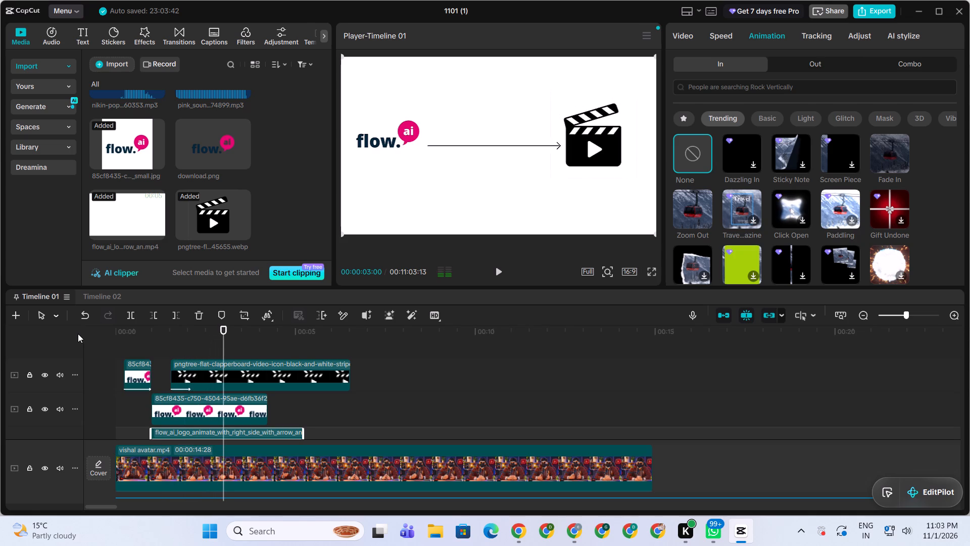
{"action": "left_click_drag", "start_coordinate": [203, 330], "coordinate": [132, 349]}
{"action": "key", "text": "space"}
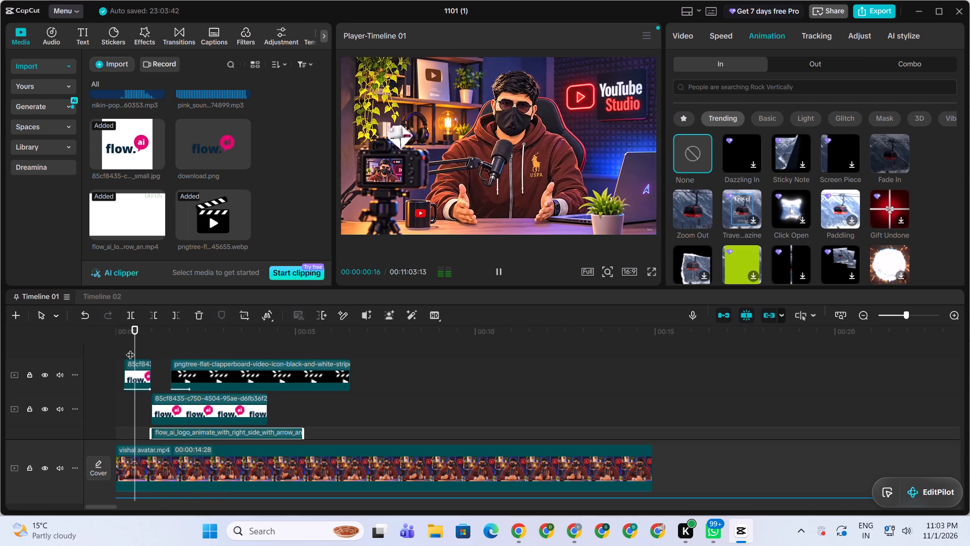
{"action": "key", "text": "space"}
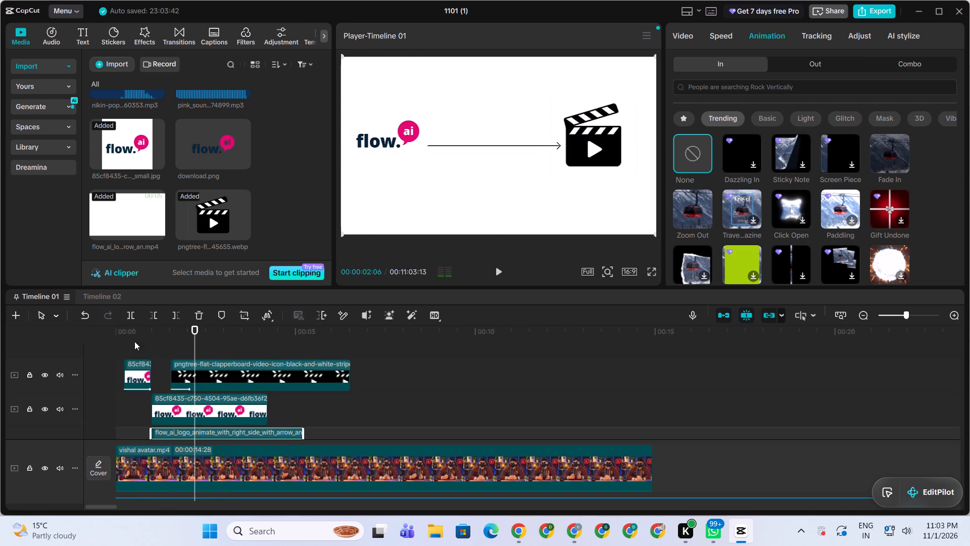
{"action": "left_click_drag", "start_coordinate": [169, 337], "coordinate": [124, 344]}
{"action": "key", "text": "space"}
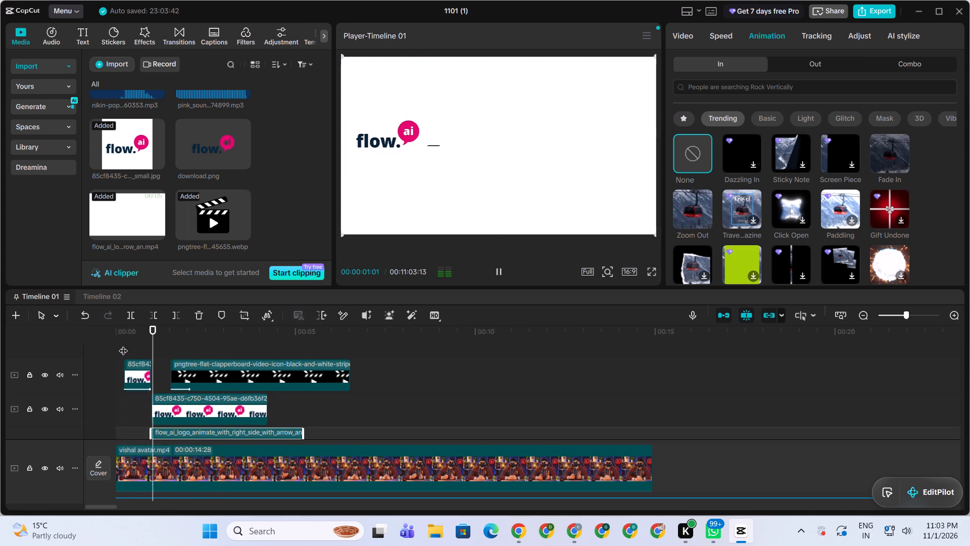
{"action": "key", "text": "space"}
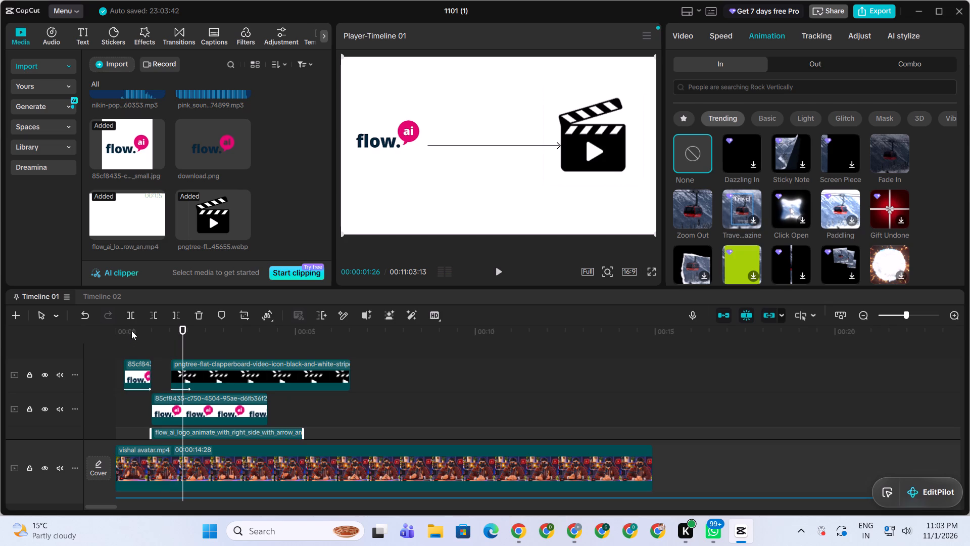
Replay the span from about 00:00:00:15 to 00:00:01:16 in short bursts to examine the logo's switch into the arrow graphic.
{"action": "left_click_drag", "start_coordinate": [163, 328], "coordinate": [137, 342]}
{"action": "key", "text": "space"}
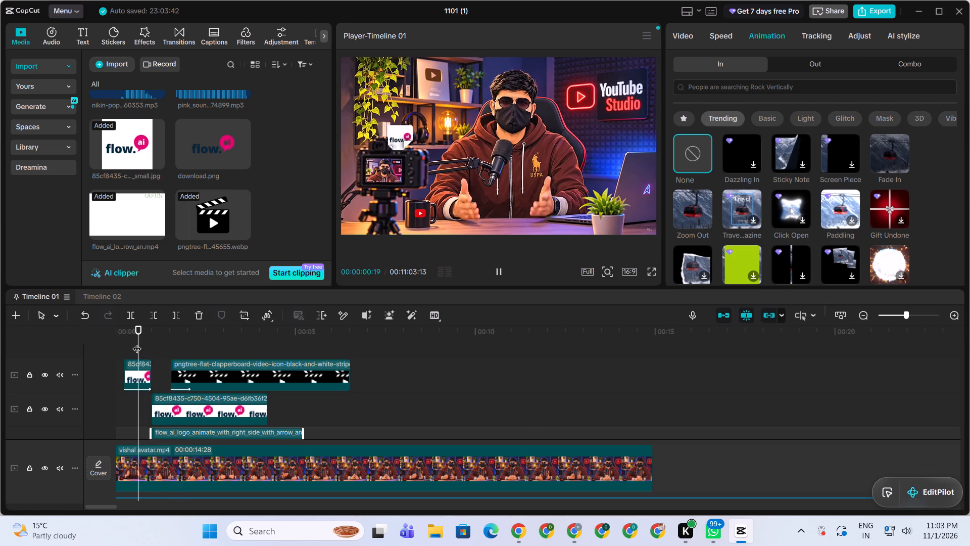
{"action": "key", "text": "space"}
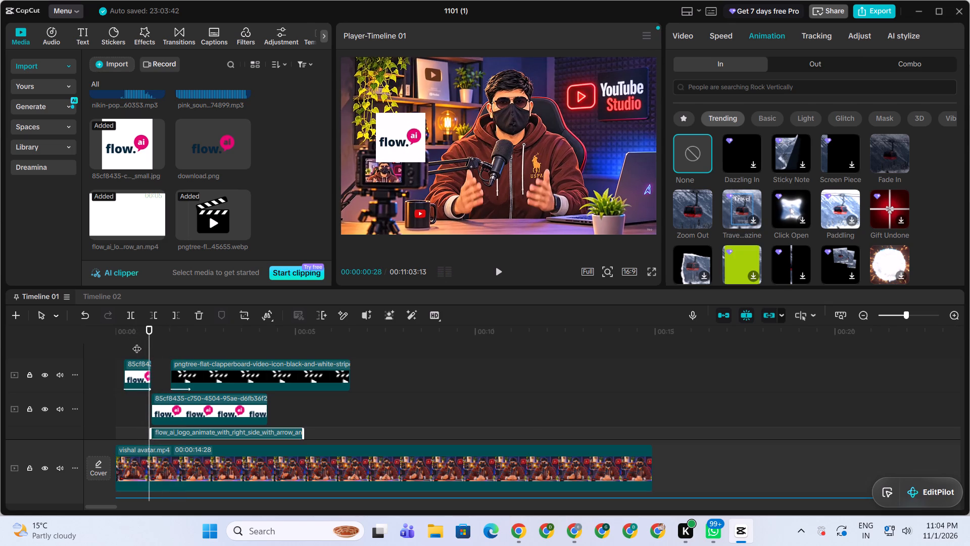
{"action": "key", "text": "space"}
{"action": "key", "text": "space"}
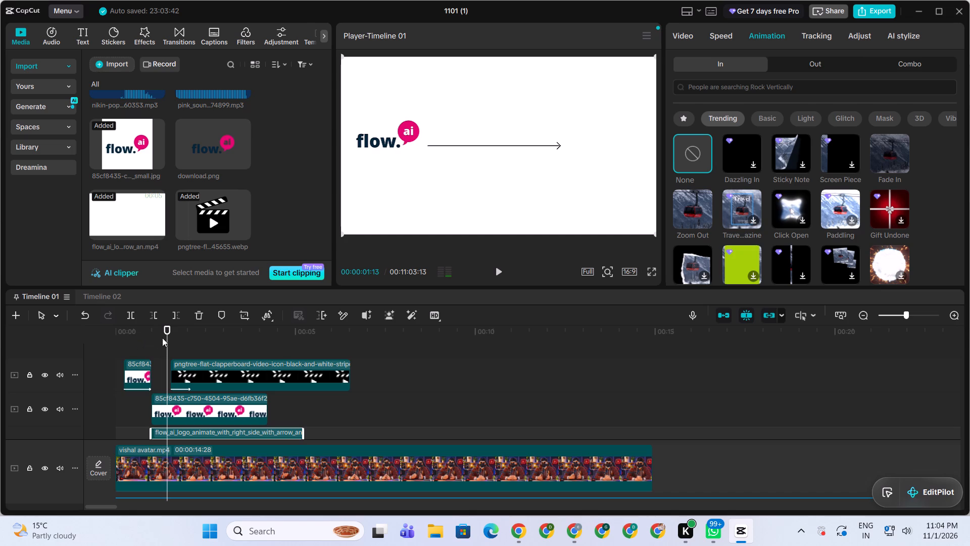
{"action": "left_click_drag", "start_coordinate": [162, 333], "coordinate": [134, 343]}
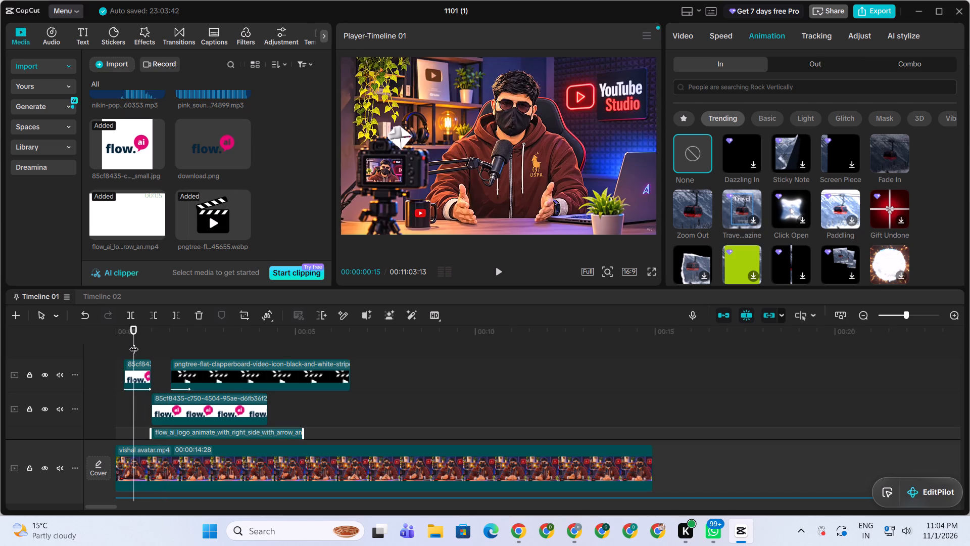
{"action": "key", "text": "space"}
{"action": "key", "text": "space"}
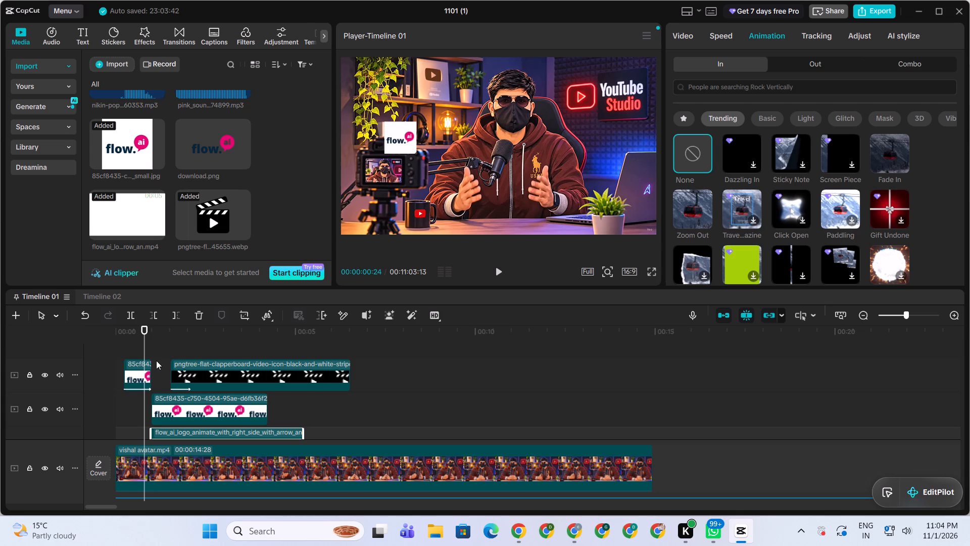
{"action": "key", "text": "space"}
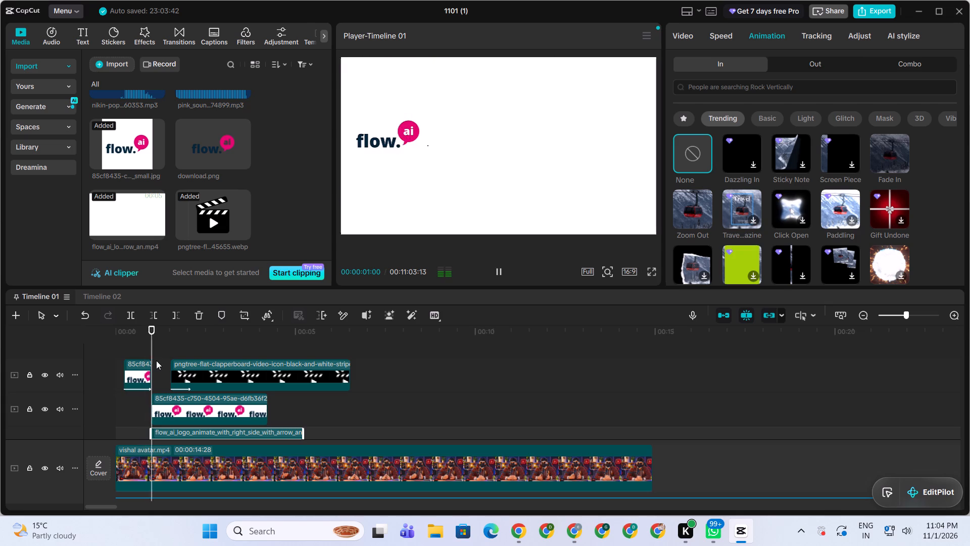
{"action": "key", "text": "space"}
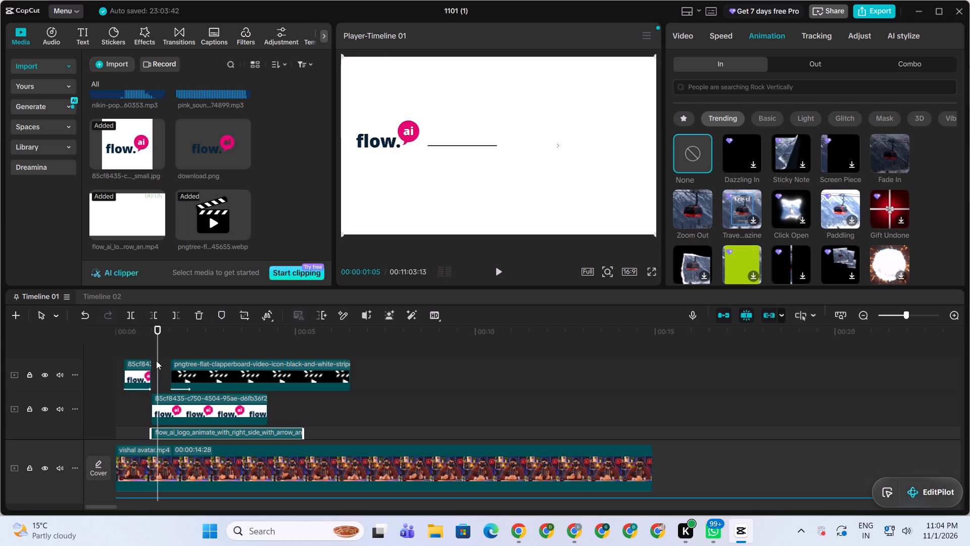
{"action": "key", "text": "space"}
{"action": "key", "text": "space"}
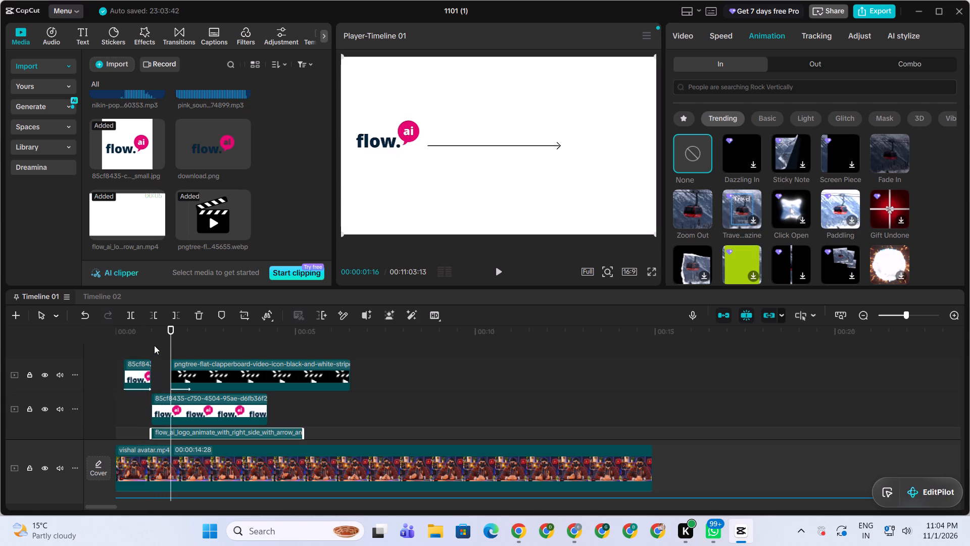
Move the clapperboard clip slightly earlier on its track so that it starts at about 00:00:01:11.
{"action": "key", "text": "space"}
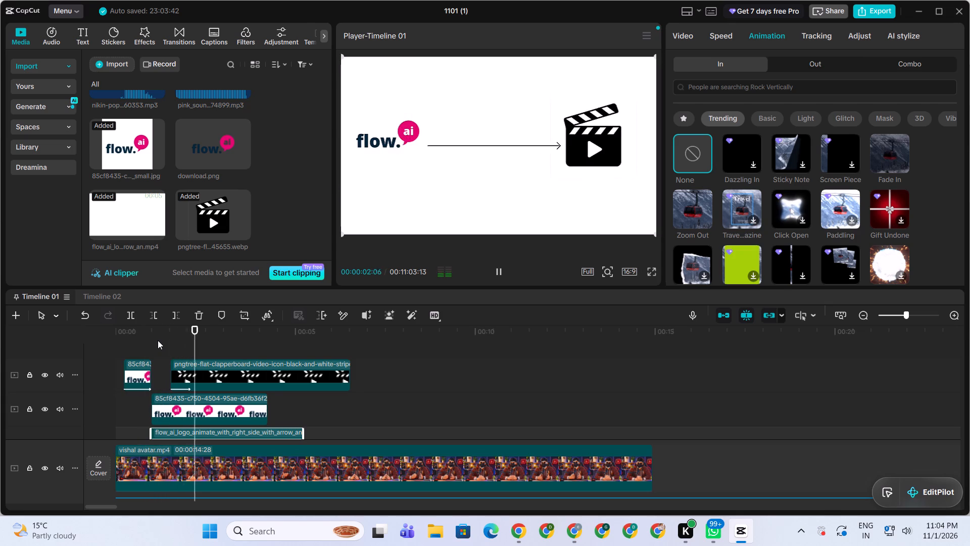
{"action": "key", "text": "space"}
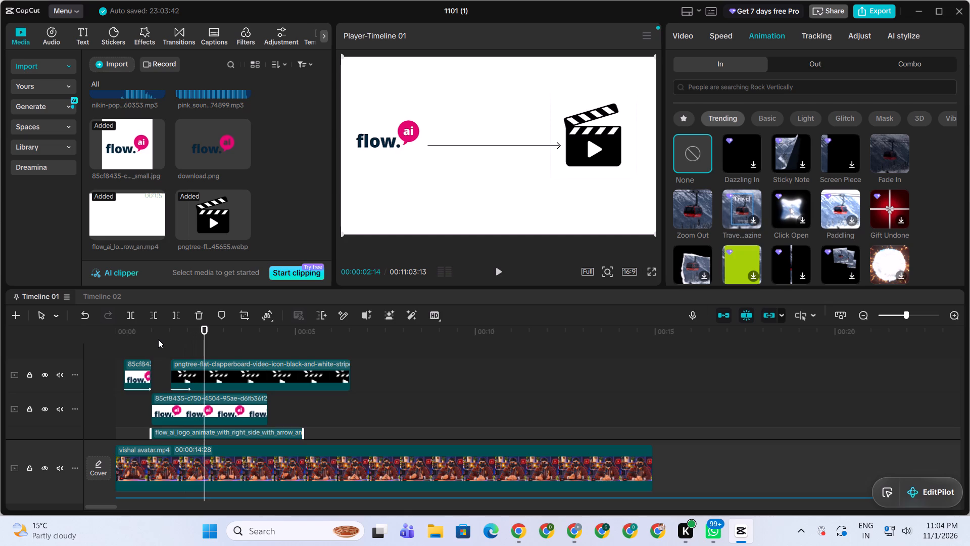
{"action": "left_click_drag", "start_coordinate": [191, 370], "coordinate": [187, 370]}
{"action": "left_click_drag", "start_coordinate": [187, 370], "coordinate": [184, 372]}
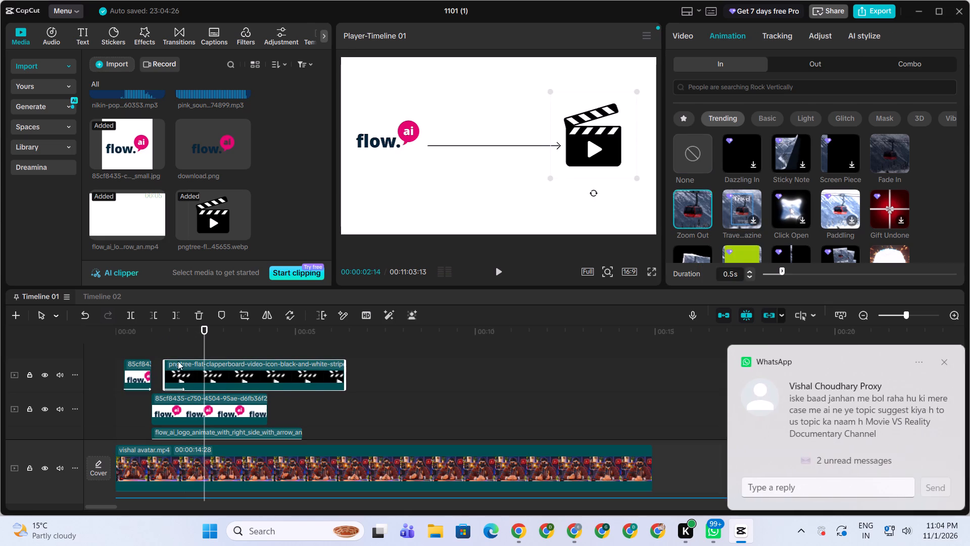
Replay the span up to about 00:00:02:13 in short bursts to check the timing of the clapperboard's entrance against the arrow.
{"action": "left_click_drag", "start_coordinate": [164, 333], "coordinate": [136, 338]}
{"action": "key", "text": "space"}
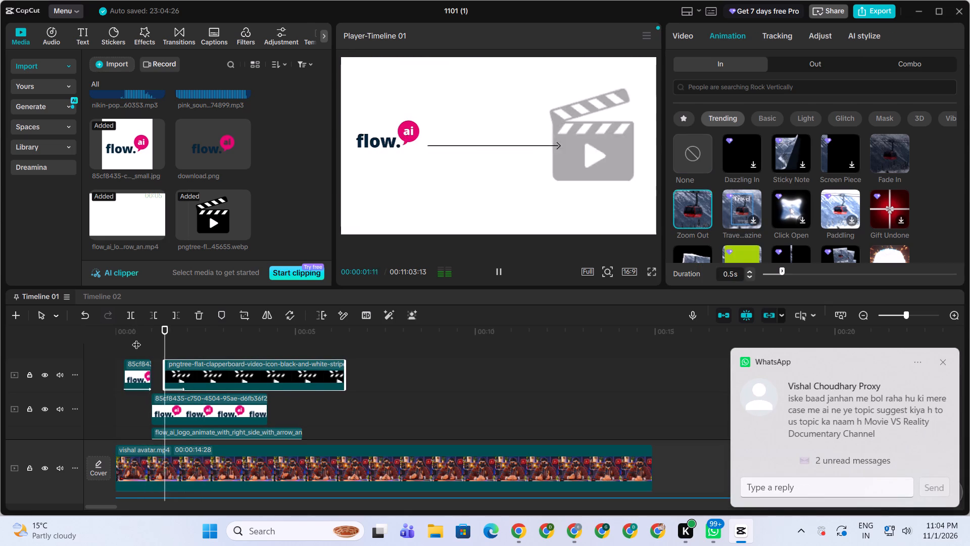
{"action": "key", "text": "space"}
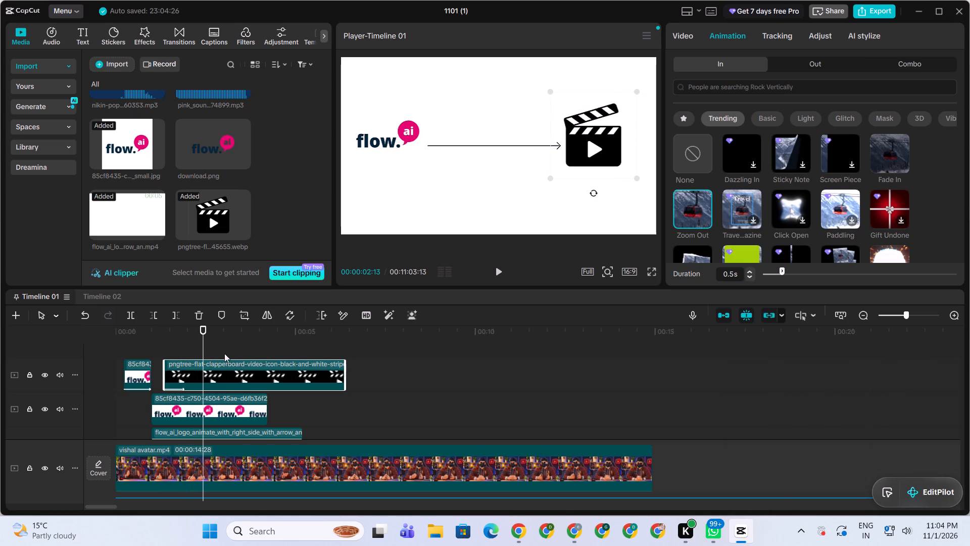
{"action": "left_click_drag", "start_coordinate": [193, 331], "coordinate": [175, 333]}
{"action": "key", "text": "space"}
{"action": "key", "text": "space"}
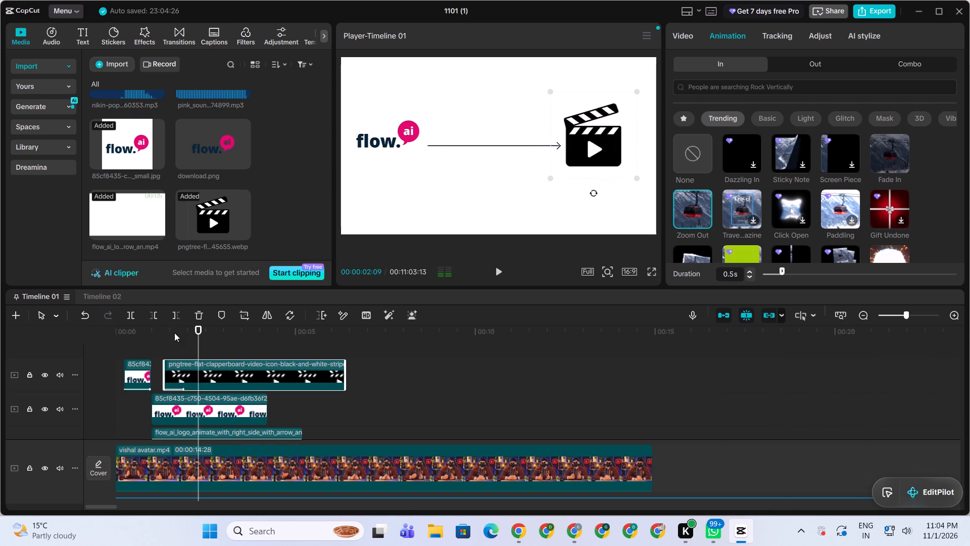
{"action": "left_click_drag", "start_coordinate": [178, 329], "coordinate": [170, 334]}
{"action": "key", "text": "space"}
{"action": "key", "text": "space"}
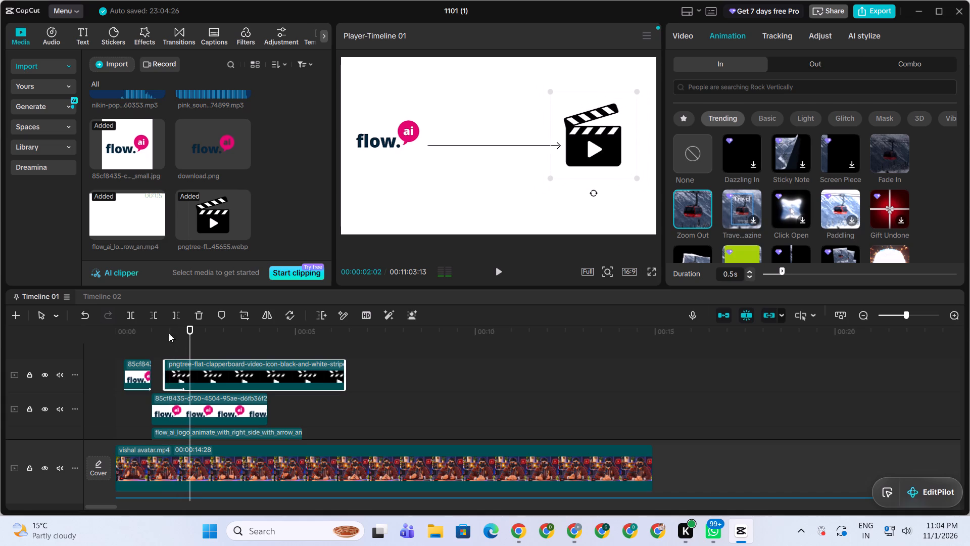
{"action": "left_click_drag", "start_coordinate": [183, 330], "coordinate": [169, 332]}
{"action": "key", "text": "space"}
{"action": "key", "text": "space"}
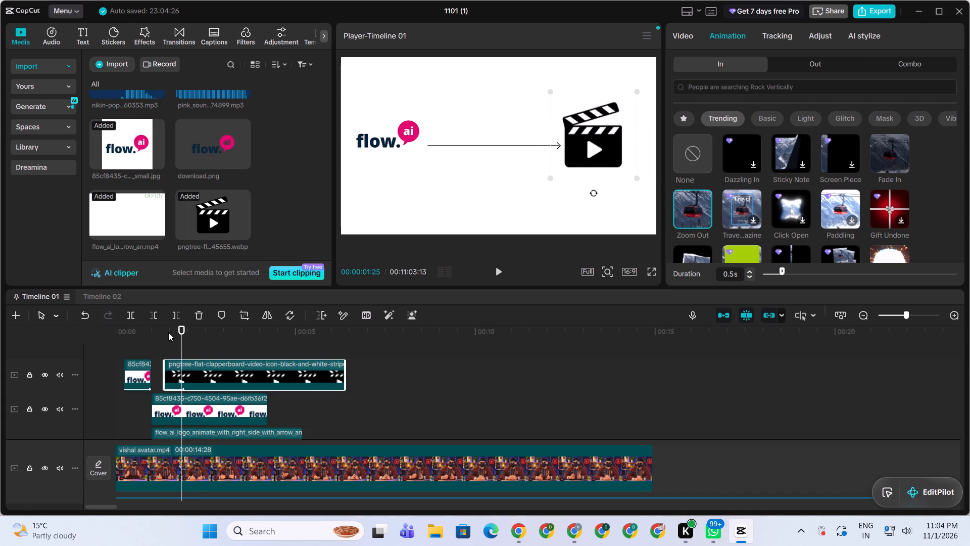
Trim the end of the short flow.ai logo clip to 00:00:00:23, just before the cut to the arrow graphic.
{"action": "left_click_drag", "start_coordinate": [149, 333], "coordinate": [143, 336]}
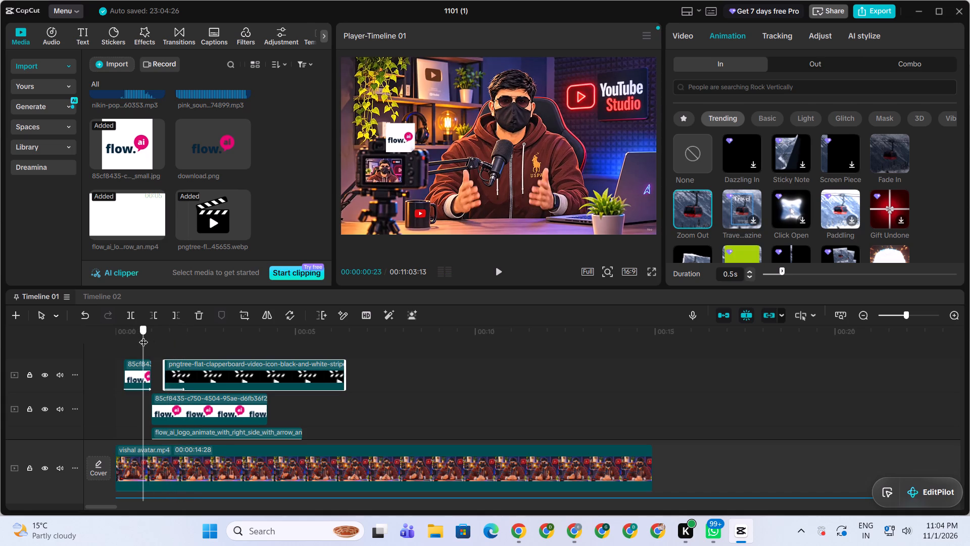
{"action": "left_click_drag", "start_coordinate": [143, 336], "coordinate": [151, 330]}
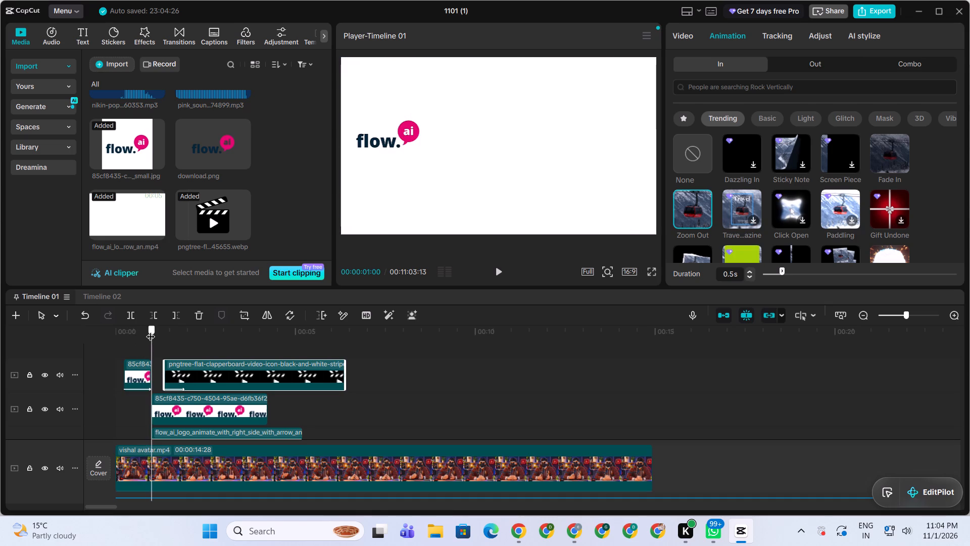
{"action": "left_click_drag", "start_coordinate": [151, 330], "coordinate": [145, 332]}
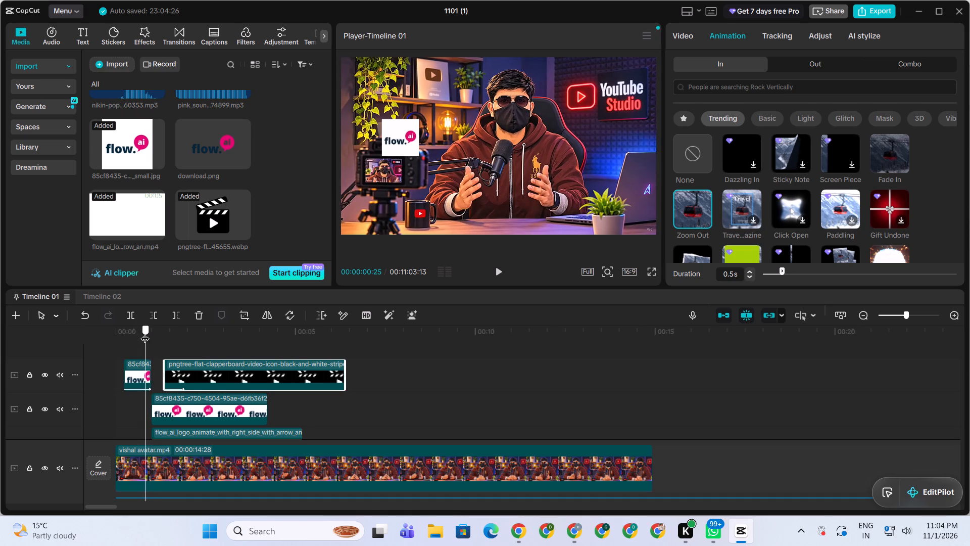
{"action": "left_click_drag", "start_coordinate": [145, 332], "coordinate": [143, 337]}
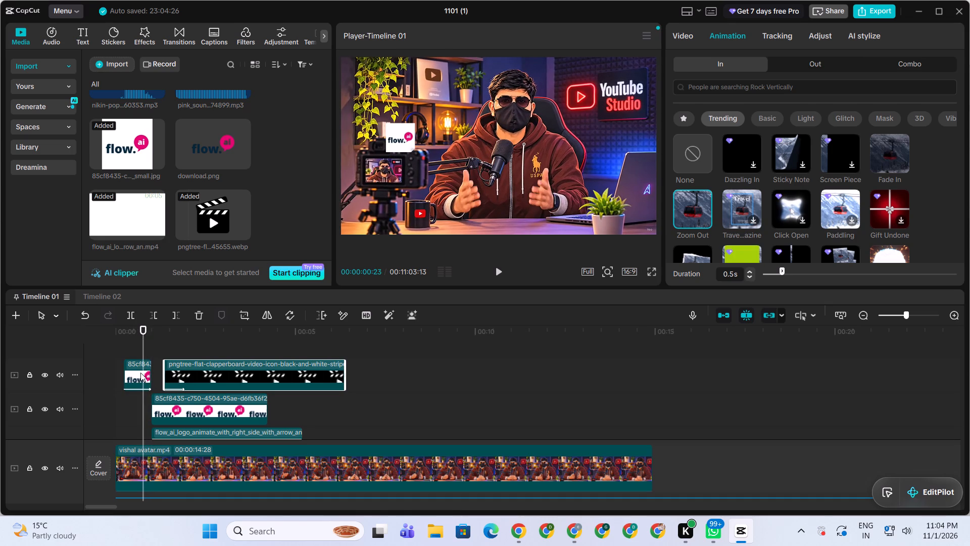
{"action": "left_click", "coordinate": [140, 373]}
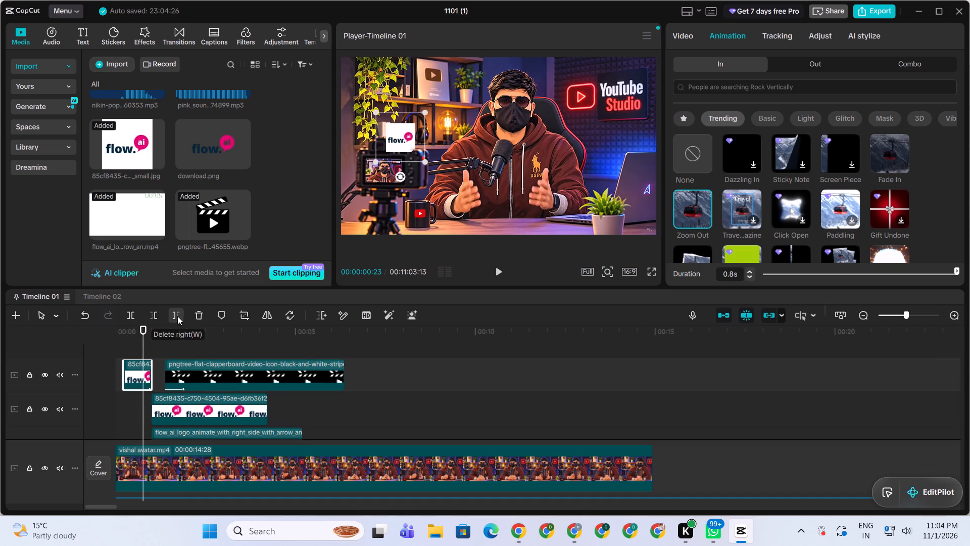
{"action": "left_click", "coordinate": [177, 316]}
Shift the longer flow.ai logo clip and the arrow graphic together earlier to start at 00:00:00:23, where the short logo clip ends.
{"action": "left_click_drag", "start_coordinate": [323, 403], "coordinate": [321, 406]}
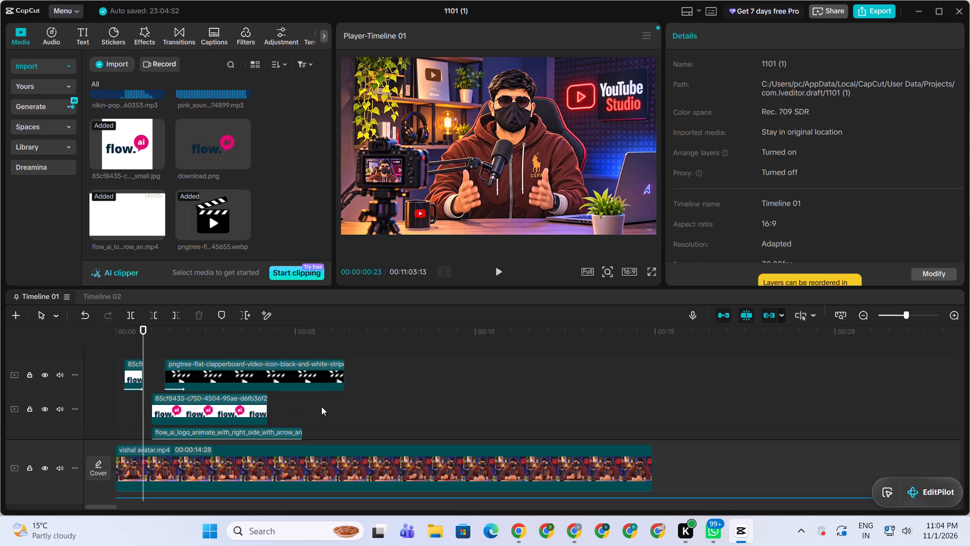
{"action": "left_click_drag", "start_coordinate": [321, 406], "coordinate": [237, 432]}
{"action": "left_click_drag", "start_coordinate": [189, 406], "coordinate": [184, 408]}
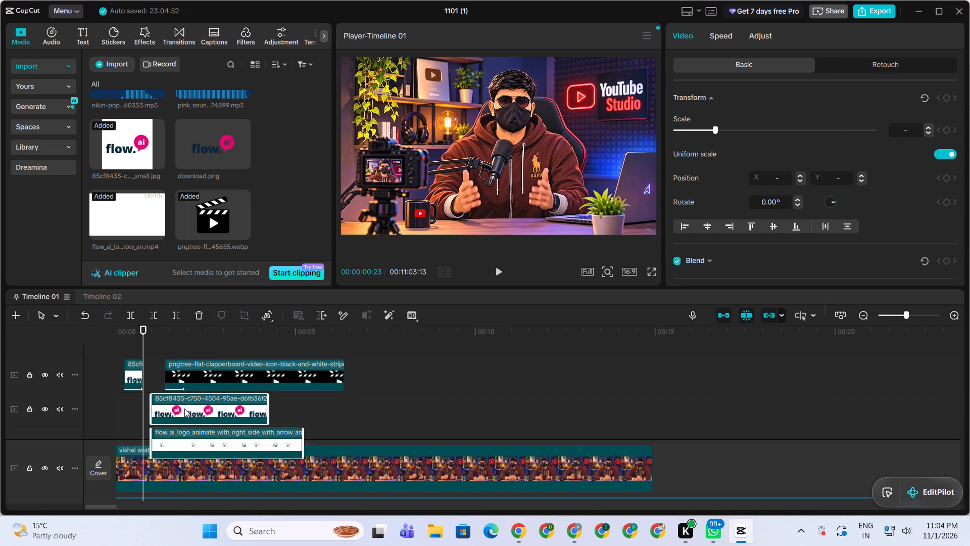
{"action": "left_click_drag", "start_coordinate": [184, 408], "coordinate": [183, 405]}
Play back the opening up to about 00:00:02:00 and replay it from the start to review the retimed logo, arrow and clapperboard.
{"action": "key", "text": "space"}
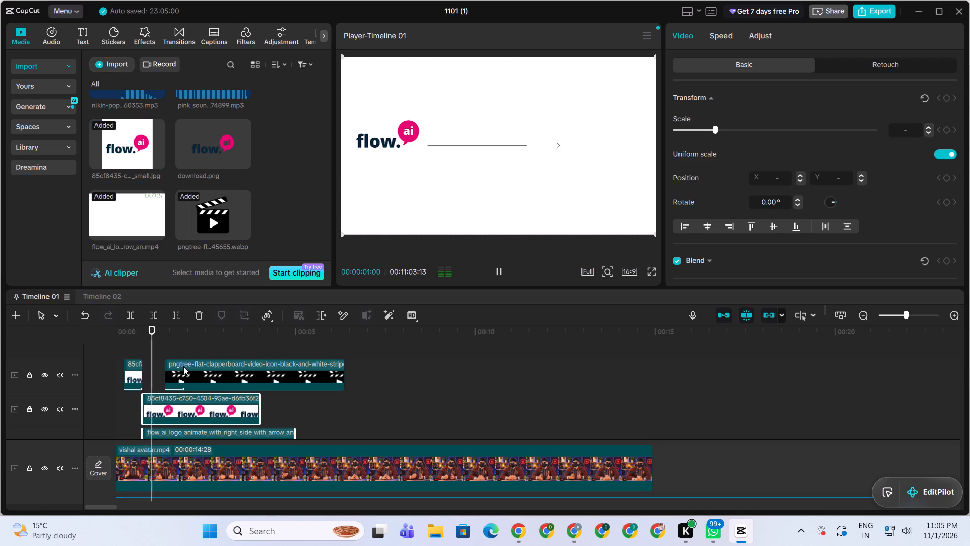
{"action": "key", "text": "space"}
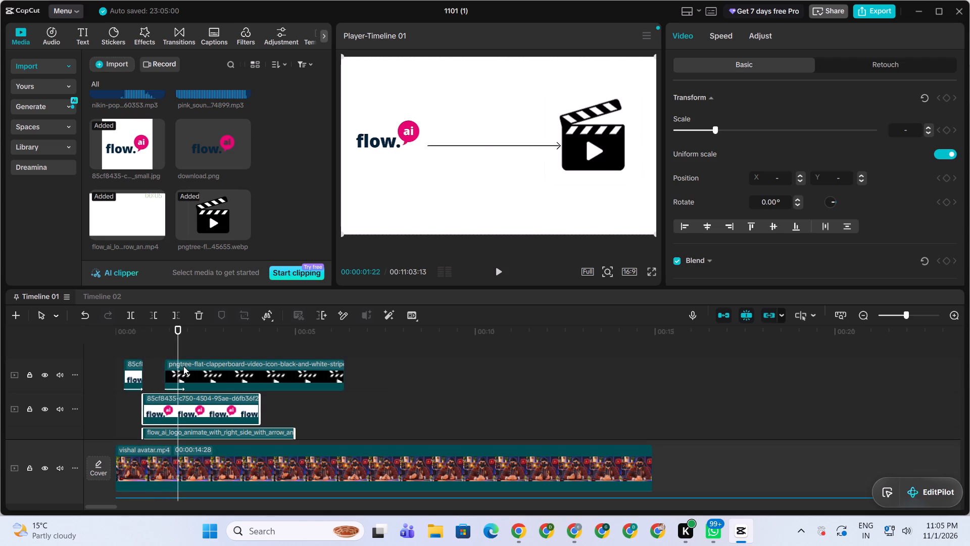
{"action": "key", "text": "space"}
{"action": "key", "text": "space"}
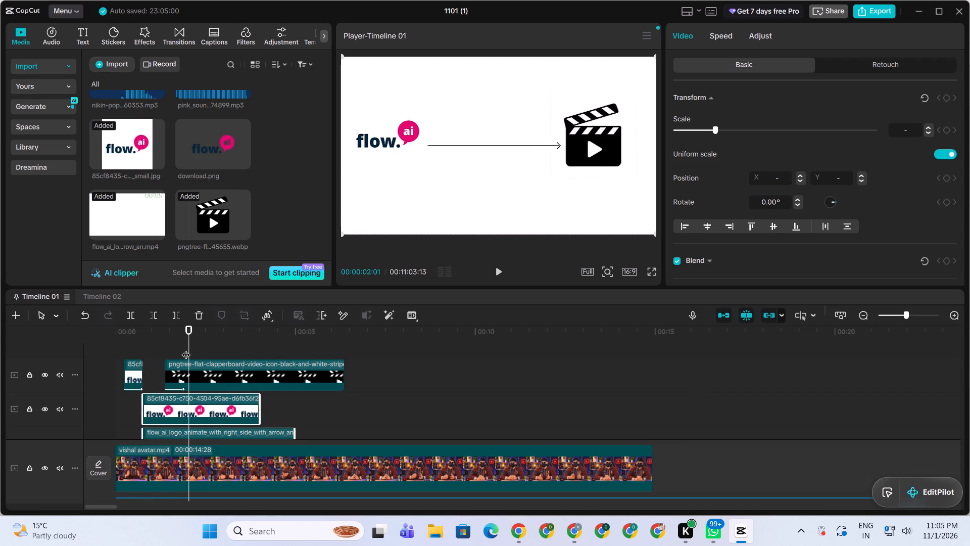
{"action": "left_click_drag", "start_coordinate": [178, 325], "coordinate": [119, 344]}
{"action": "key", "text": "space"}
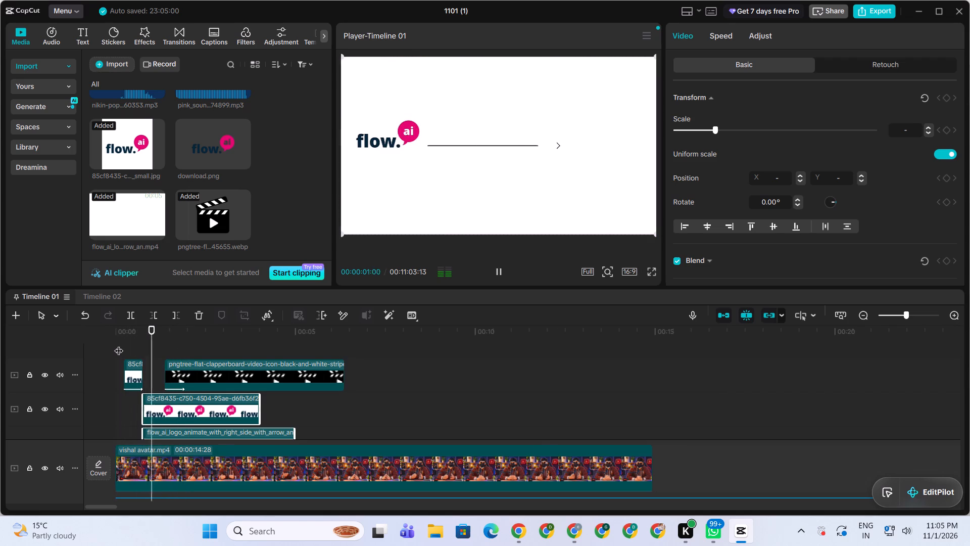
{"action": "key", "text": "space"}
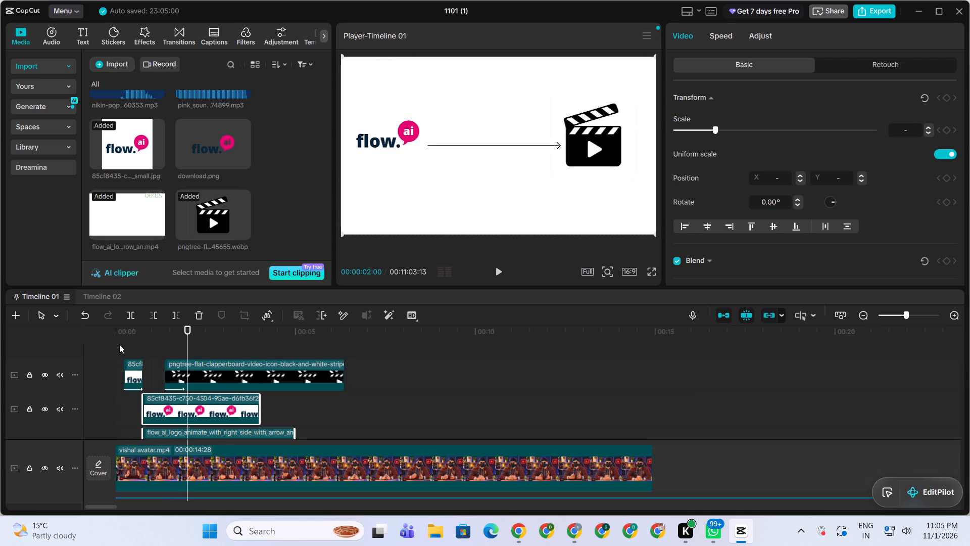
Shift the clapperboard clip earlier so it starts at about 00:00:01:06, while the arrow is on screen.
{"action": "left_click_drag", "start_coordinate": [168, 334], "coordinate": [159, 339]}
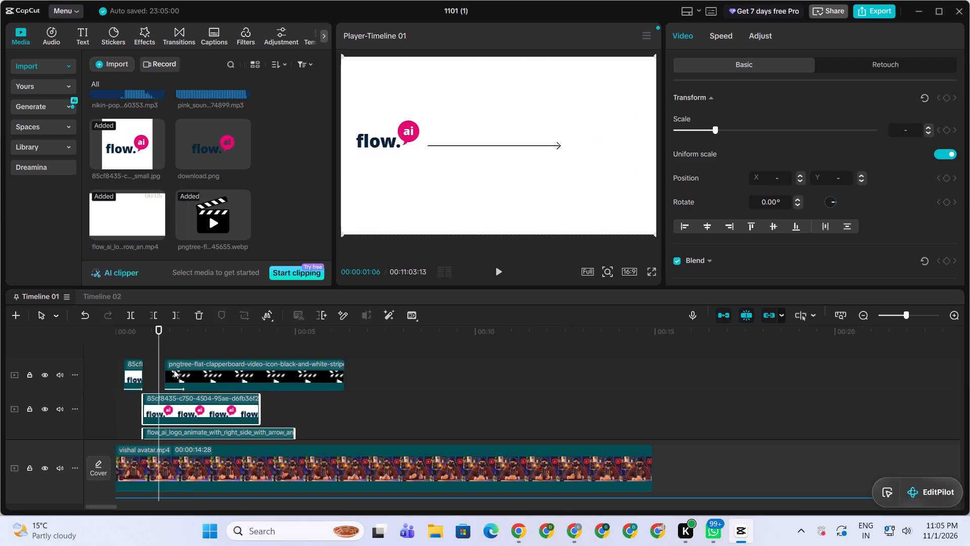
{"action": "left_click_drag", "start_coordinate": [178, 372], "coordinate": [173, 372]}
Play the opening from the start and replay the clapperboard's entrance up to about 00:00:02:00 to check its timing against the arrow.
{"action": "left_click_drag", "start_coordinate": [158, 336], "coordinate": [154, 334]}
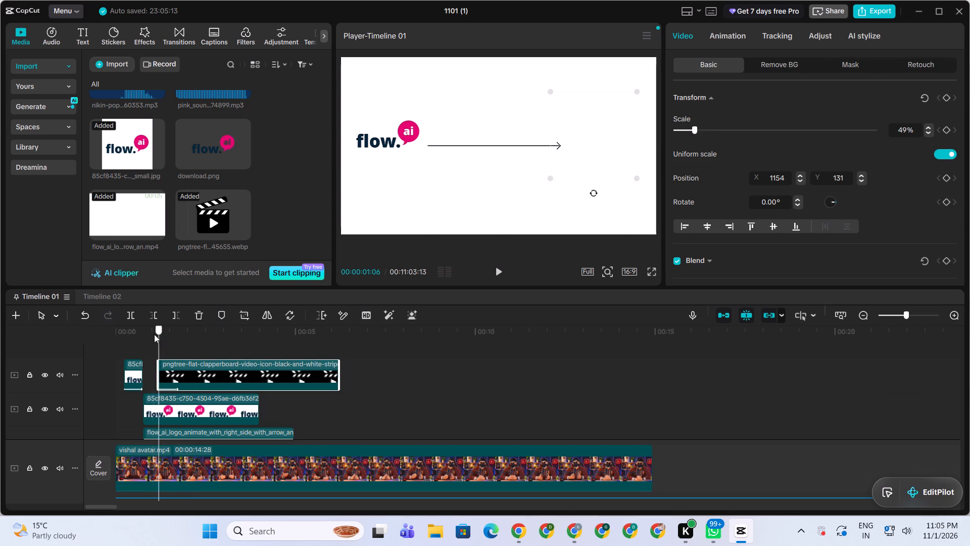
{"action": "left_click_drag", "start_coordinate": [154, 334], "coordinate": [107, 352]}
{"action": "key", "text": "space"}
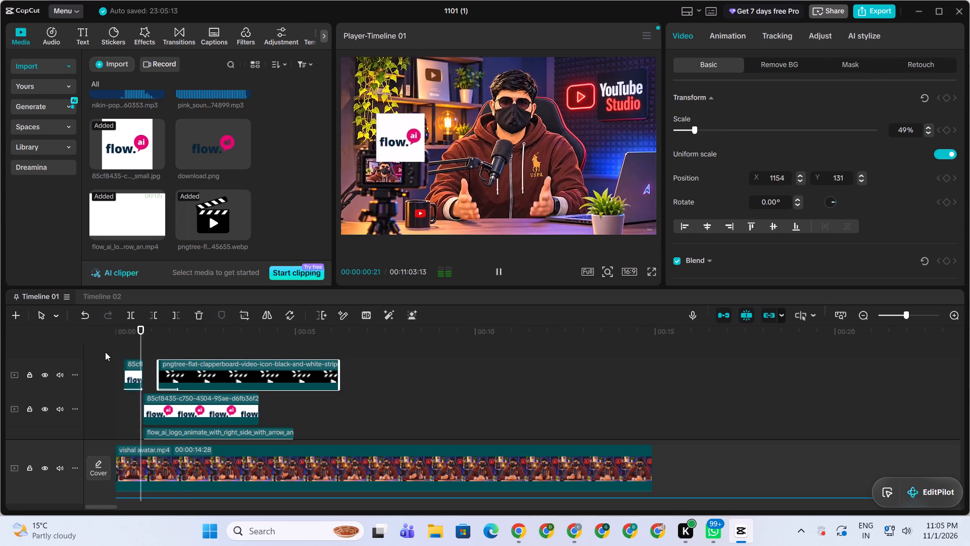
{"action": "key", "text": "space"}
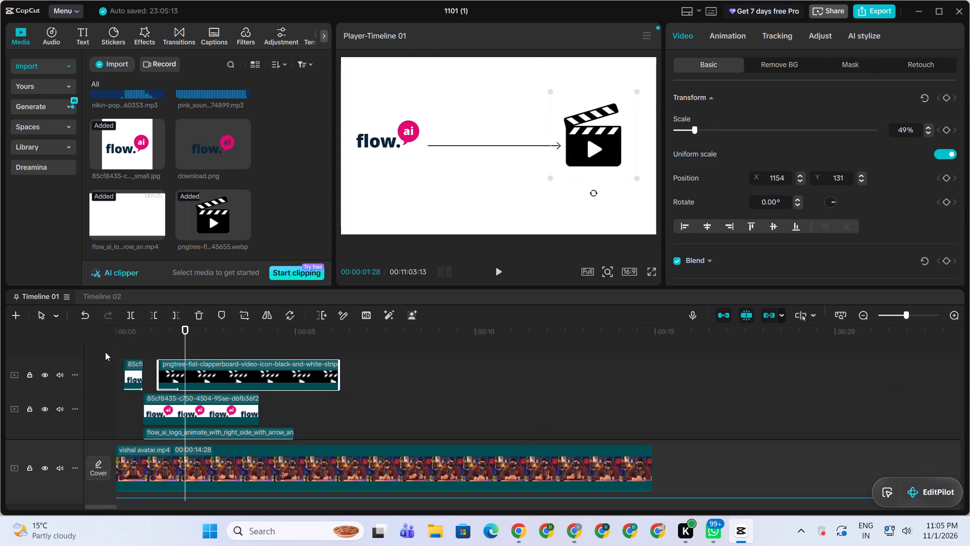
{"action": "left_click_drag", "start_coordinate": [183, 329], "coordinate": [176, 329]}
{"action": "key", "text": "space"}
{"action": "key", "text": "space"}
{"action": "left_click_drag", "start_coordinate": [184, 326], "coordinate": [173, 331]}
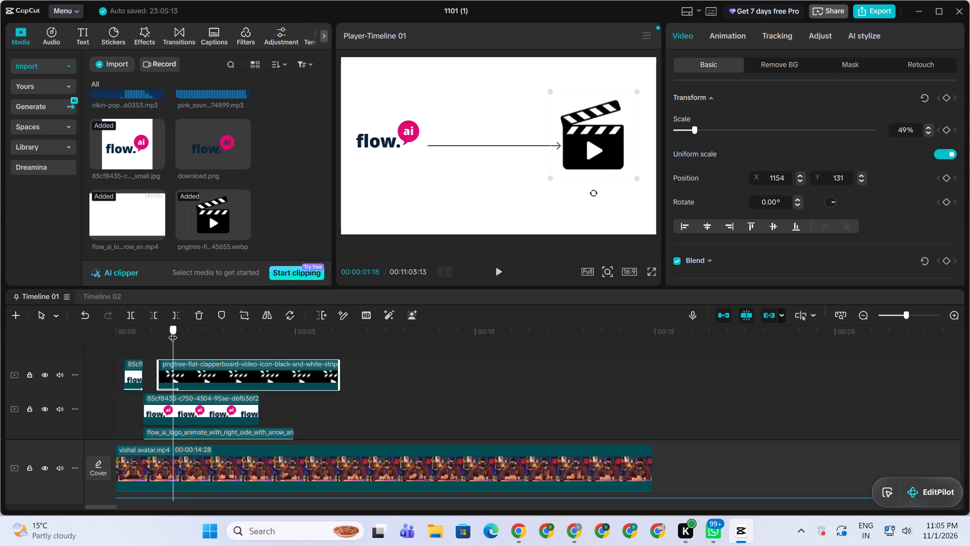
{"action": "left_click_drag", "start_coordinate": [173, 331], "coordinate": [164, 336]}
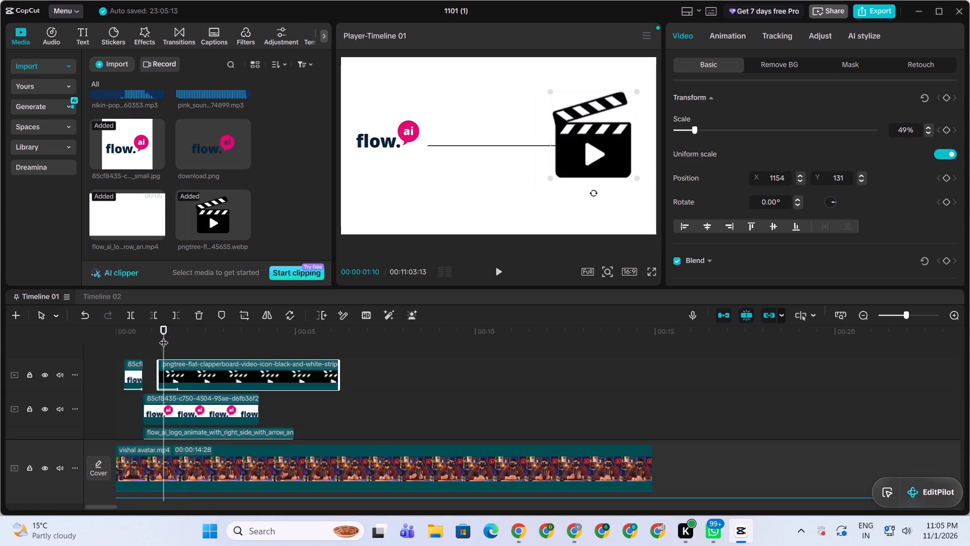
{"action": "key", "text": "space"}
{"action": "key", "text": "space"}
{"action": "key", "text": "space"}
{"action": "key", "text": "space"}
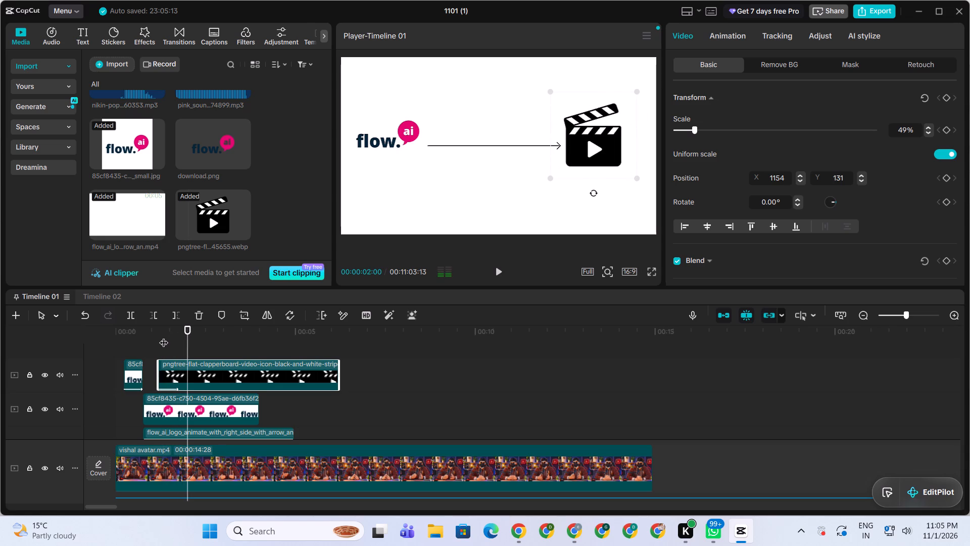
Replay the clapperboard's entrance, stop at 00:00:01:27 and trim off the rest of the clapperboard clip after that point.
{"action": "left_click_drag", "start_coordinate": [179, 331], "coordinate": [147, 337]}
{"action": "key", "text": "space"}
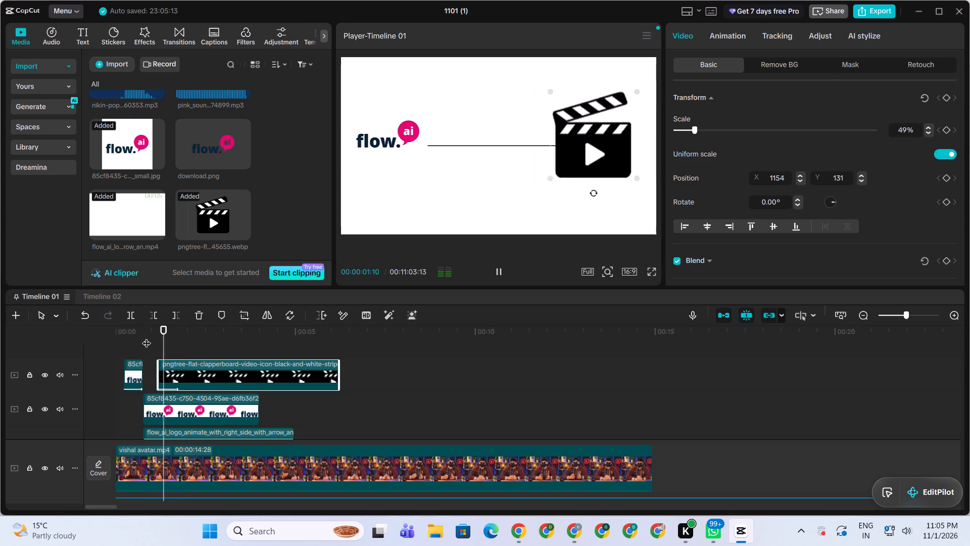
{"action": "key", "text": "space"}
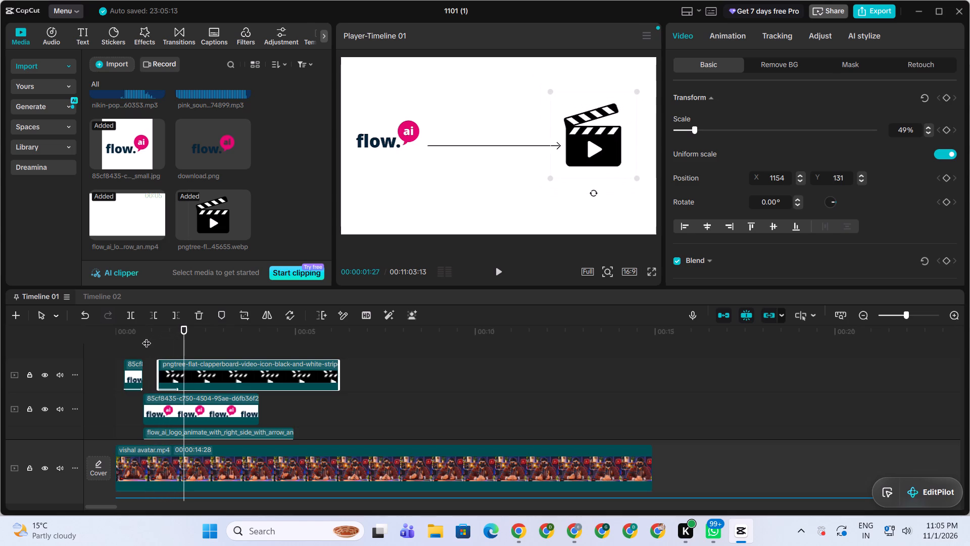
{"action": "left_click", "coordinate": [221, 370]}
{"action": "left_click", "coordinate": [178, 317]}
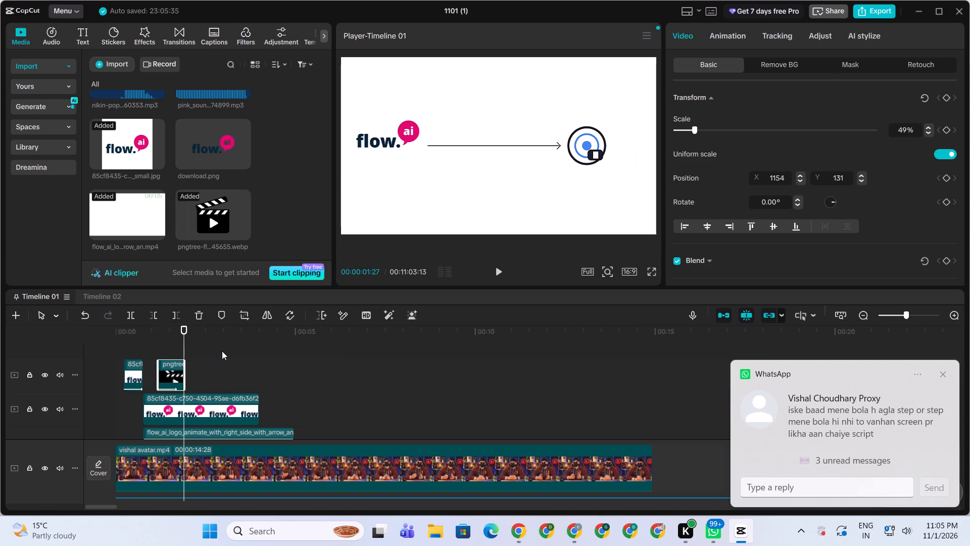
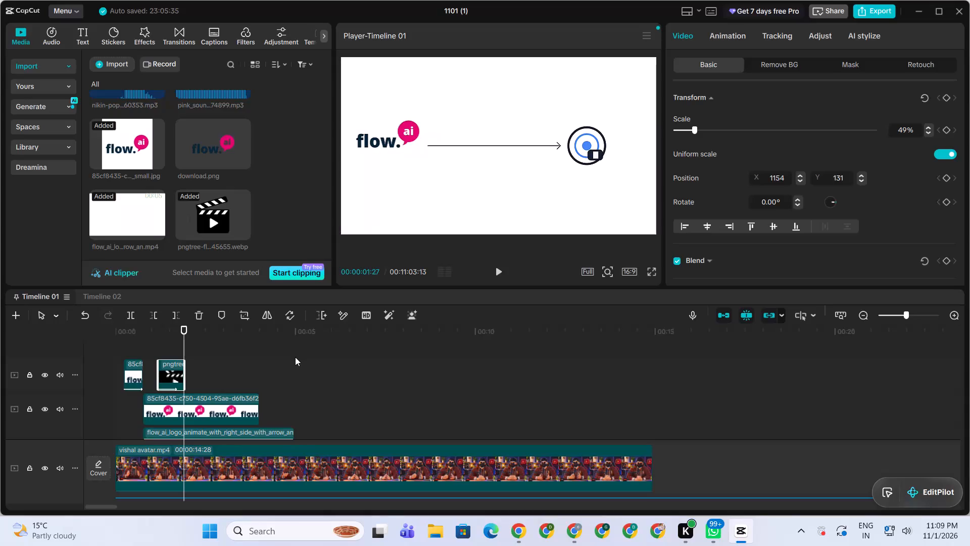
Play on to about 00:00:02:25, then replay the clapperboard section up to about 00:00:01:28 to check where the clapperboard clip ends.
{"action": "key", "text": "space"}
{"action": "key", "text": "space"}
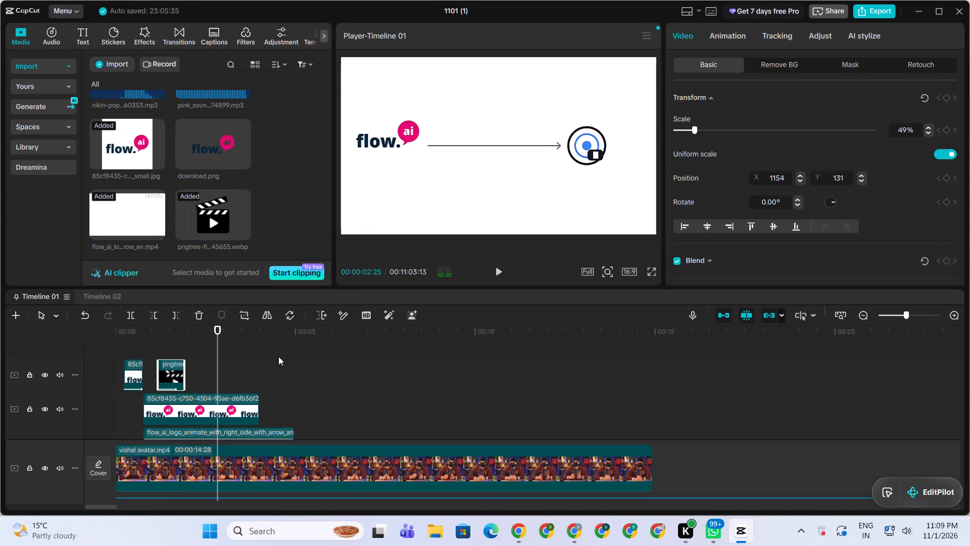
{"action": "left_click_drag", "start_coordinate": [207, 330], "coordinate": [162, 345]}
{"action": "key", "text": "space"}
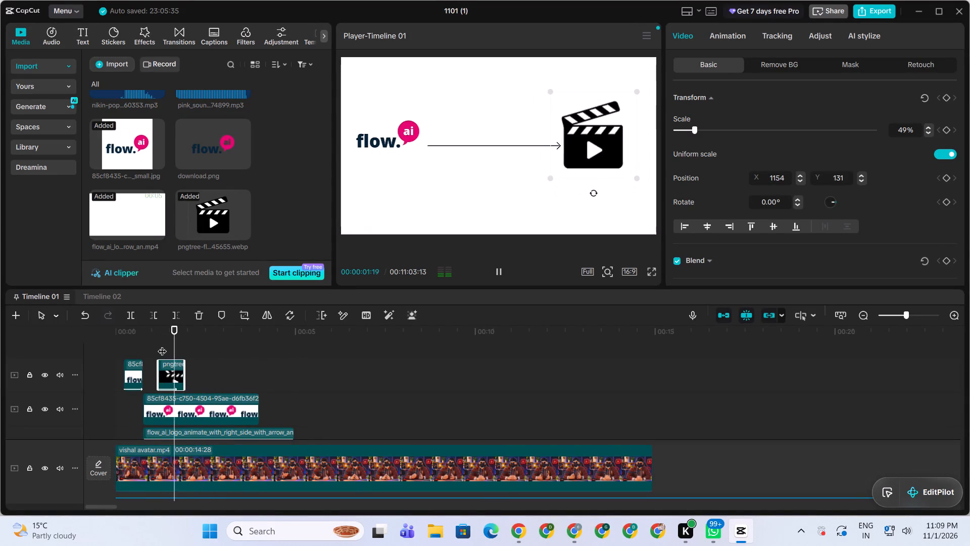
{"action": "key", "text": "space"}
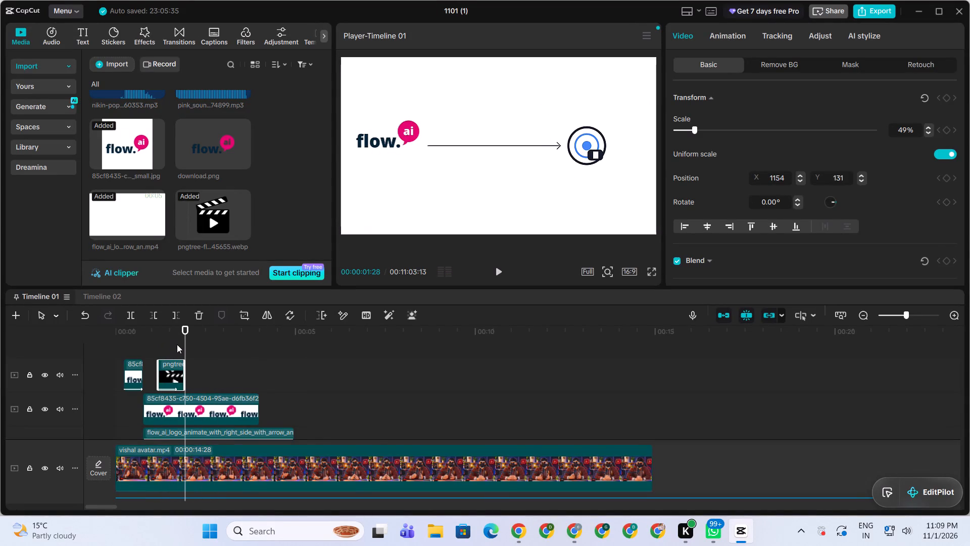
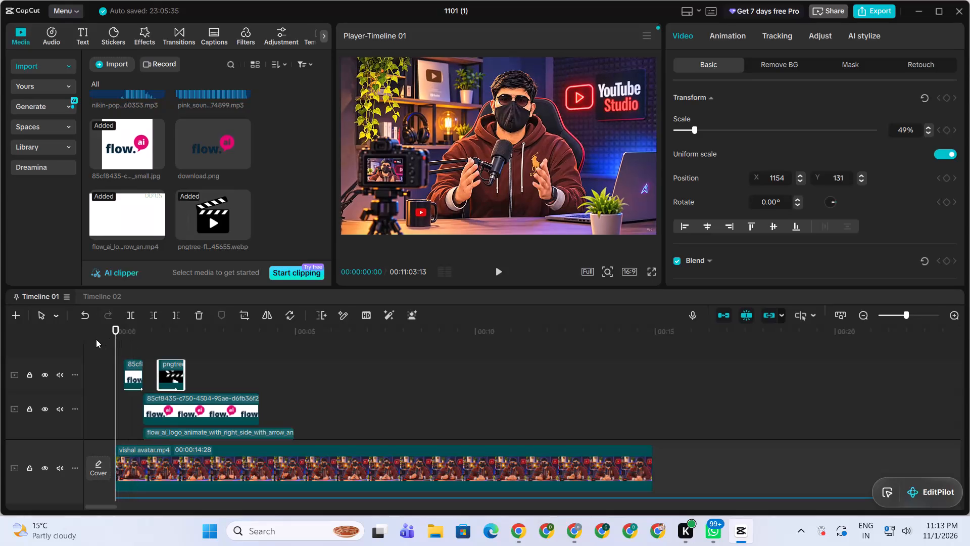
Replay the opening up to about 00:00:01:27 in short passes to check the clapperboard's entrance and where its clip ends.
{"action": "key", "text": "space"}
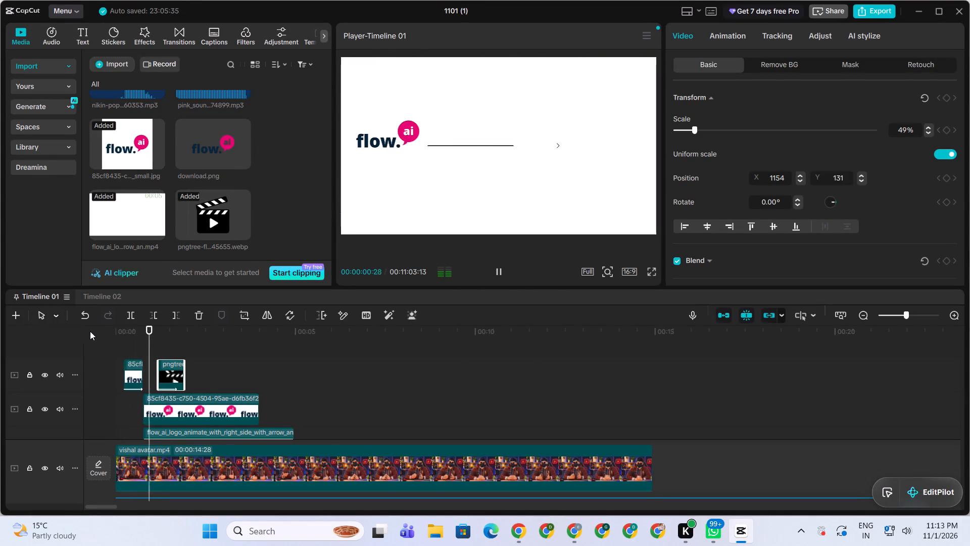
{"action": "key", "text": "space"}
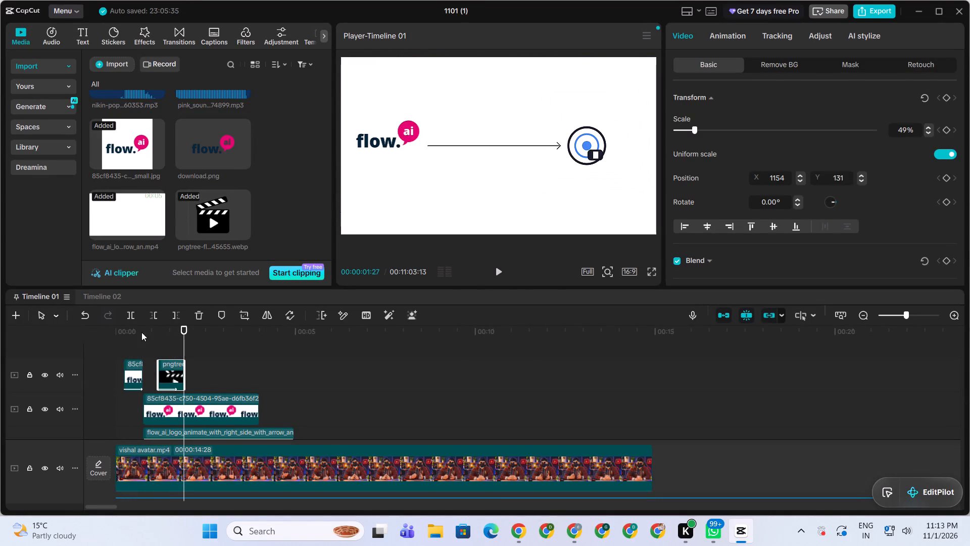
{"action": "left_click", "coordinate": [180, 330]}
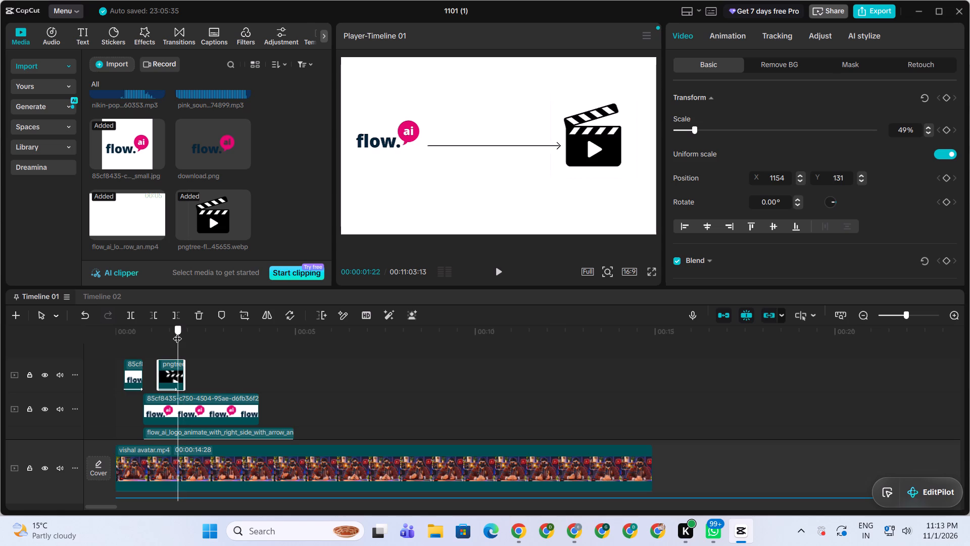
{"action": "key", "text": "space"}
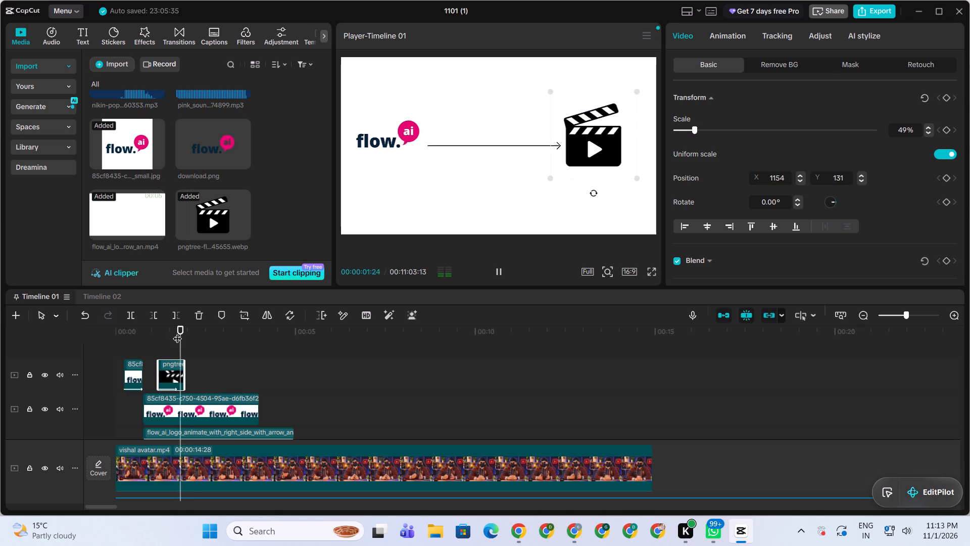
{"action": "key", "text": "space"}
{"action": "left_click_drag", "start_coordinate": [181, 332], "coordinate": [165, 337]}
{"action": "key", "text": "space"}
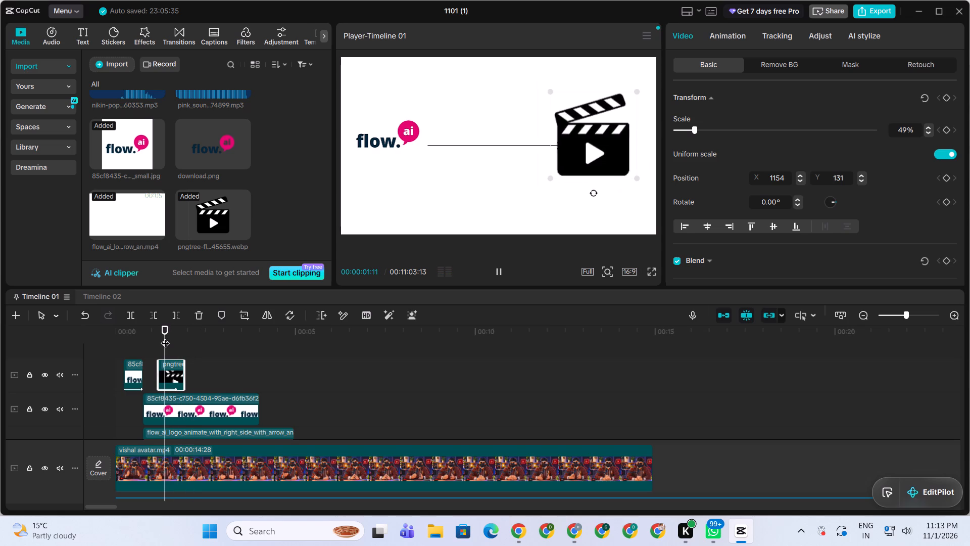
{"action": "key", "text": "space"}
{"action": "left_click_drag", "start_coordinate": [173, 329], "coordinate": [131, 344]}
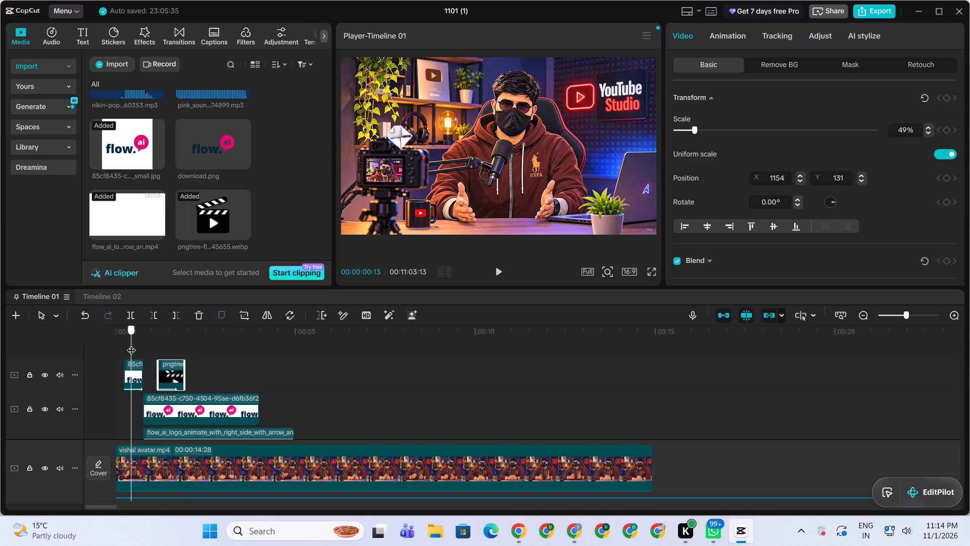
{"action": "left_click_drag", "start_coordinate": [131, 344], "coordinate": [131, 344]}
{"action": "key", "text": "space"}
{"action": "key", "text": "space"}
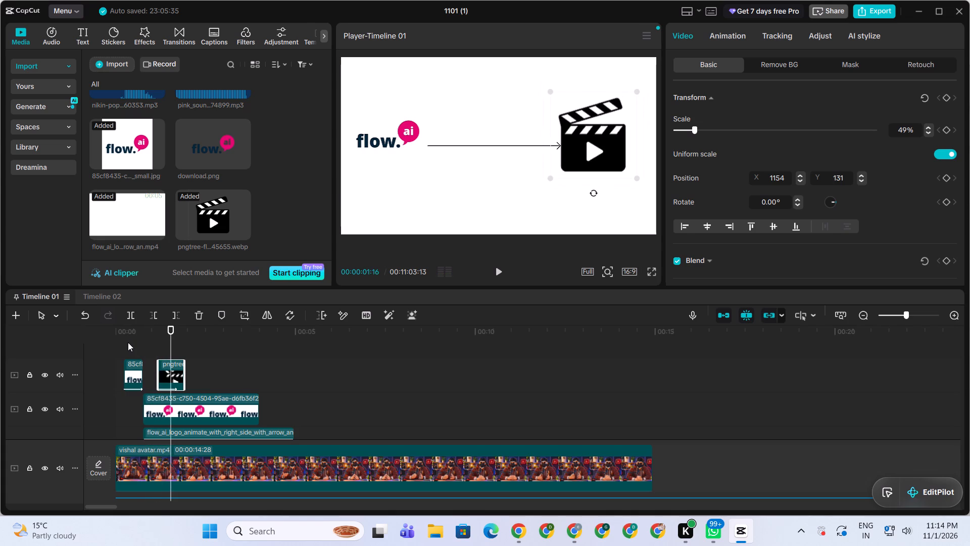
{"action": "key", "text": "space"}
{"action": "key", "text": "space"}
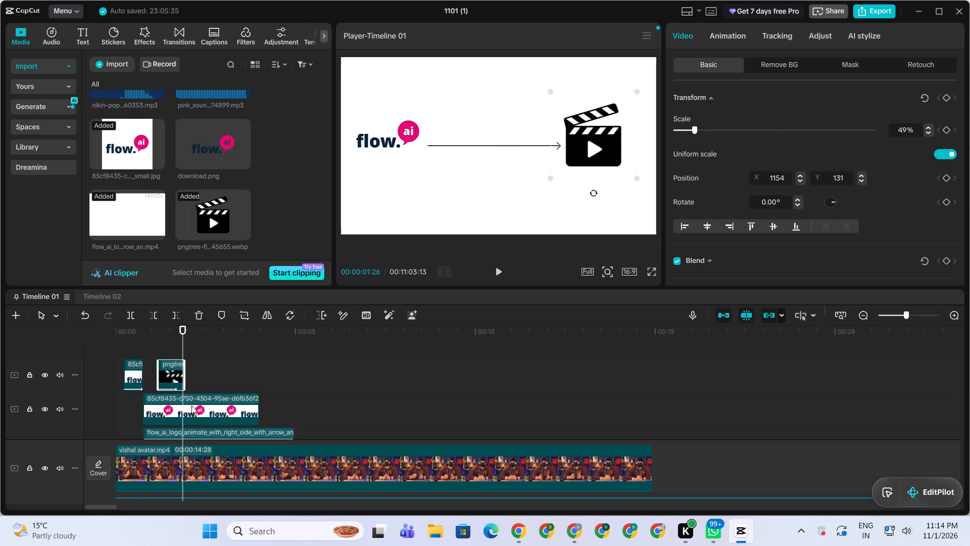
Trim the end of the longer flow.ai logo clip to 00:00:01:27, level with the end of the clapperboard clip.
{"action": "left_click", "coordinate": [219, 367]}
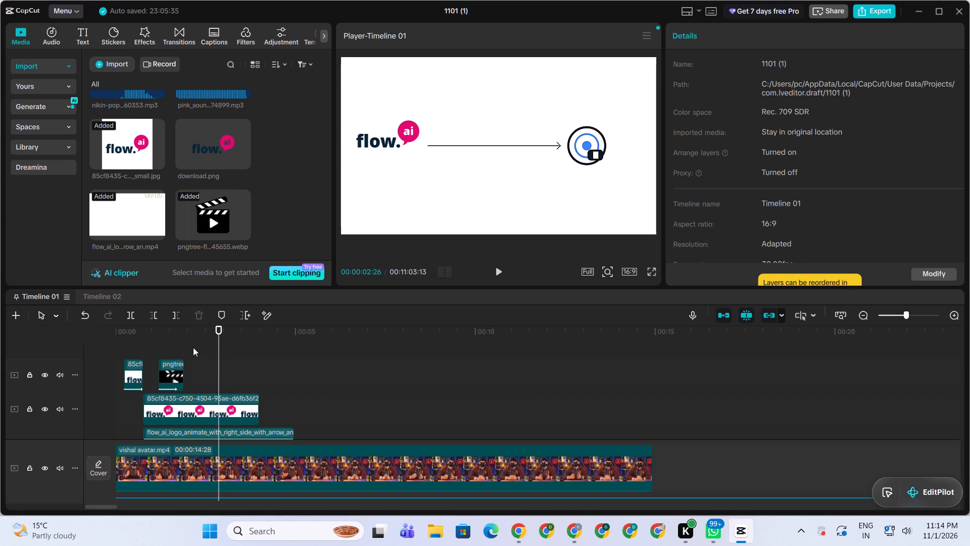
{"action": "left_click_drag", "start_coordinate": [194, 329], "coordinate": [185, 333]}
{"action": "left_click", "coordinate": [195, 412]}
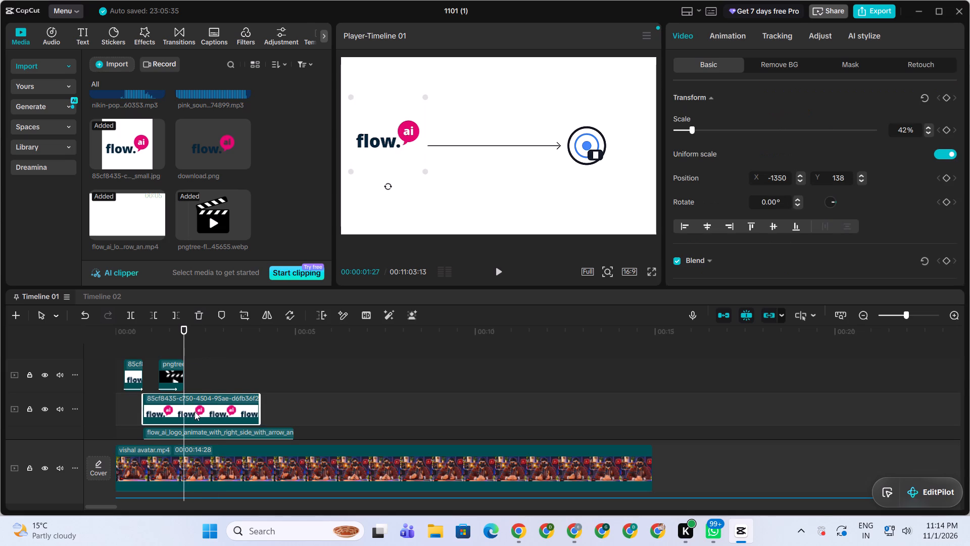
{"action": "left_click", "coordinate": [176, 315]}
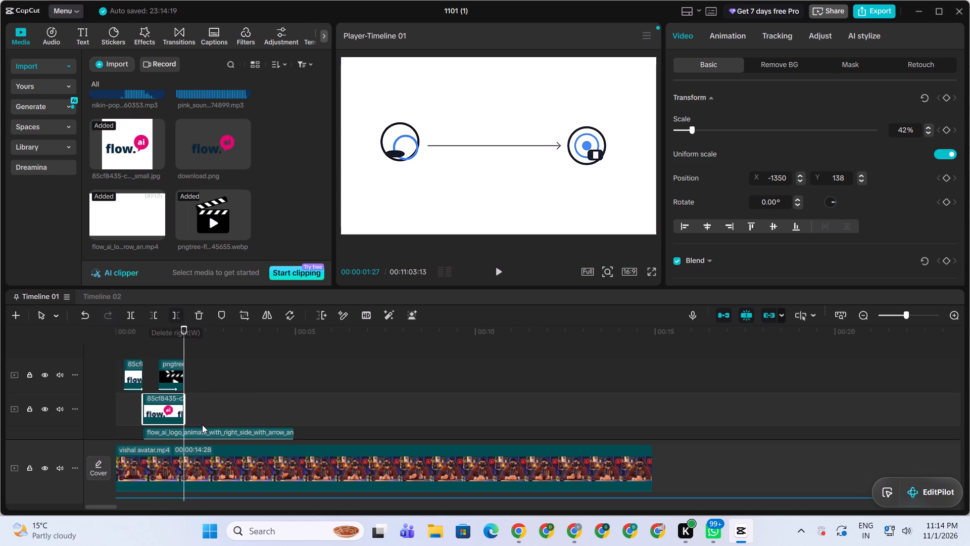
Trim the end of the arrow graphic clip to 00:00:01:27, level with the logo and clapperboard clips.
{"action": "left_click", "coordinate": [201, 430]}
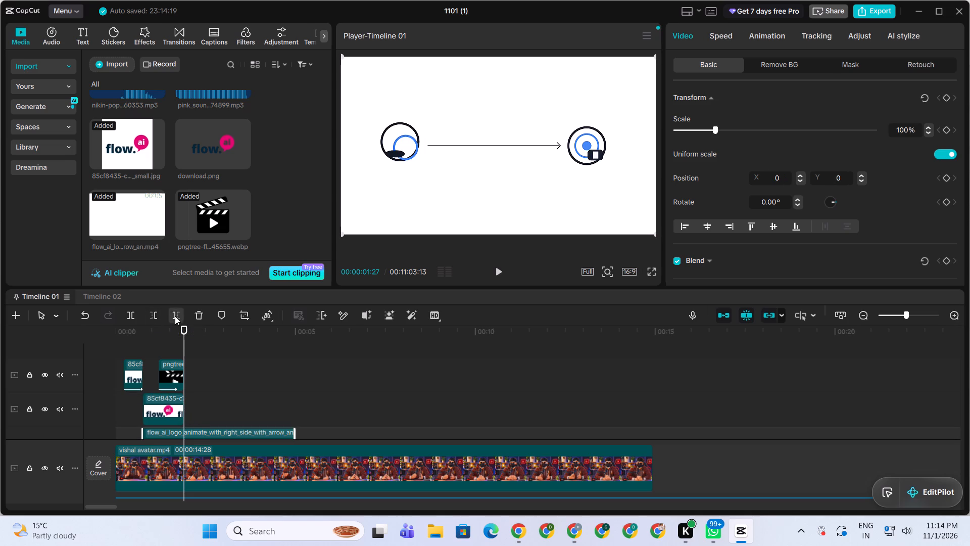
Trim the end of the arrow graphic clip to 00:00:01:27, level with the logo and clapperboard clips.
{"action": "left_click", "coordinate": [175, 316]}
Play on from the end of the intro clips, and replay the opening from the start to about 00:00:03:04 to review the trimmed graphics.
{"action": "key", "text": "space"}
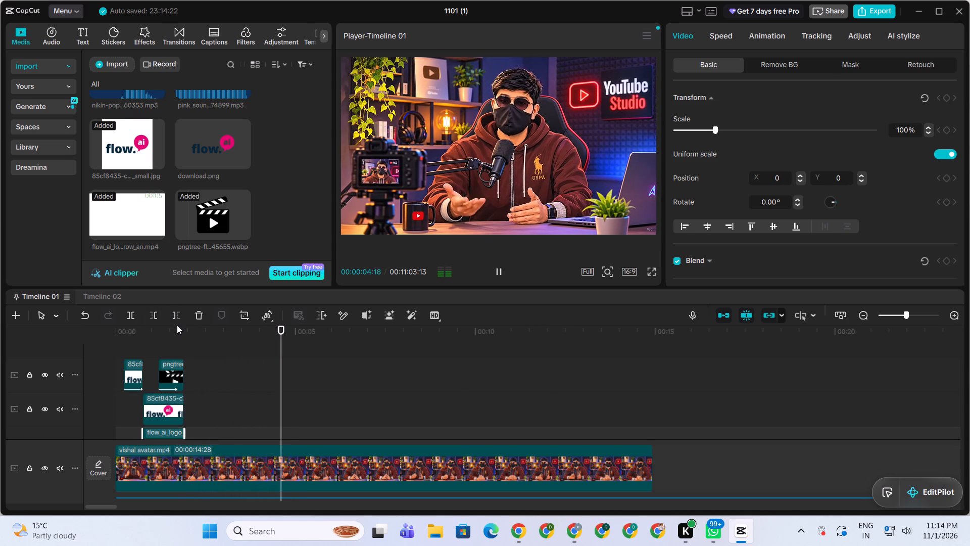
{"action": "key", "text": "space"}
{"action": "left_click_drag", "start_coordinate": [198, 332], "coordinate": [197, 332]}
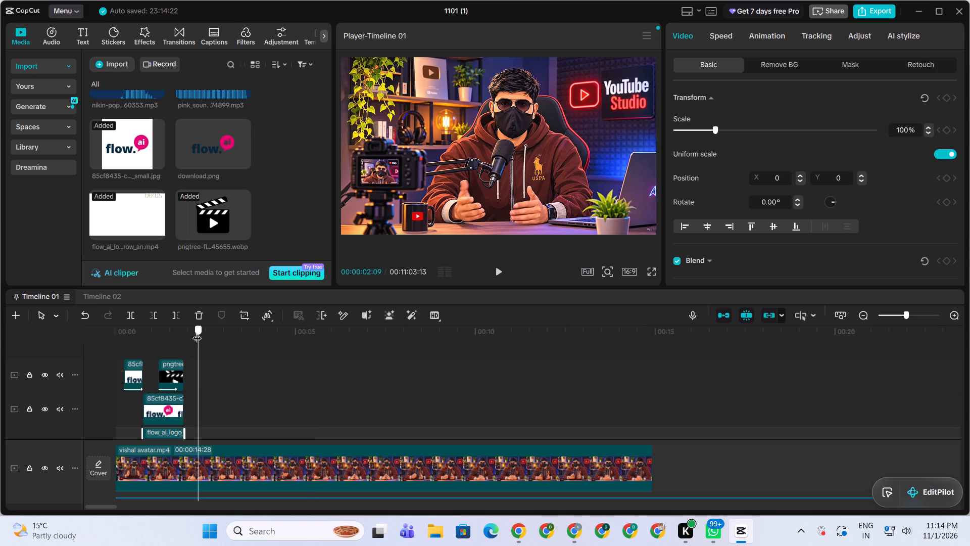
{"action": "left_click_drag", "start_coordinate": [197, 332], "coordinate": [93, 353]}
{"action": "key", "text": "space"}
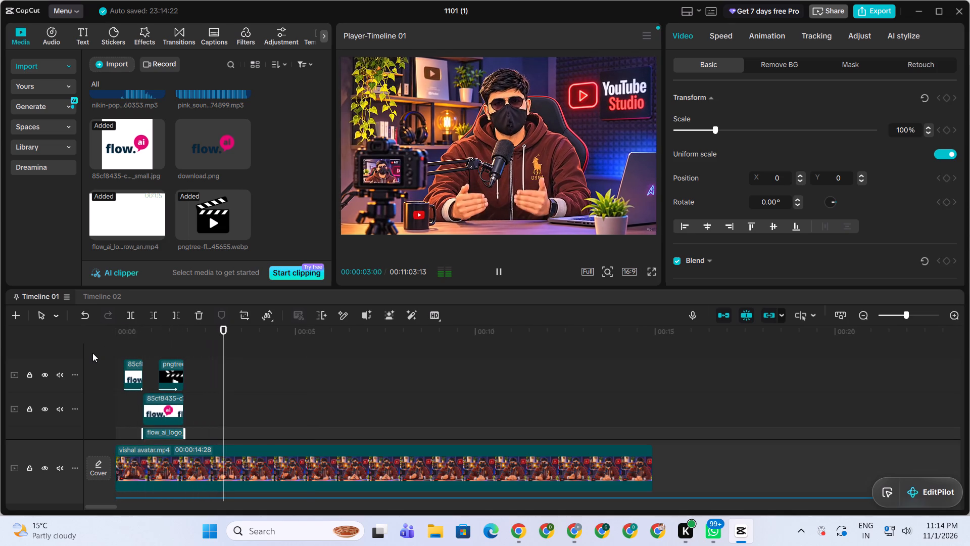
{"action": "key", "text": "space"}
Replay the avatar footage in short passes from about 00:00:01:27 and scrub back to 00:00:01:23 to check the cut from the intro graphics.
{"action": "left_click_drag", "start_coordinate": [231, 336], "coordinate": [222, 335]}
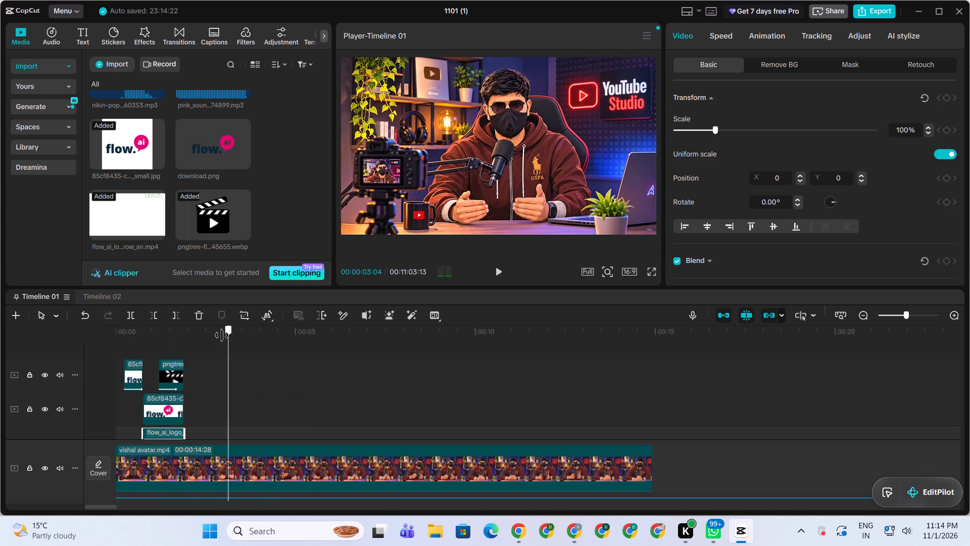
{"action": "left_click_drag", "start_coordinate": [222, 335], "coordinate": [188, 347]}
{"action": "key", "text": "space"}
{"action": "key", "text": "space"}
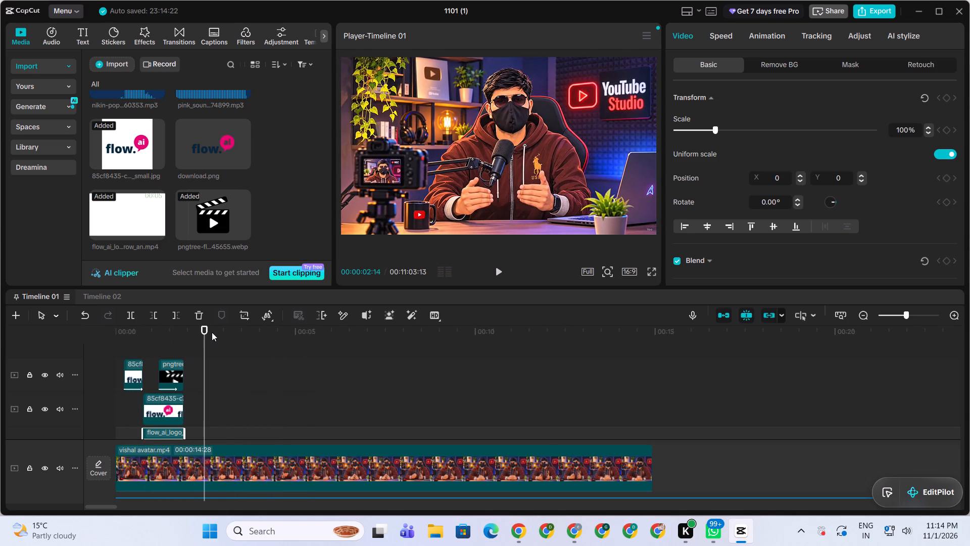
{"action": "left_click_drag", "start_coordinate": [204, 329], "coordinate": [187, 335]}
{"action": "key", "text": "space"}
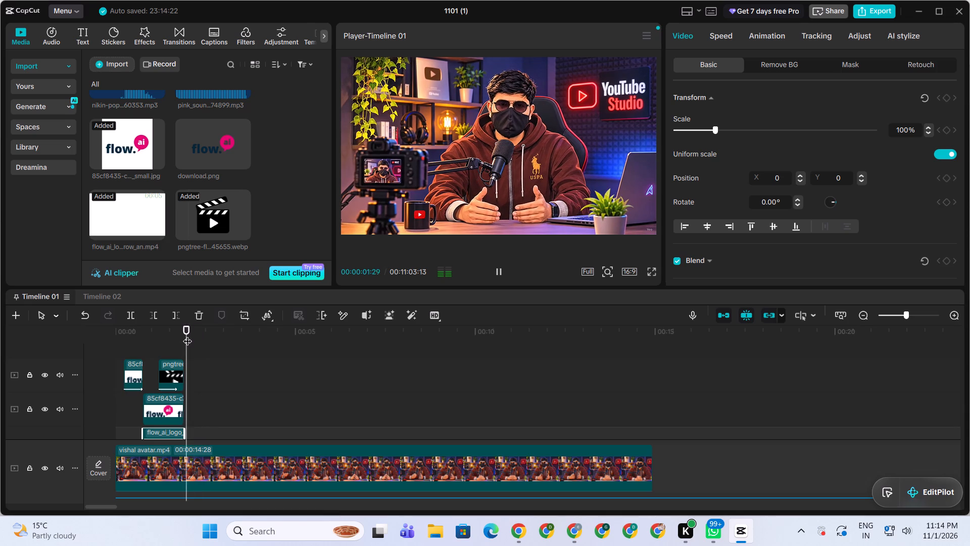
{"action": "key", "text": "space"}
{"action": "left_click_drag", "start_coordinate": [199, 330], "coordinate": [184, 336]}
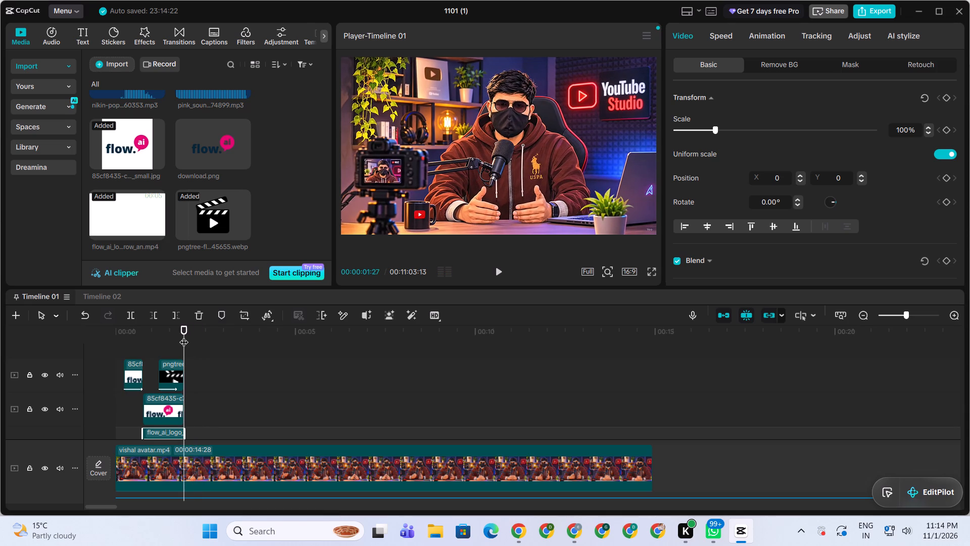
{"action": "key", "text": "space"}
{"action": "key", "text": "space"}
{"action": "left_click_drag", "start_coordinate": [199, 332], "coordinate": [185, 339]}
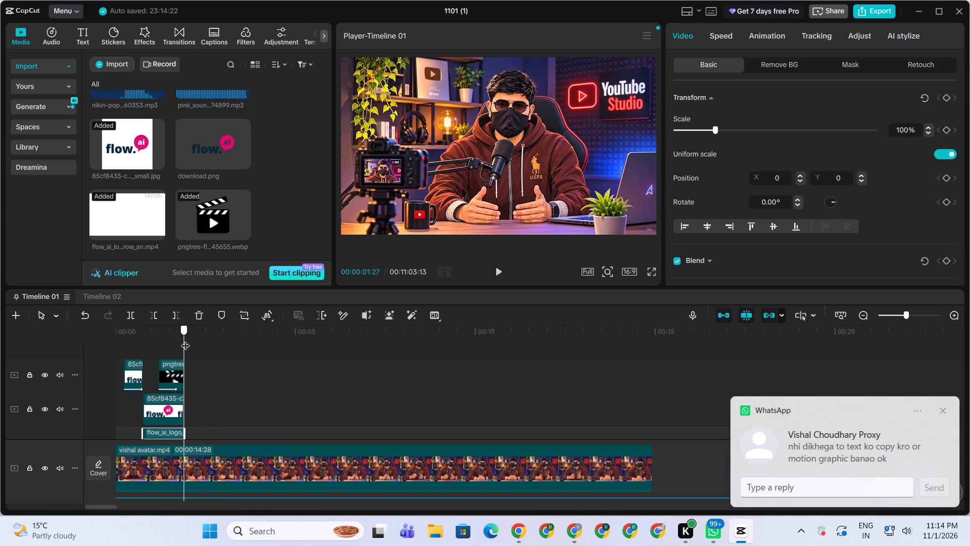
{"action": "left_click_drag", "start_coordinate": [185, 339], "coordinate": [179, 346]}
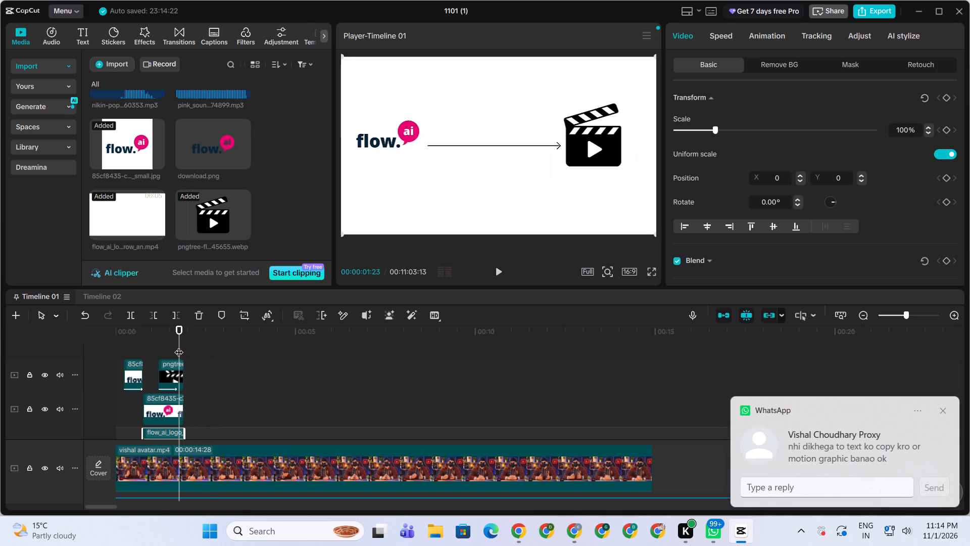
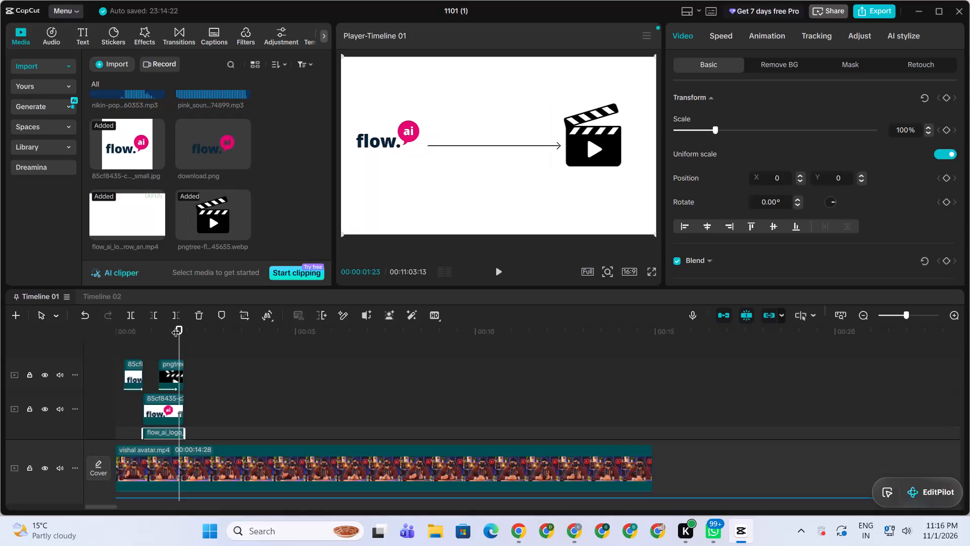
Replay the section from about 00:00:01:14 to 00:00:01:29 in short passes to check the clapperboard and the cut to the avatar video.
{"action": "left_click", "coordinate": [176, 326]}
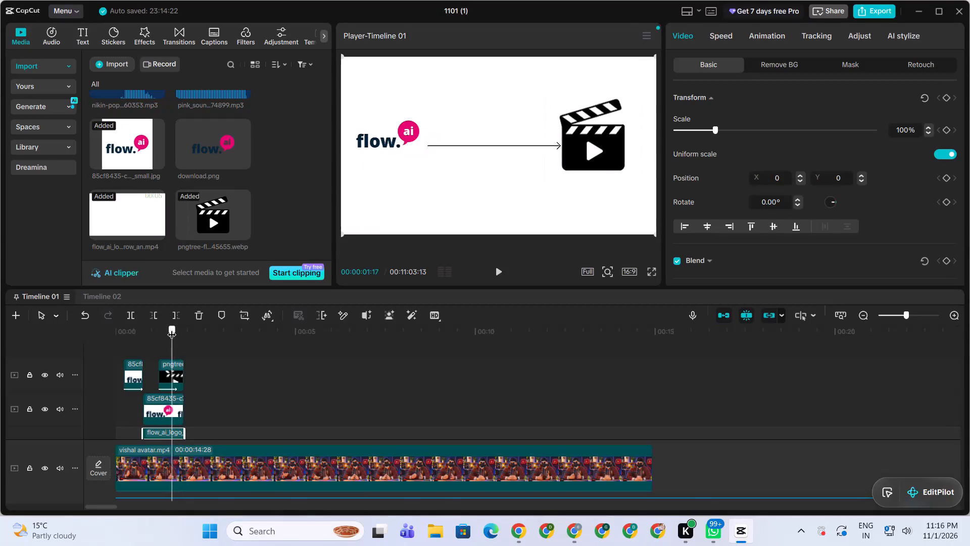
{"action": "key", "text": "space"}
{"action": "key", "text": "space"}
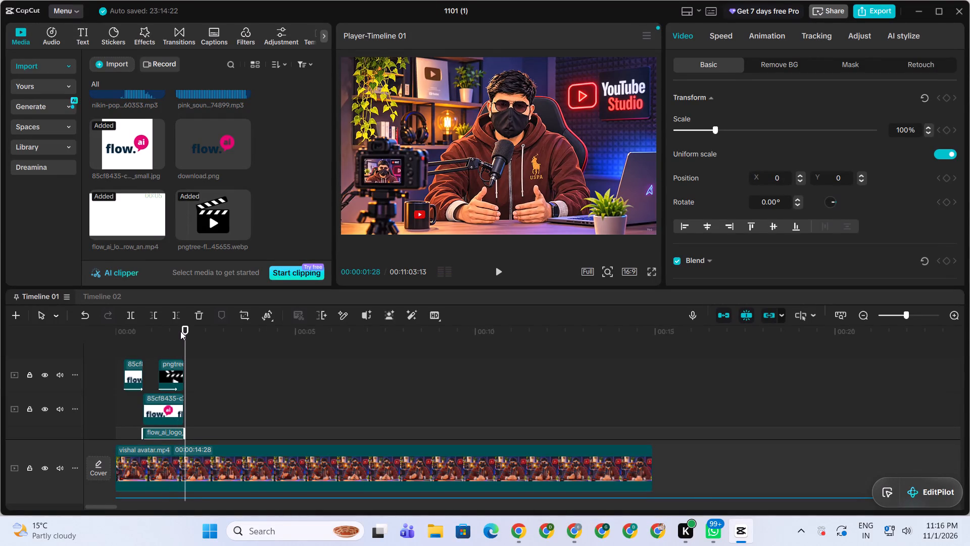
{"action": "left_click_drag", "start_coordinate": [180, 331], "coordinate": [175, 333]}
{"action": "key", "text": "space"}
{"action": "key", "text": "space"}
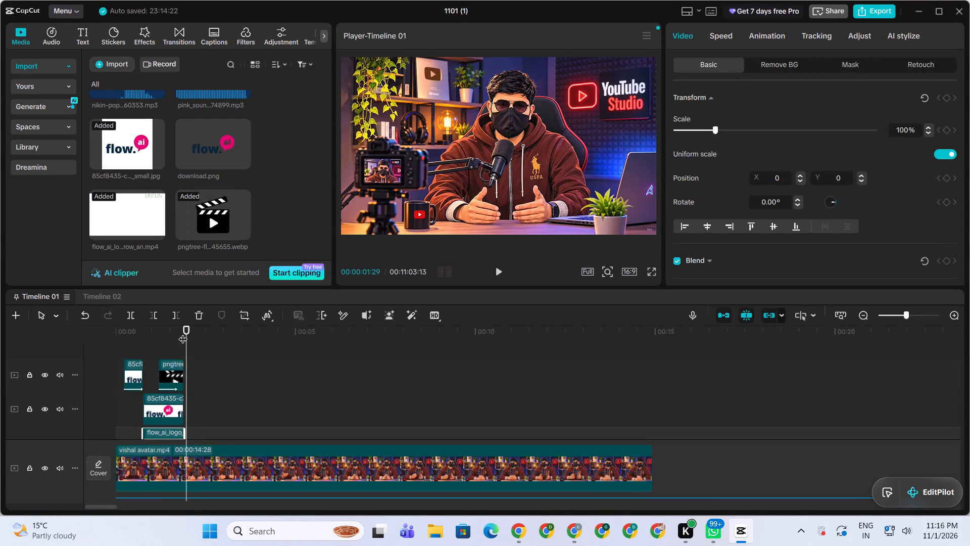
{"action": "left_click_drag", "start_coordinate": [184, 329], "coordinate": [165, 340]}
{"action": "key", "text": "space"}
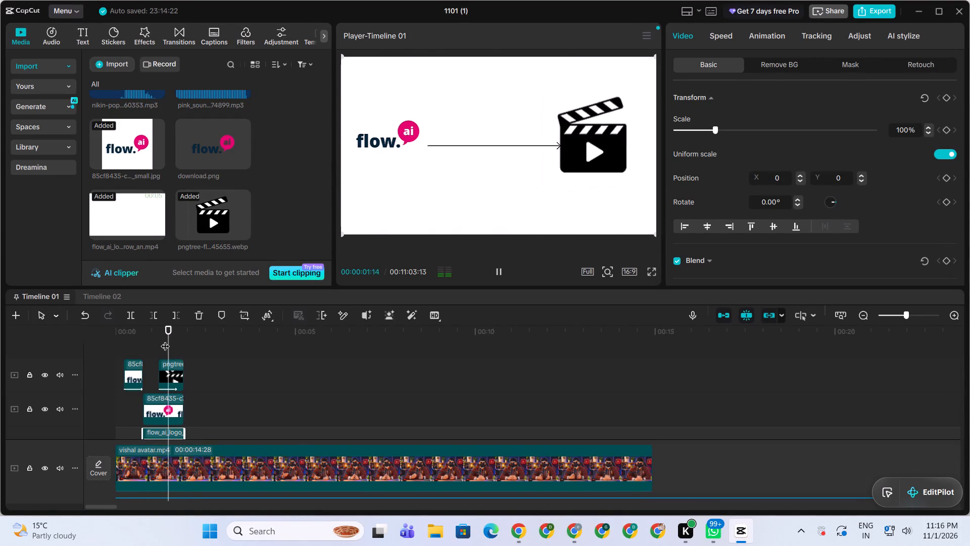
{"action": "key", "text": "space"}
{"action": "left_click_drag", "start_coordinate": [182, 327], "coordinate": [174, 335]}
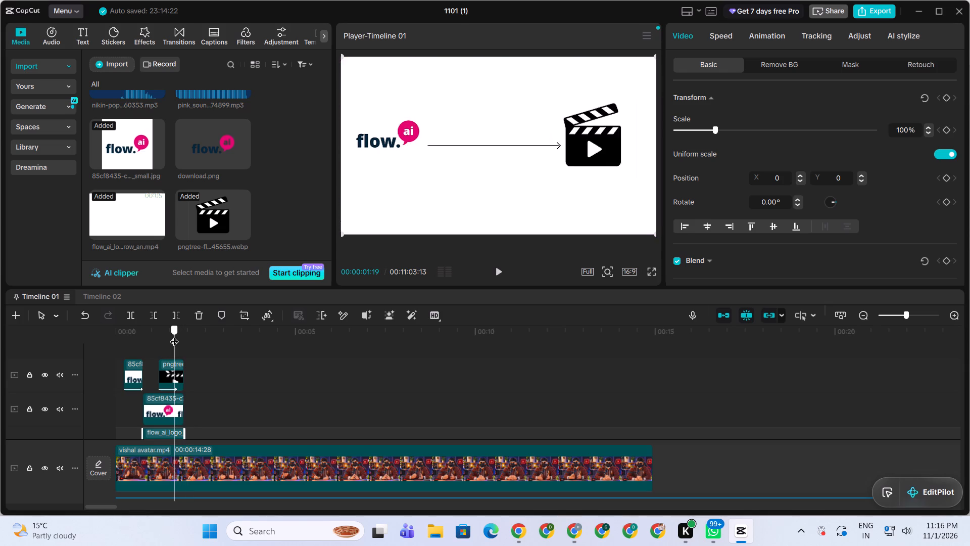
{"action": "left_click_drag", "start_coordinate": [174, 335], "coordinate": [179, 333]}
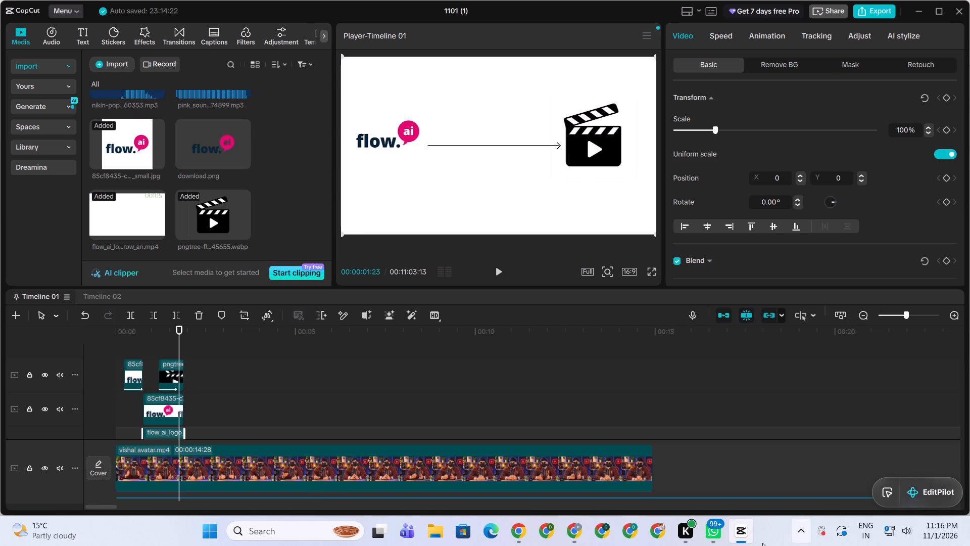
Switch to Chrome, bringing up its open Swishy and All Videos windows to choose from.
{"action": "left_click", "coordinate": [577, 531]}
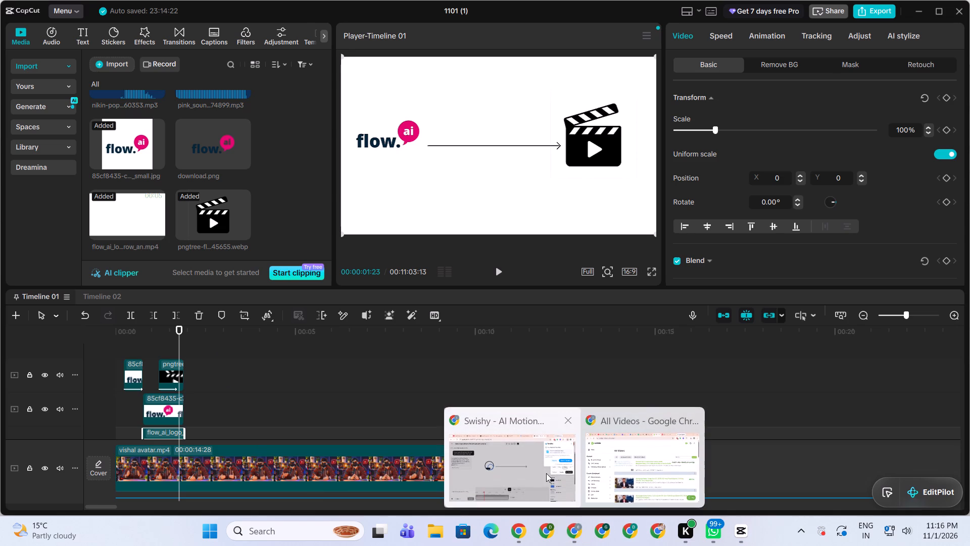
Switch to Chrome and search the VideoEffects audio templates for "sorry".
{"action": "left_click", "coordinate": [545, 472]}
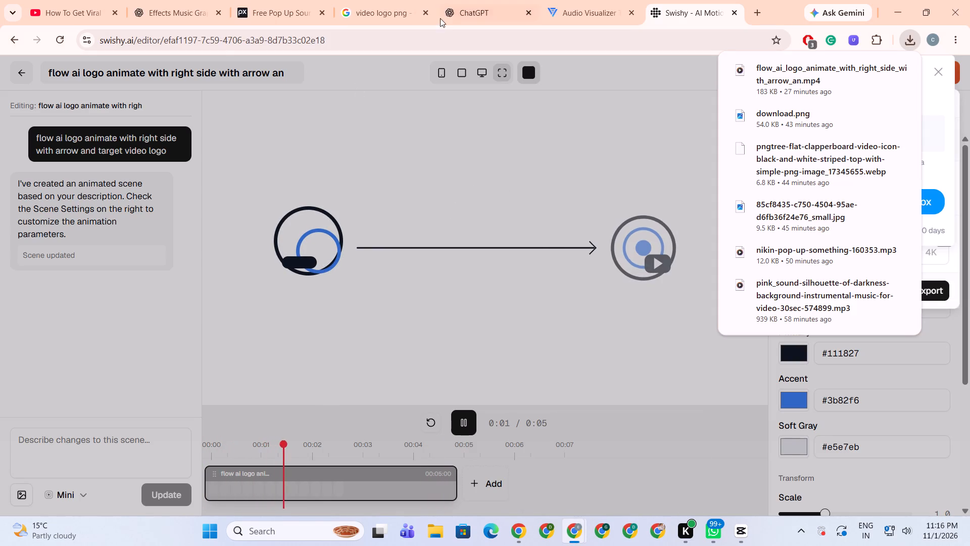
{"action": "left_click", "coordinate": [575, 8]}
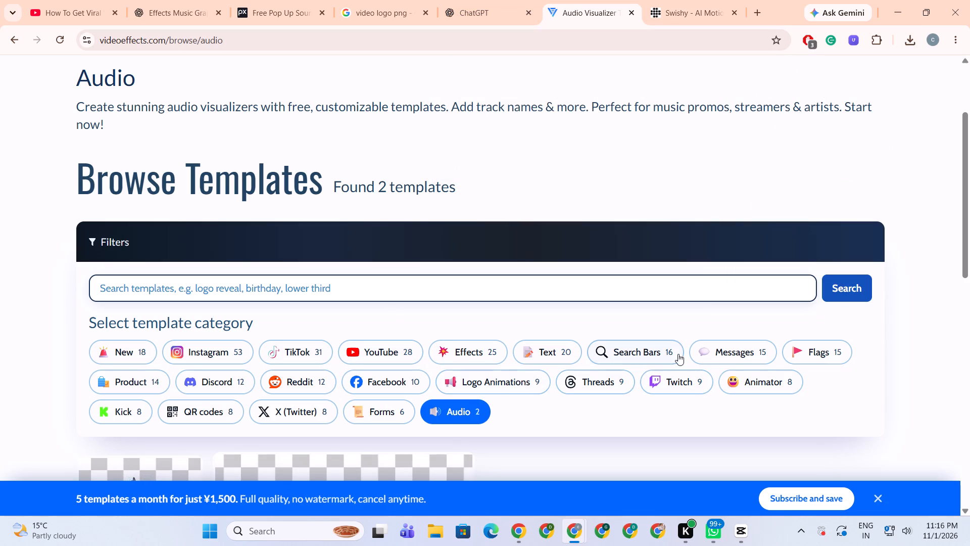
{"action": "left_click", "coordinate": [587, 289]}
{"action": "key", "text": "s"}
{"action": "type", "text": "orry"}
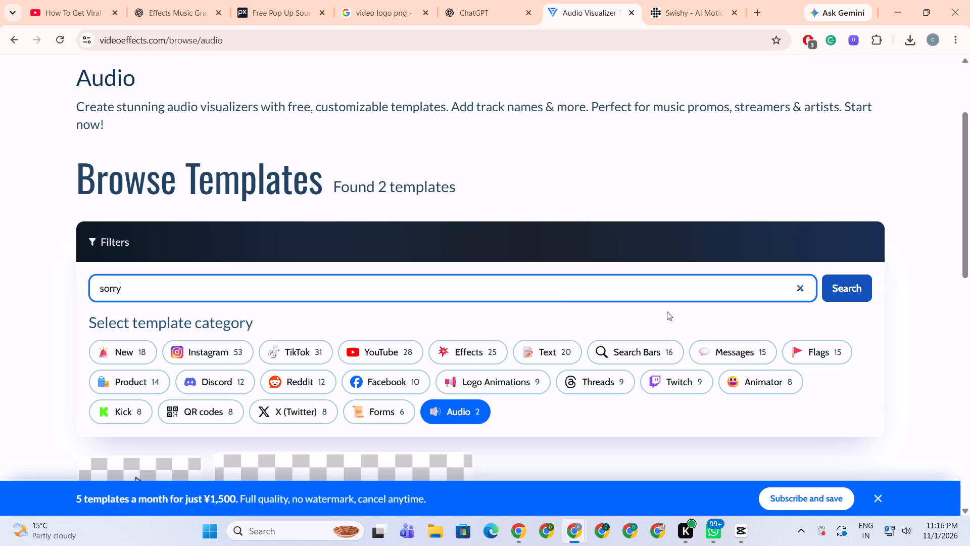
{"action": "left_click", "coordinate": [860, 290]}
{"action": "scroll", "coordinate": [625, 423], "scroll_direction": "down", "scroll_amount": 2}
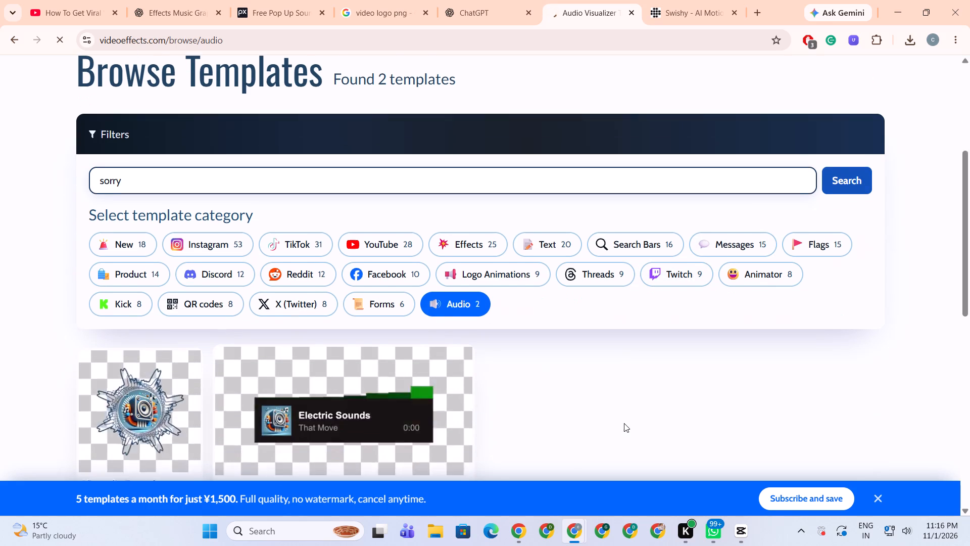
{"action": "scroll", "coordinate": [624, 423], "scroll_direction": "down", "scroll_amount": 1}
{"action": "scroll", "coordinate": [595, 383], "scroll_direction": "down", "scroll_amount": 2}
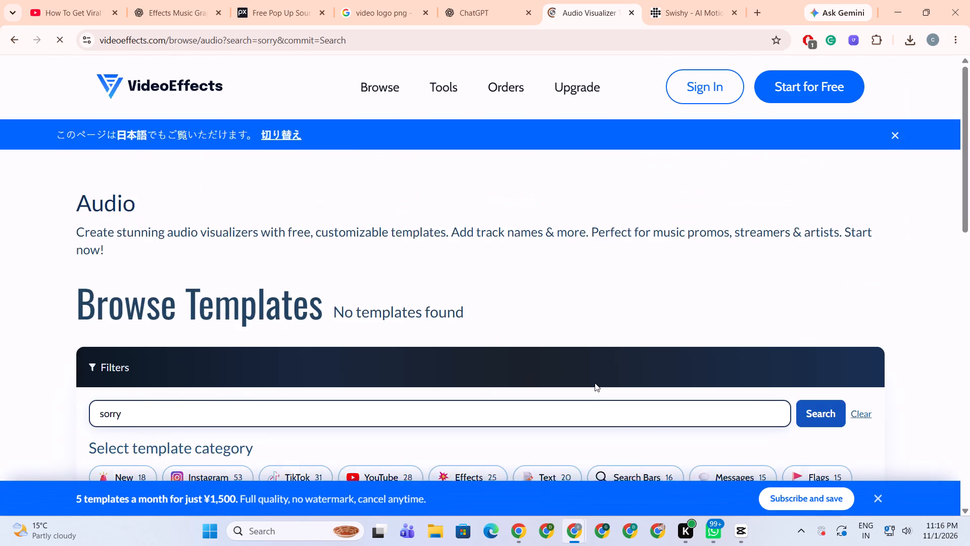
{"action": "scroll", "coordinate": [595, 383], "scroll_direction": "down", "scroll_amount": 5}
{"action": "scroll", "coordinate": [594, 382], "scroll_direction": "up", "scroll_amount": 2}
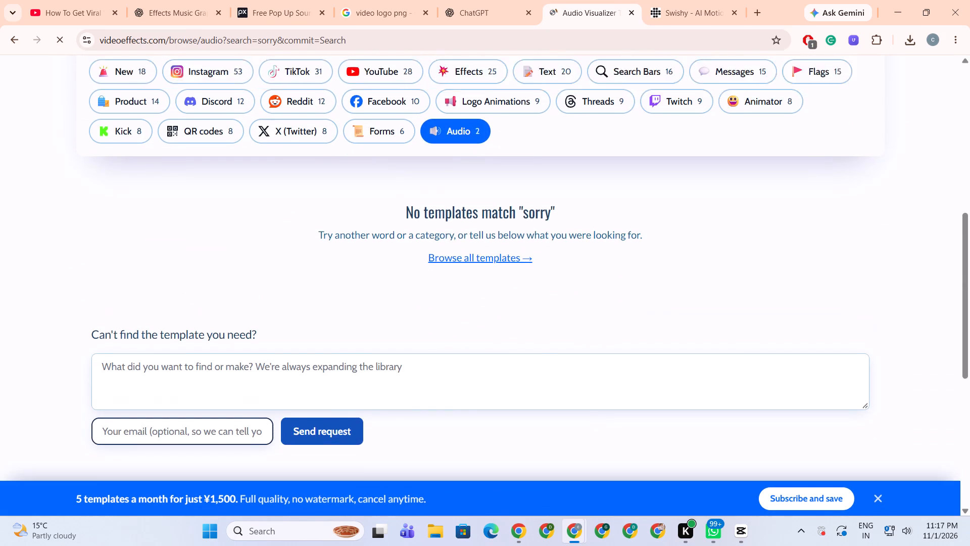
{"action": "scroll", "coordinate": [594, 381], "scroll_direction": "up", "scroll_amount": 3}
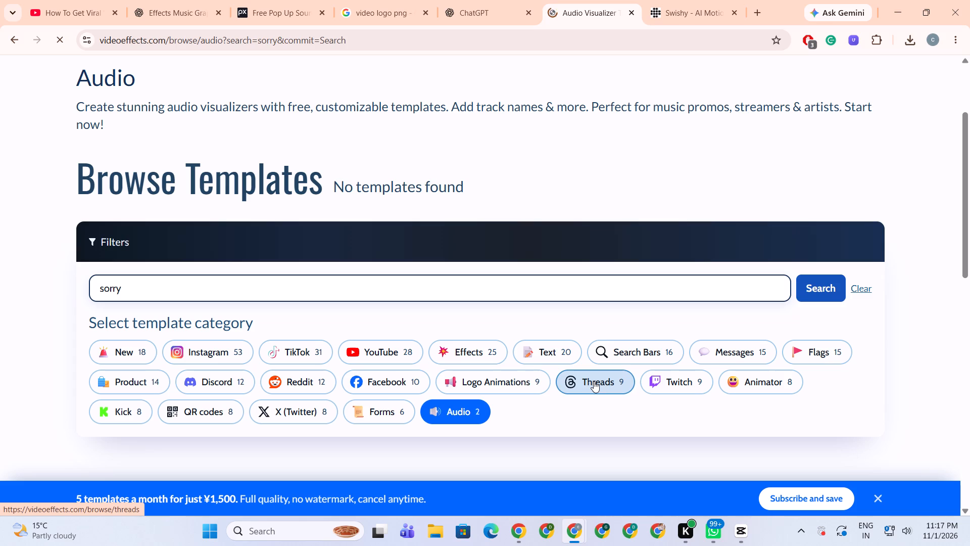
Browse the Forms template category on VideoEffects for a usable animation.
{"action": "left_click", "coordinate": [377, 406]}
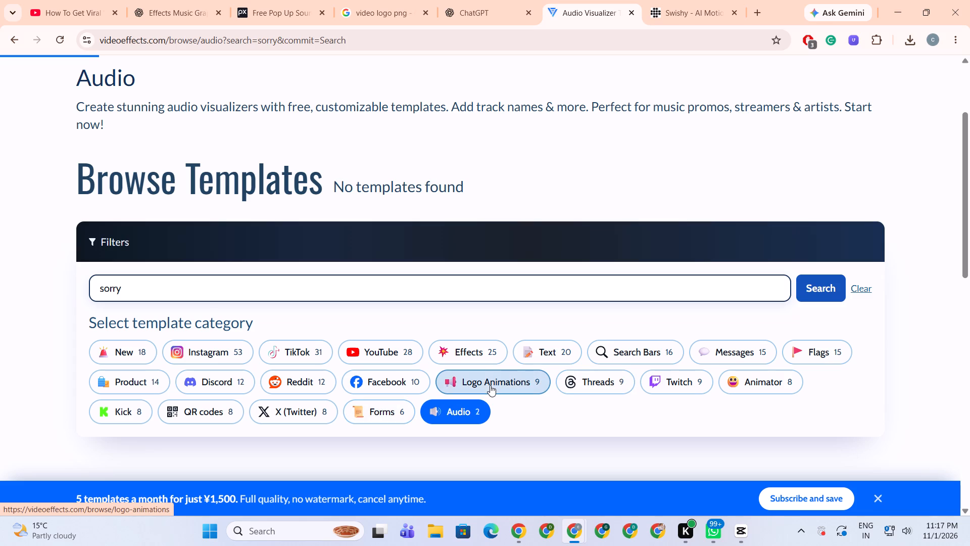
{"action": "scroll", "coordinate": [490, 385], "scroll_direction": "down", "scroll_amount": 5}
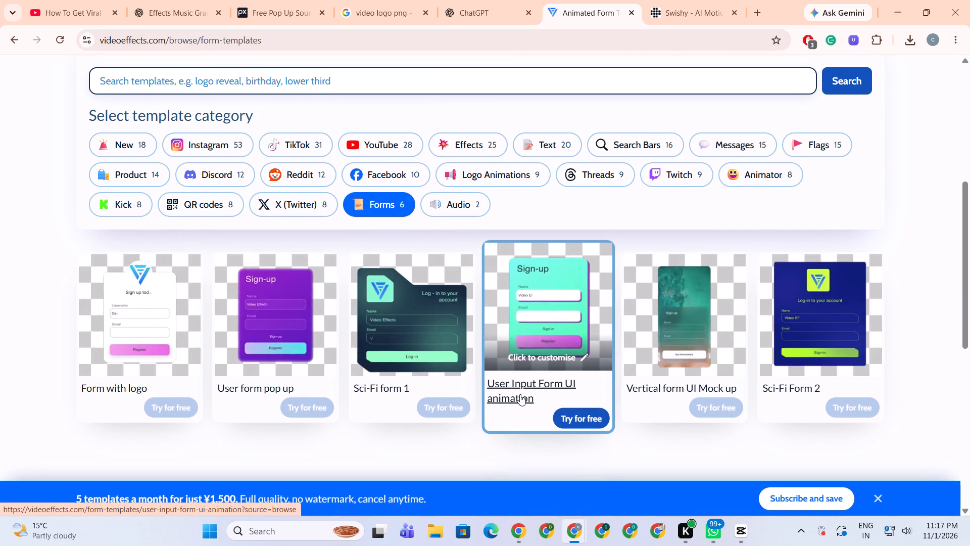
{"action": "scroll", "coordinate": [520, 394], "scroll_direction": "up", "scroll_amount": 3}
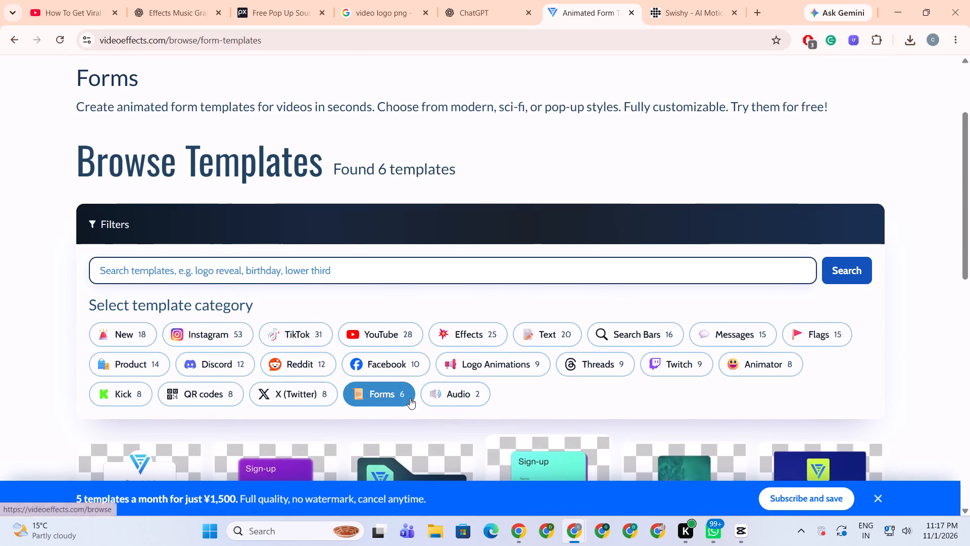
Browse the Product template category on VideoEffects for a usable animation.
{"action": "left_click", "coordinate": [147, 363]}
{"action": "scroll", "coordinate": [419, 363], "scroll_direction": "down", "scroll_amount": 2}
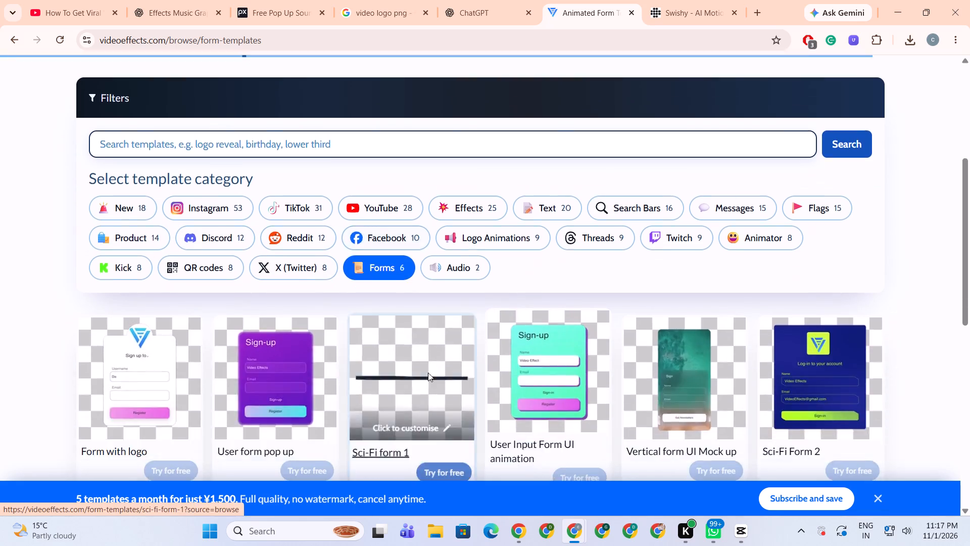
{"action": "scroll", "coordinate": [428, 373], "scroll_direction": "down", "scroll_amount": 5}
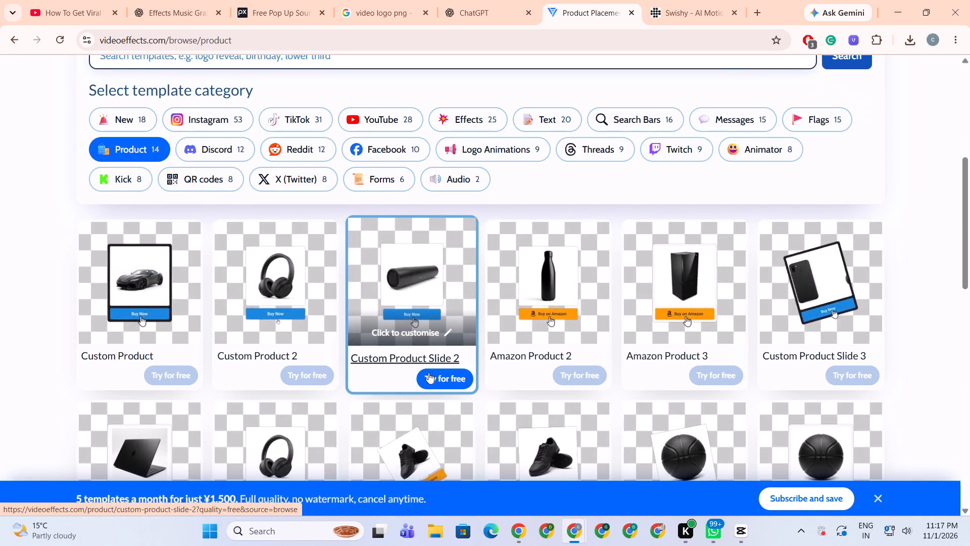
{"action": "scroll", "coordinate": [428, 373], "scroll_direction": "down", "scroll_amount": 3}
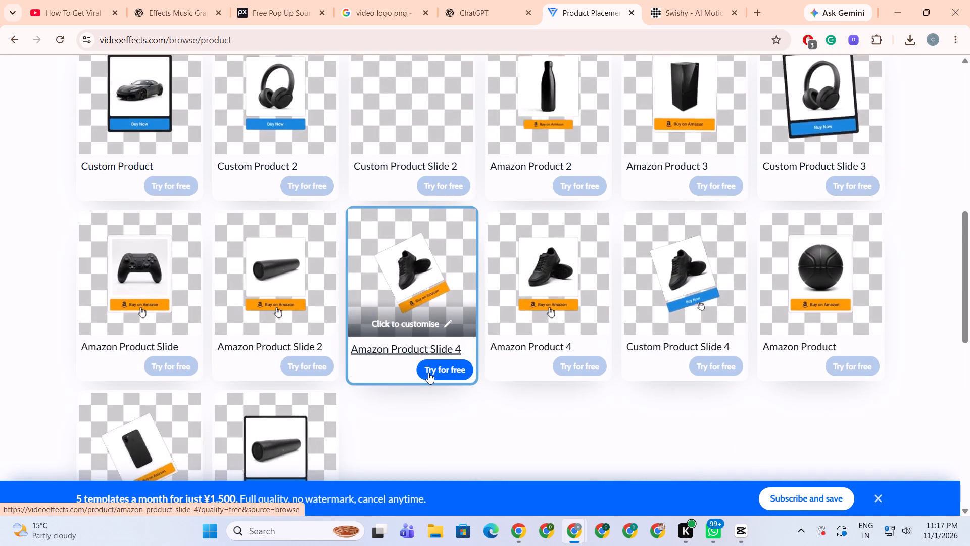
{"action": "scroll", "coordinate": [428, 373], "scroll_direction": "up", "scroll_amount": 7}
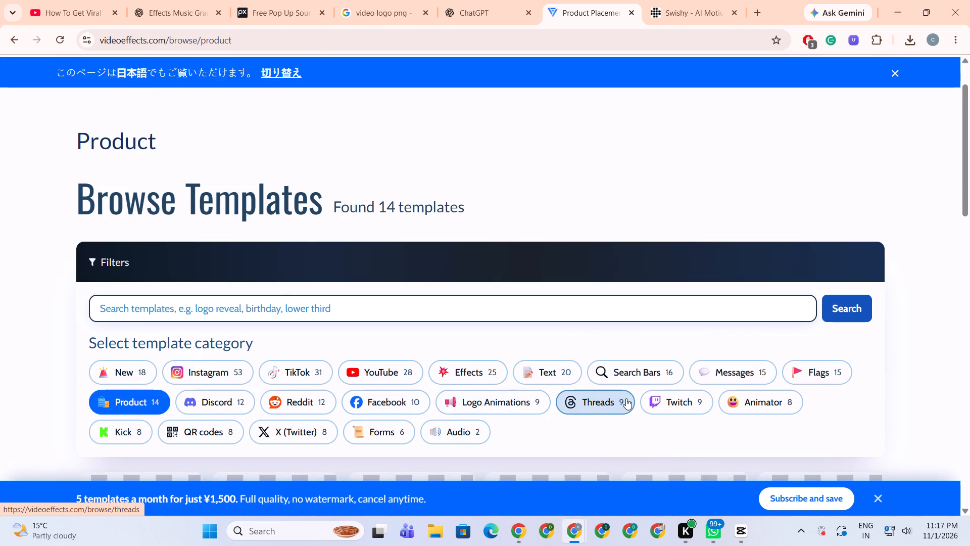
{"action": "scroll", "coordinate": [626, 398], "scroll_direction": "up", "scroll_amount": 3}
{"action": "left_click", "coordinate": [681, 6]}
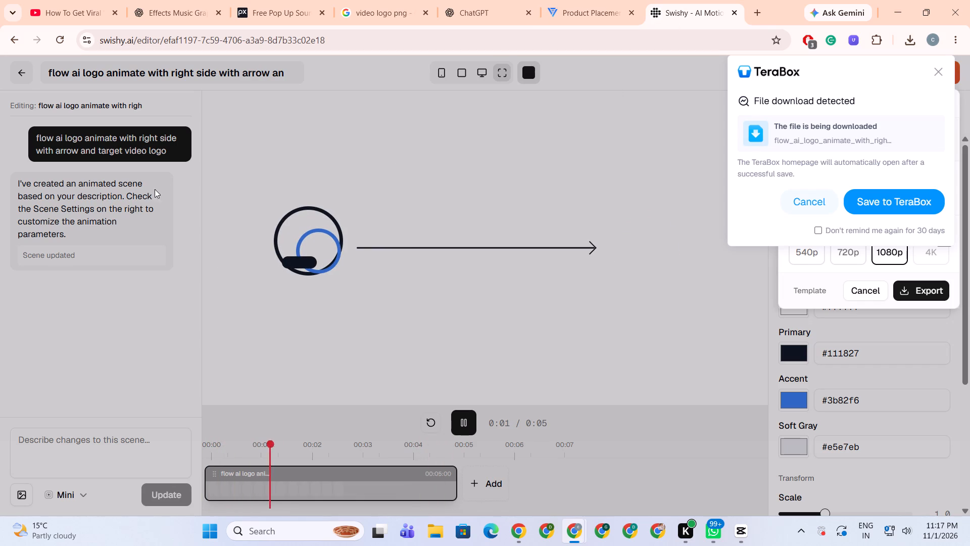
{"action": "left_click", "coordinate": [944, 68]}
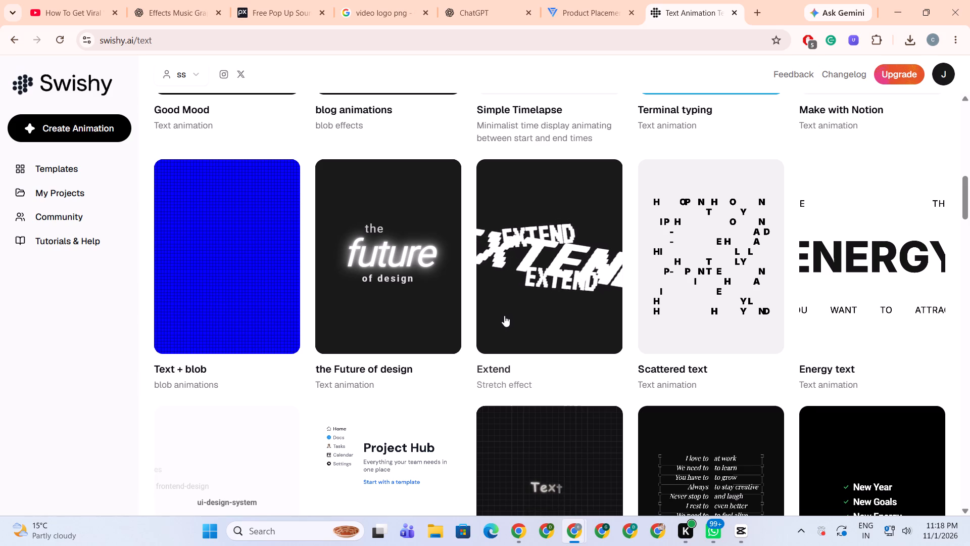
{"action": "scroll", "coordinate": [503, 312], "scroll_direction": "up", "scroll_amount": 2}
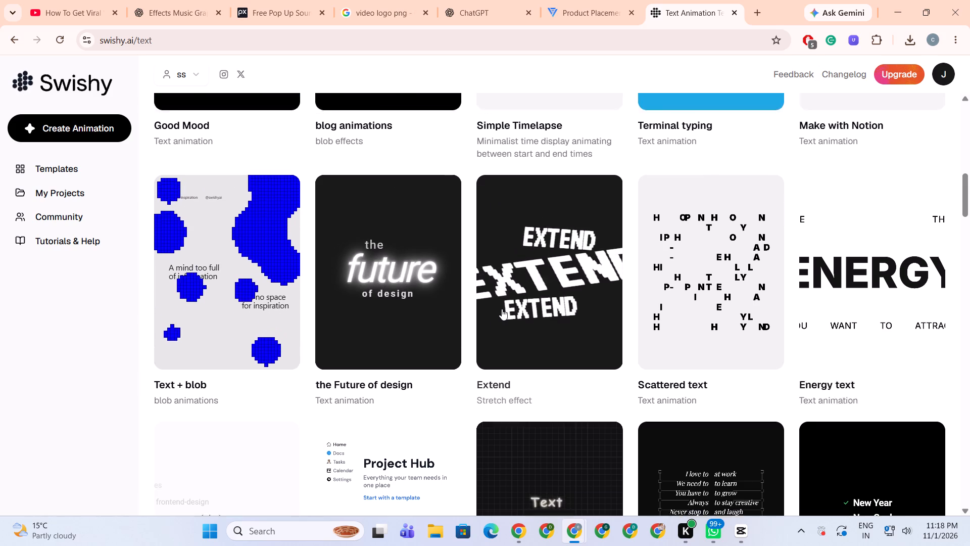
{"action": "scroll", "coordinate": [502, 309], "scroll_direction": "up", "scroll_amount": 3}
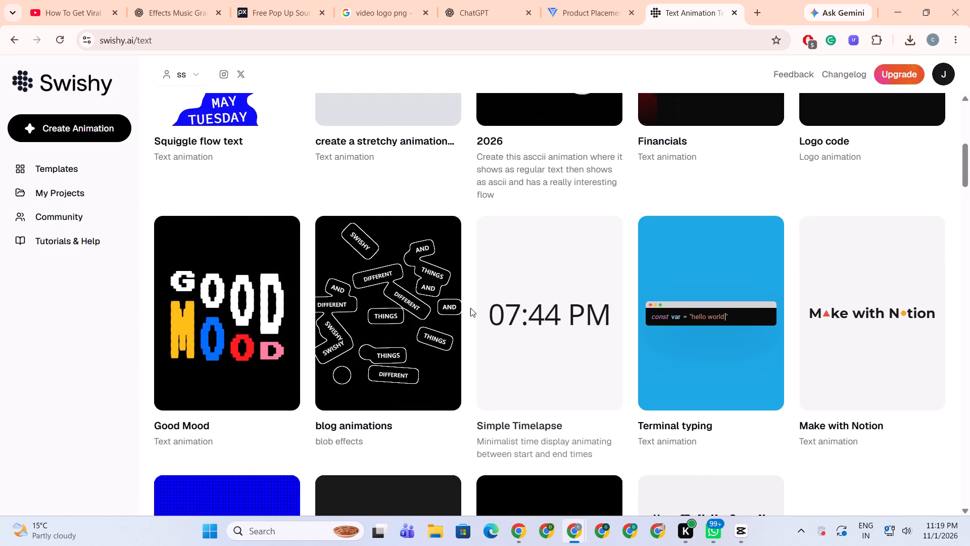
{"action": "scroll", "coordinate": [433, 324], "scroll_direction": "up", "scroll_amount": 3}
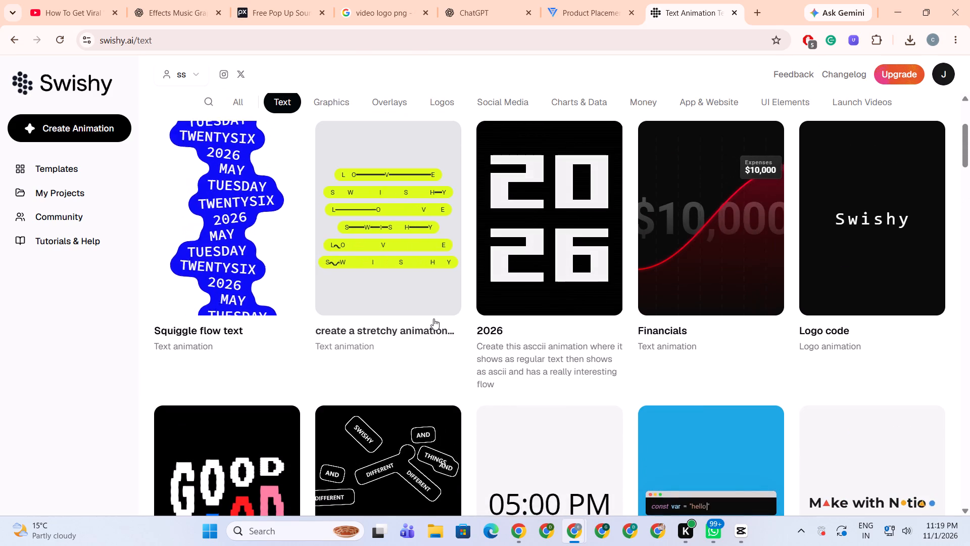
{"action": "scroll", "coordinate": [496, 332], "scroll_direction": "up", "scroll_amount": 3}
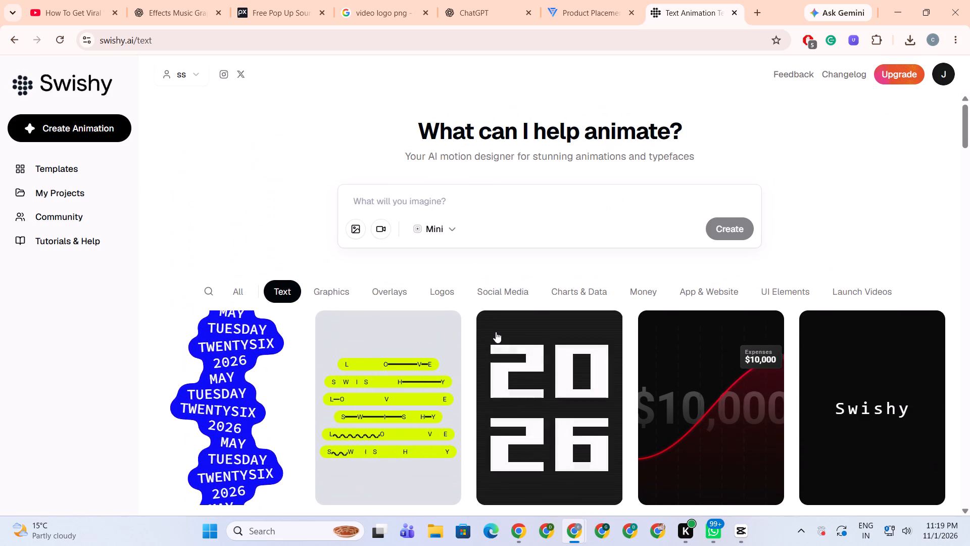
{"action": "scroll", "coordinate": [467, 331], "scroll_direction": "up", "scroll_amount": 2}
{"action": "scroll", "coordinate": [466, 327], "scroll_direction": "down", "scroll_amount": 2}
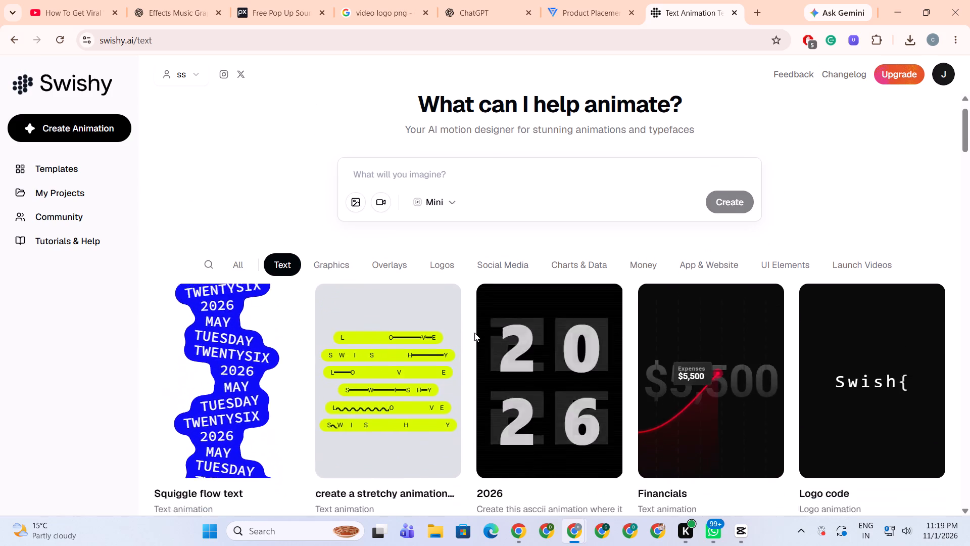
{"action": "scroll", "coordinate": [482, 317], "scroll_direction": "down", "scroll_amount": 3}
{"action": "scroll", "coordinate": [489, 312], "scroll_direction": "up", "scroll_amount": 3}
{"action": "scroll", "coordinate": [486, 305], "scroll_direction": "down", "scroll_amount": 8}
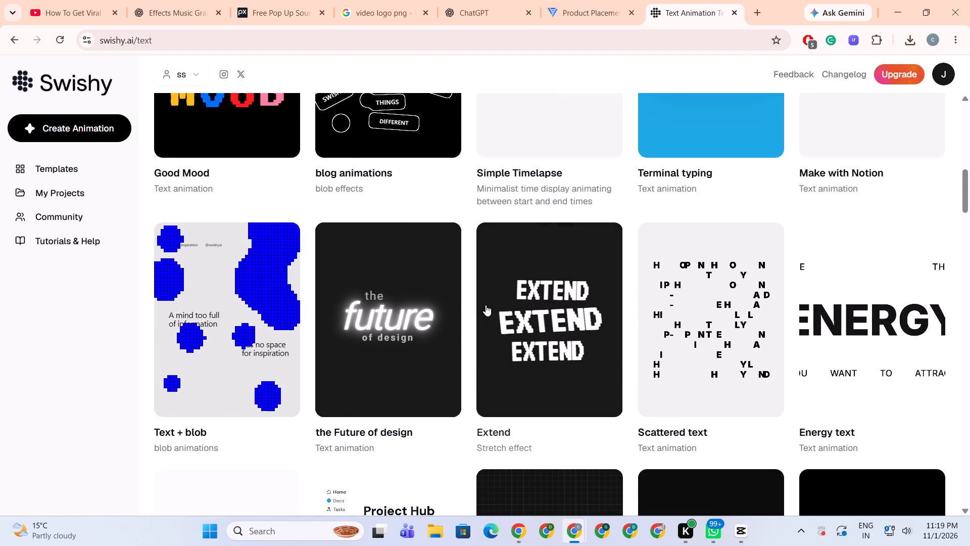
{"action": "scroll", "coordinate": [485, 305], "scroll_direction": "down", "scroll_amount": 4}
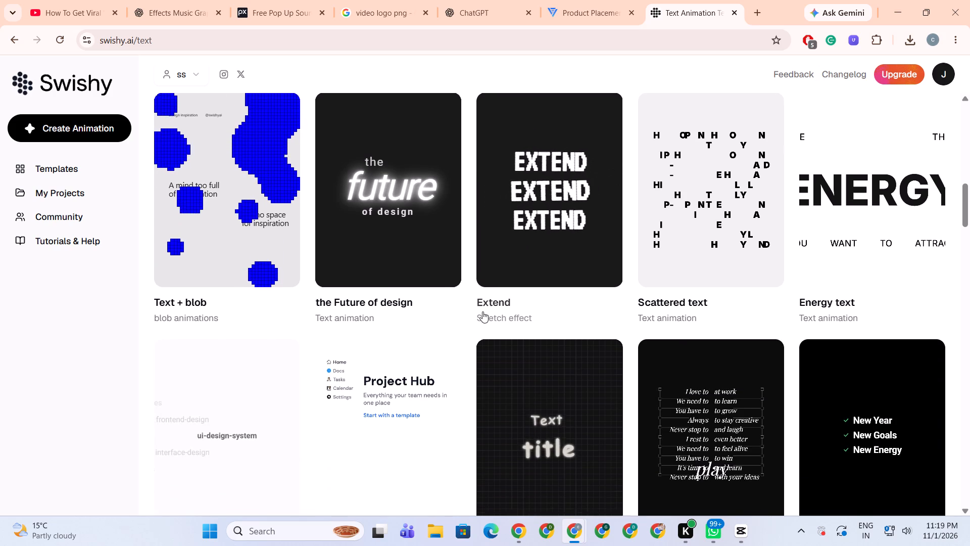
Examine the remaining text animation templates down to the end of the Swishy Text category, and recheck the earlier ones for a suitable style.
{"action": "scroll", "coordinate": [482, 311], "scroll_direction": "down", "scroll_amount": 4}
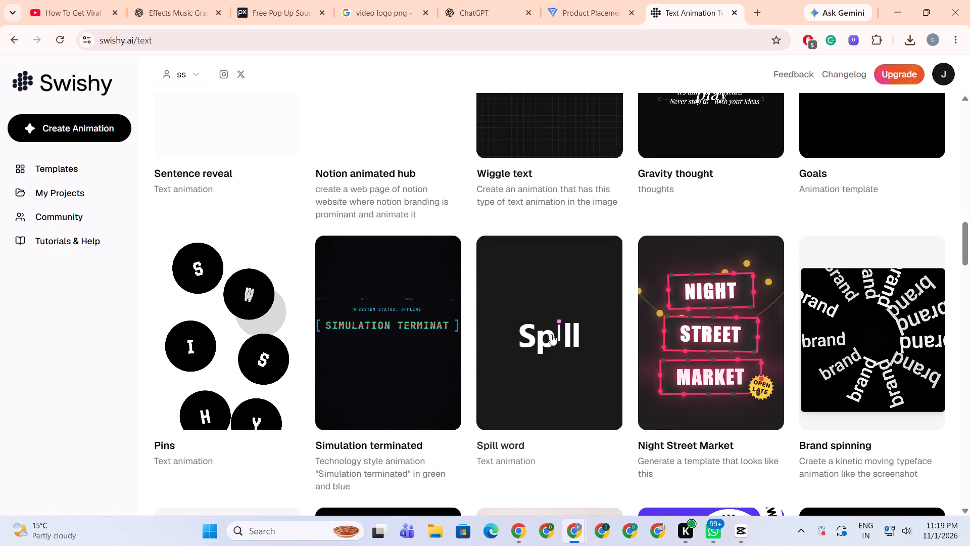
{"action": "scroll", "coordinate": [551, 334], "scroll_direction": "down", "scroll_amount": 2}
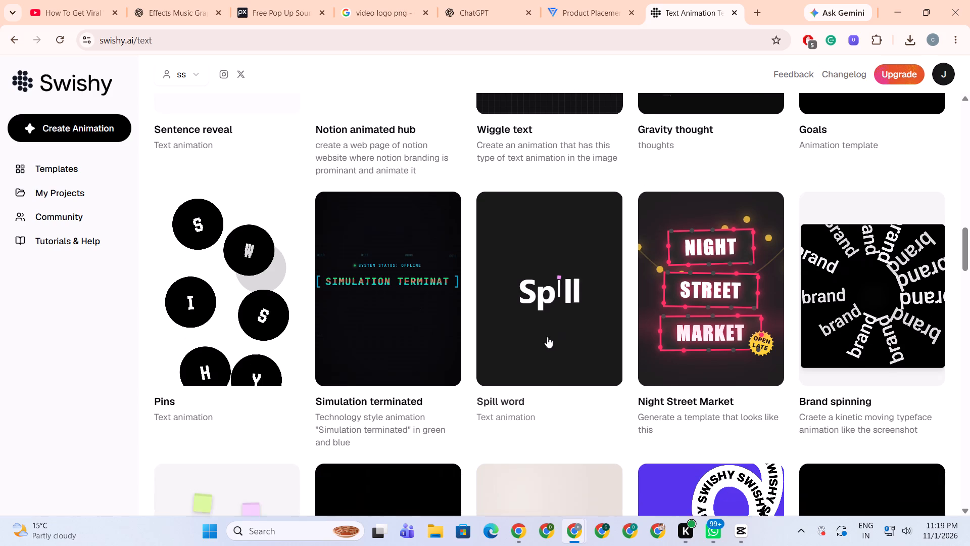
{"action": "scroll", "coordinate": [545, 337], "scroll_direction": "down", "scroll_amount": 2}
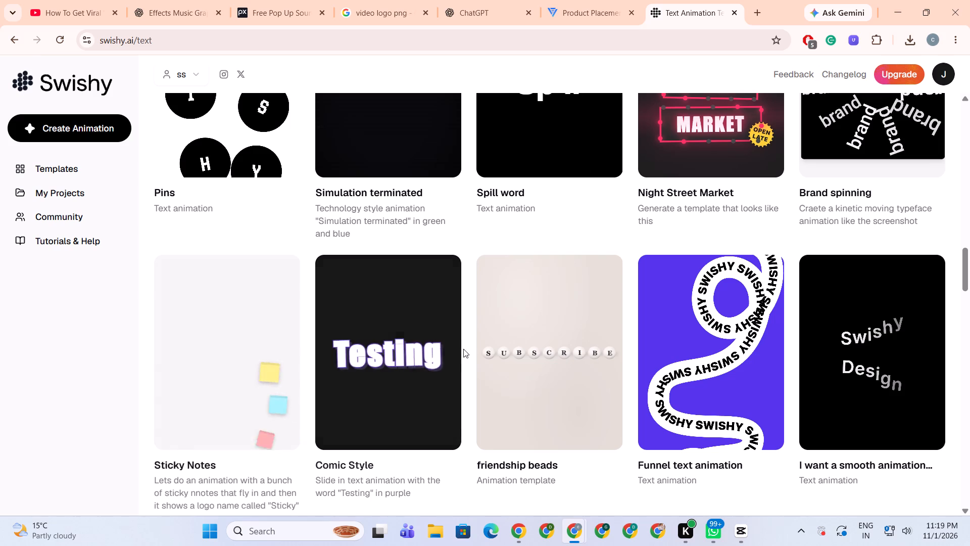
{"action": "scroll", "coordinate": [561, 349], "scroll_direction": "down", "scroll_amount": 2}
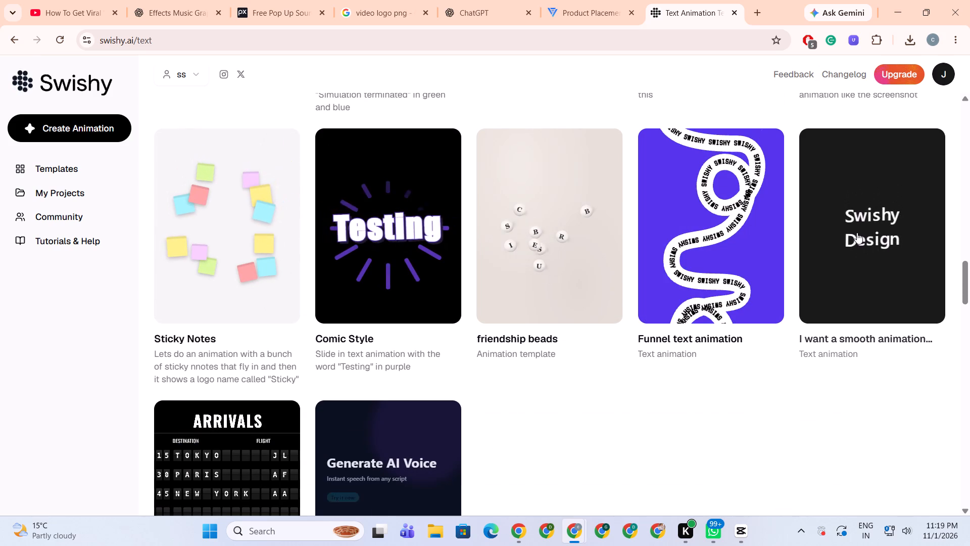
{"action": "scroll", "coordinate": [662, 321], "scroll_direction": "down", "scroll_amount": 3}
{"action": "scroll", "coordinate": [516, 324], "scroll_direction": "up", "scroll_amount": 3}
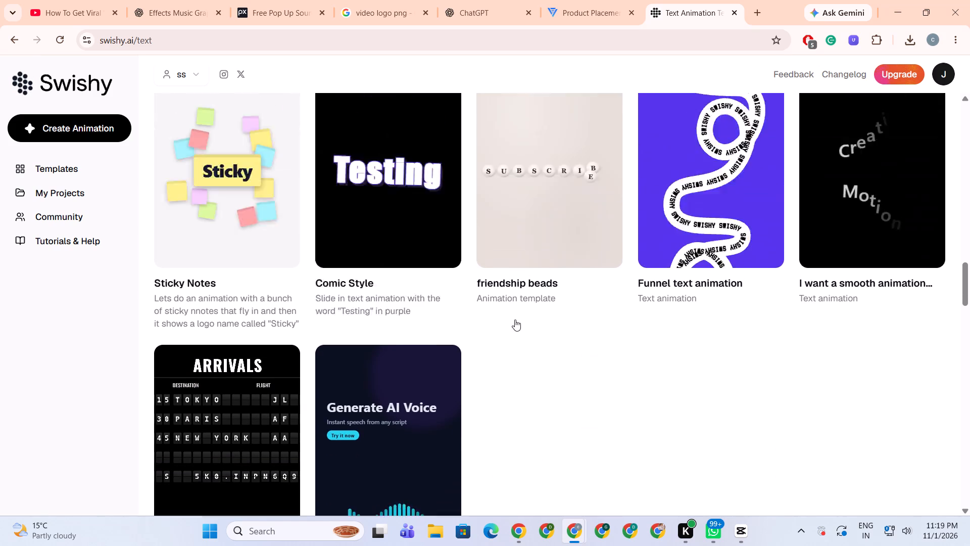
{"action": "scroll", "coordinate": [514, 316], "scroll_direction": "up", "scroll_amount": 11}
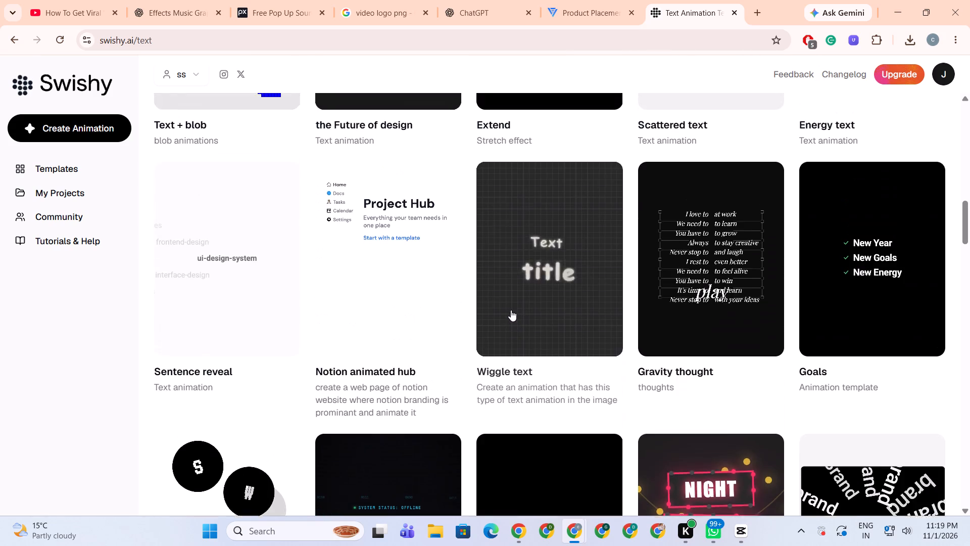
{"action": "scroll", "coordinate": [511, 310], "scroll_direction": "up", "scroll_amount": 3}
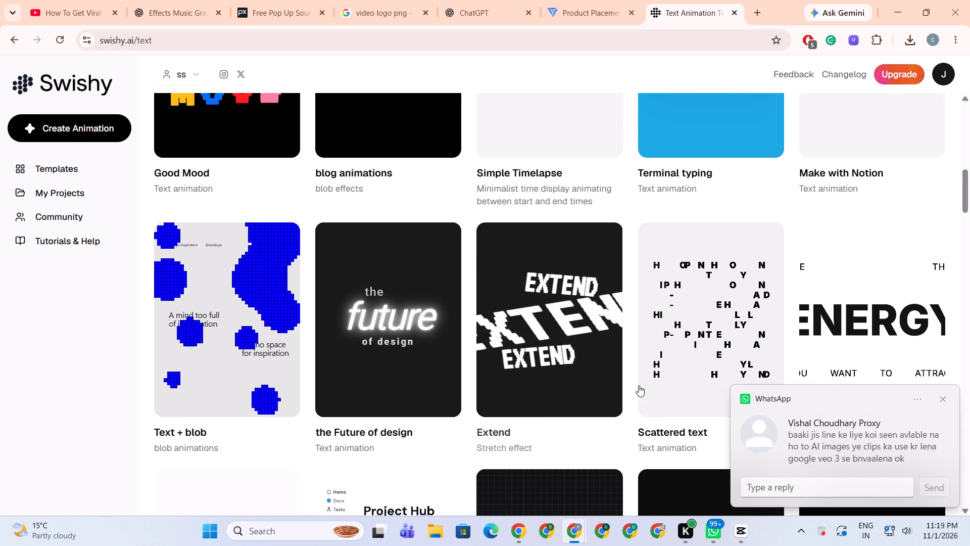
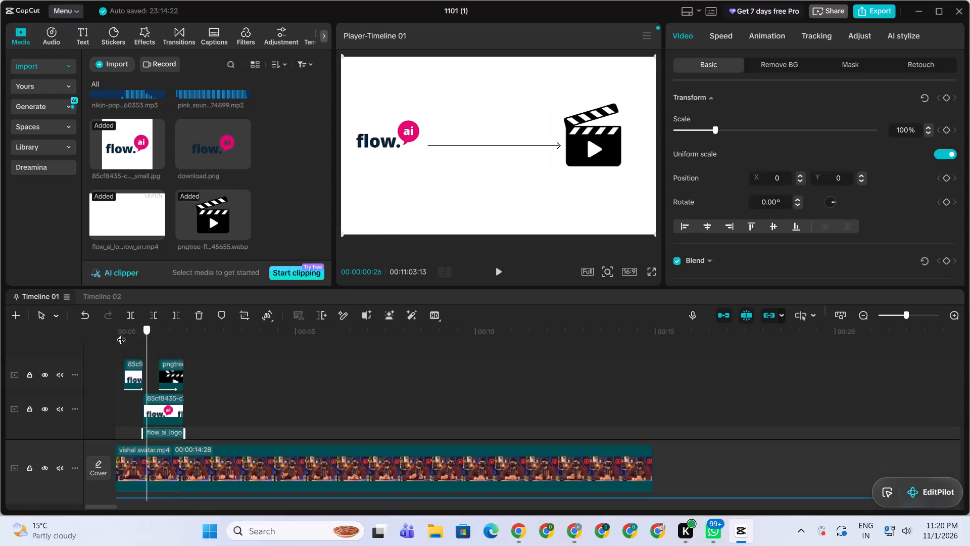
Play back the flow.ai intro in the timeline and place the playhead at the end of its overlay clips.
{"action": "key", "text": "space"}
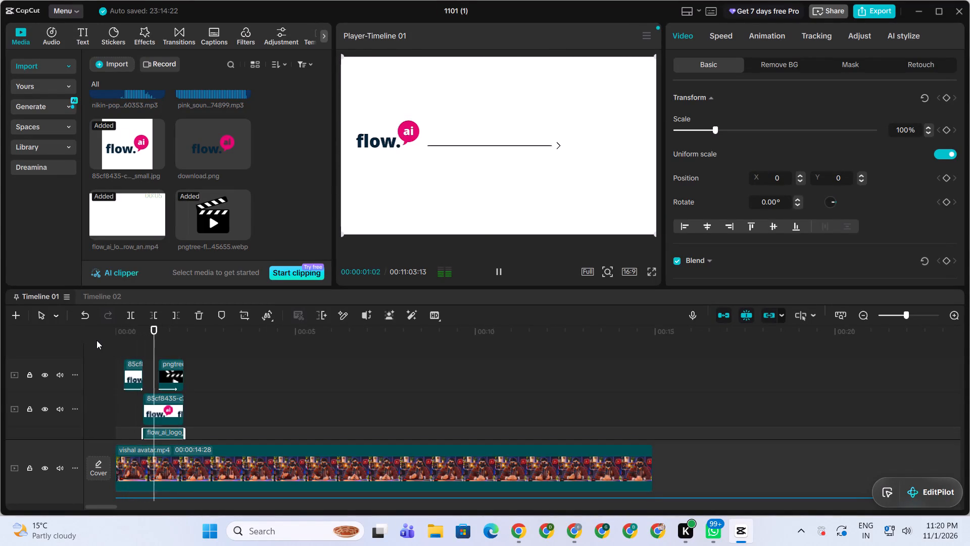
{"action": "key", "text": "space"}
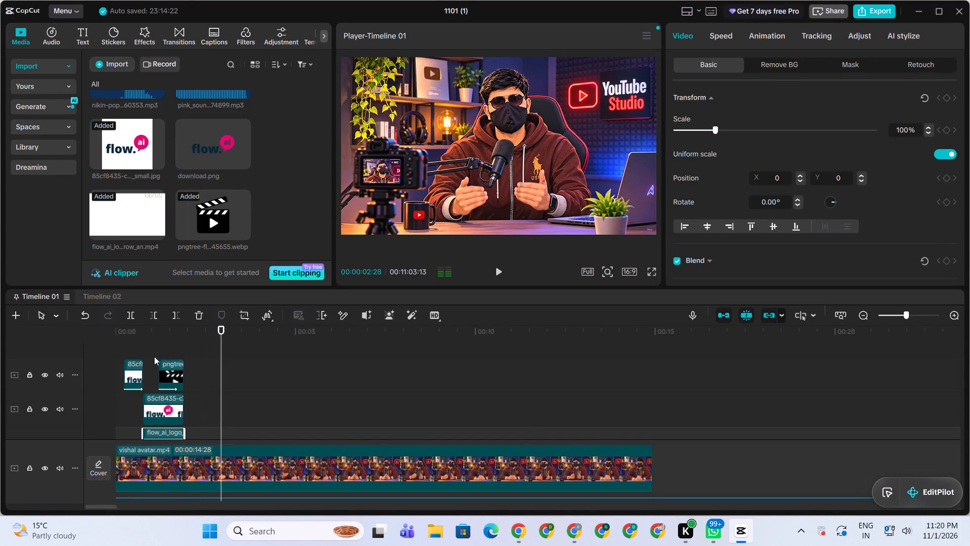
{"action": "left_click_drag", "start_coordinate": [196, 332], "coordinate": [186, 336]}
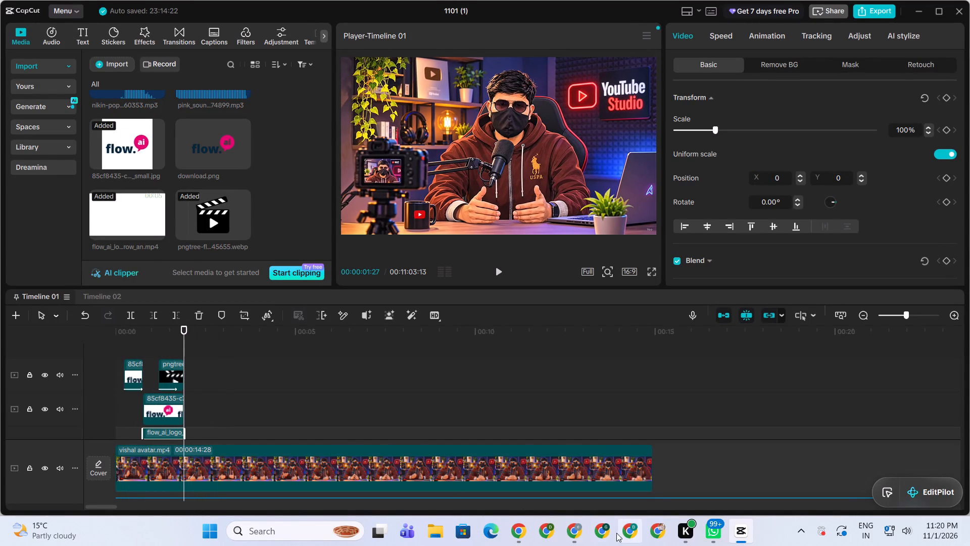
Switch to the Chrome window with the Swishy text animation templates.
{"action": "left_click", "coordinate": [575, 530]}
{"action": "left_click", "coordinate": [527, 481]}
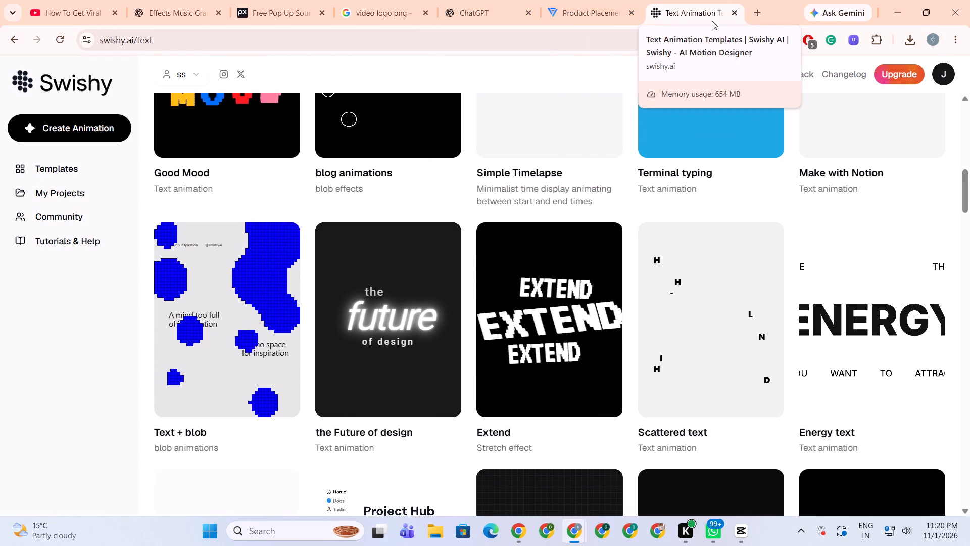
Search Google for "sorry logo" in a new browser tab.
{"action": "left_click", "coordinate": [763, 18]}
{"action": "left_click", "coordinate": [494, 240]}
{"action": "key", "text": "s"}
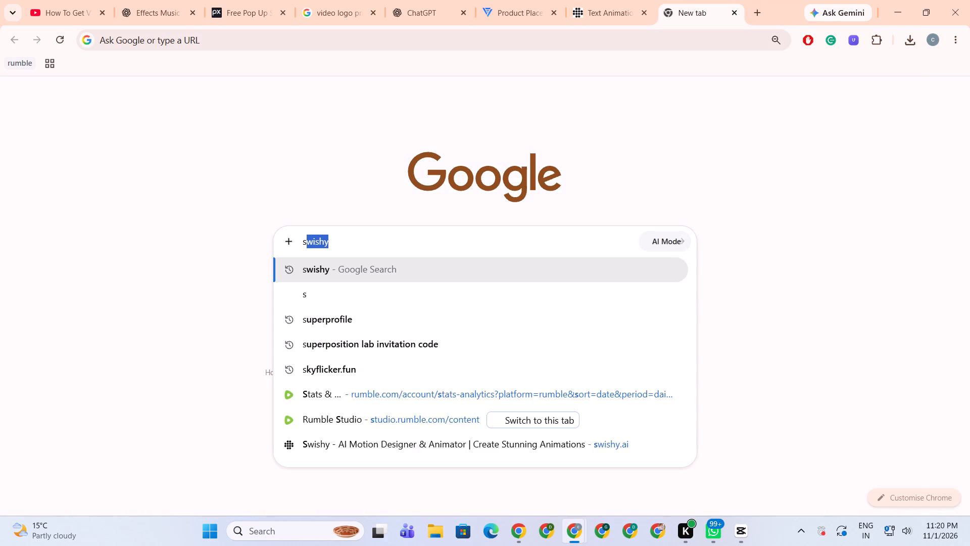
{"action": "type", "text": "orry"}
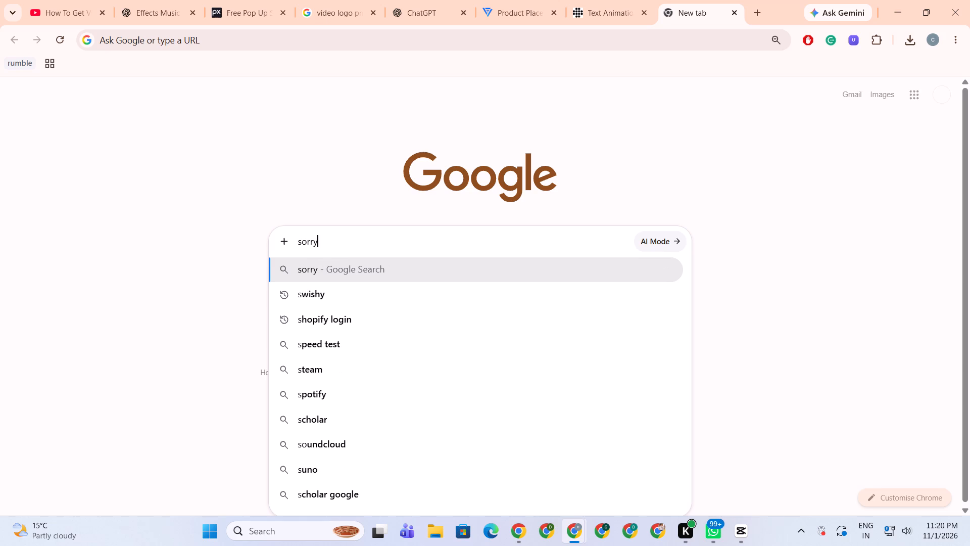
{"action": "key", "text": "space"}
{"action": "type", "text": "logo"}
{"action": "key", "text": "Return"}
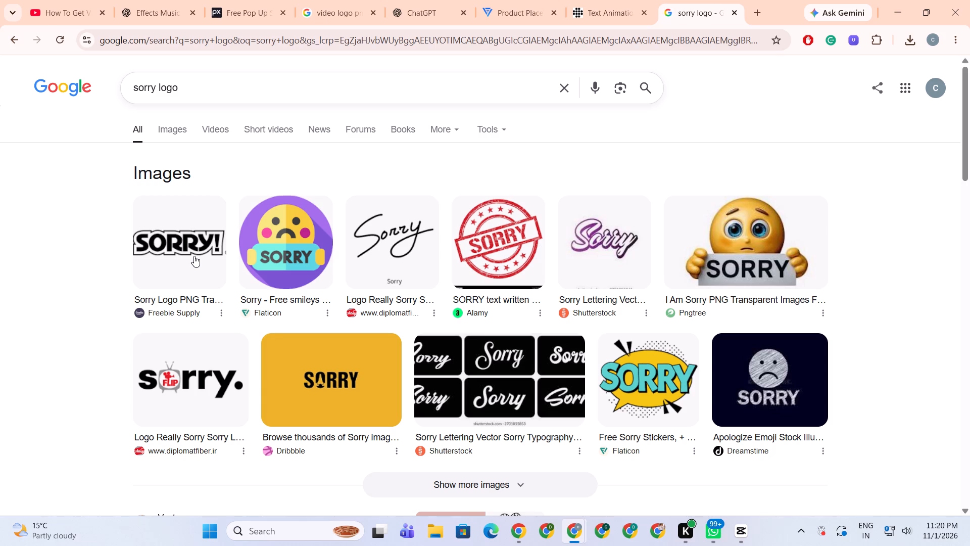
Save the Freebie Supply "SORRY!" logo to the vishal data folder as images in PNG format.
{"action": "left_click", "coordinate": [194, 256]}
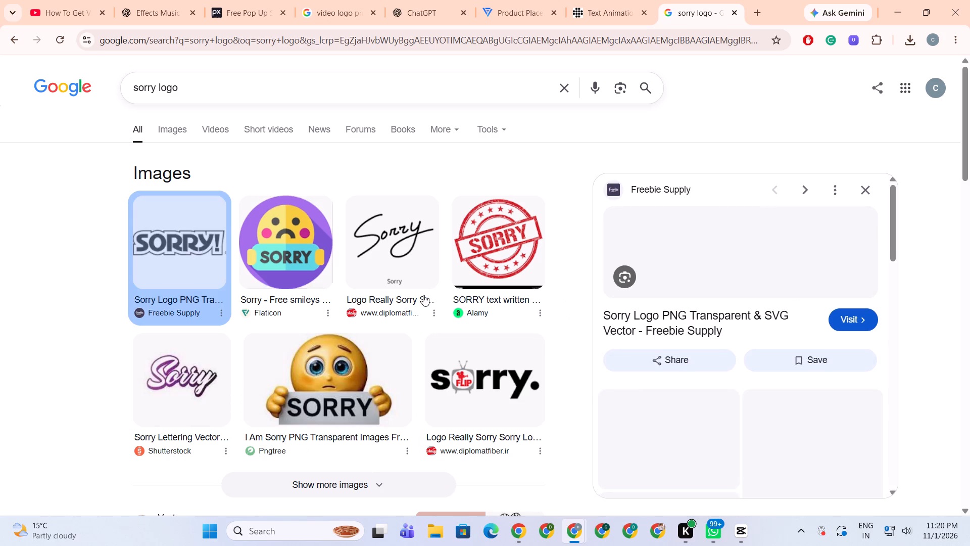
{"action": "right_click", "coordinate": [754, 300]}
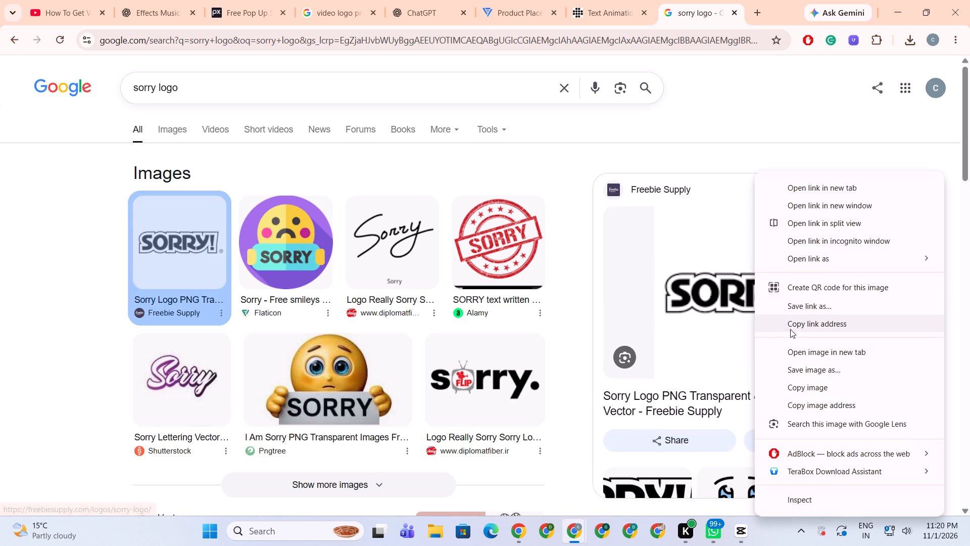
{"action": "left_click", "coordinate": [818, 368]}
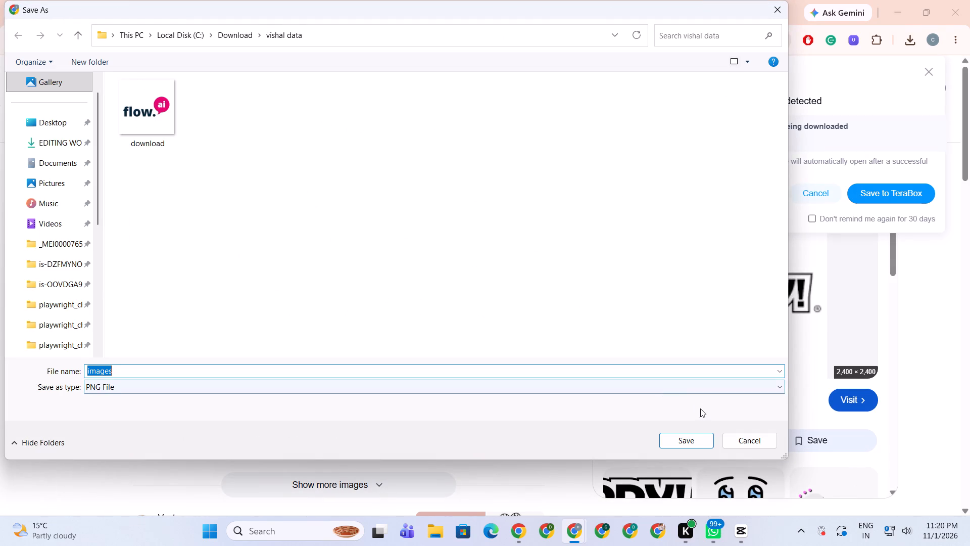
{"action": "left_click", "coordinate": [686, 441]}
Switch to CapCut and import the "SORRY!" image file images from the vishal data folder.
{"action": "left_click", "coordinate": [735, 534]}
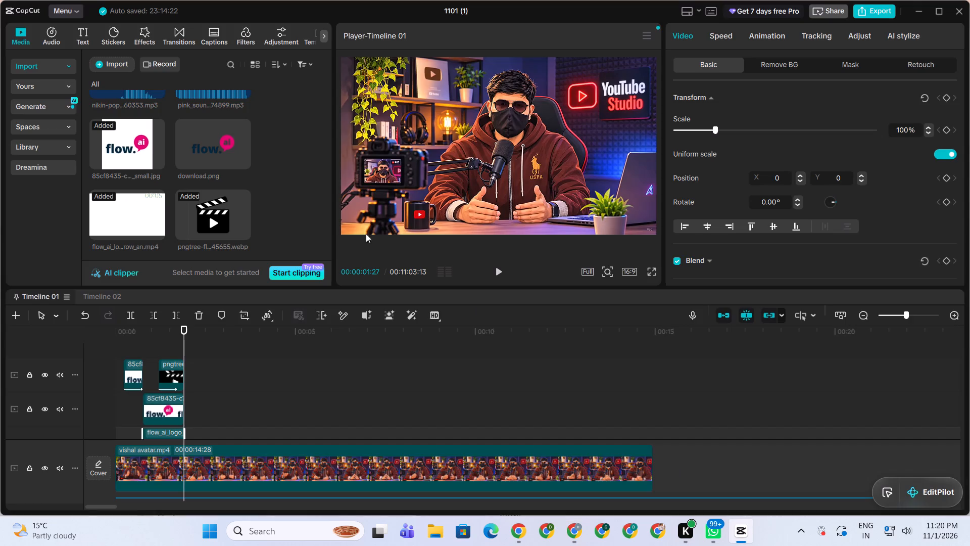
{"action": "left_click", "coordinate": [116, 64]}
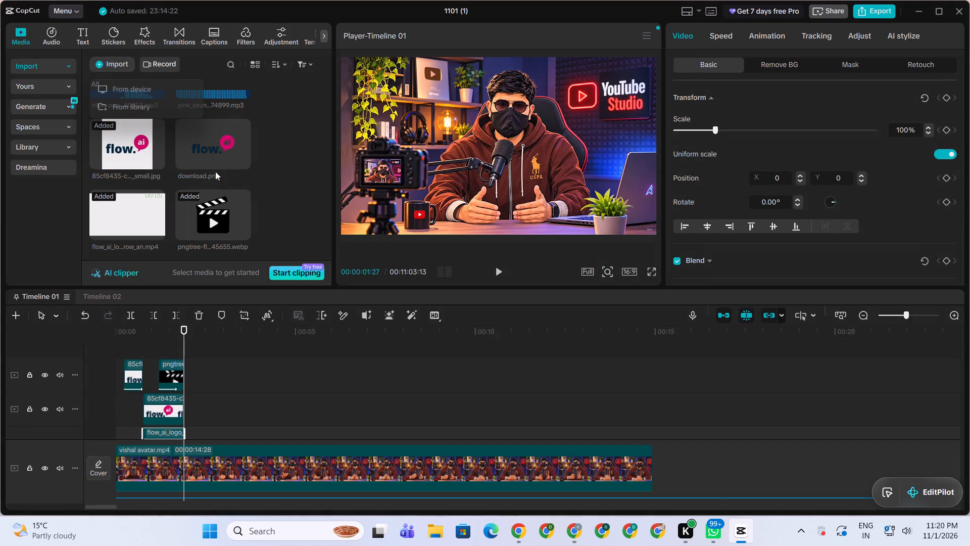
{"action": "left_click", "coordinate": [121, 92]}
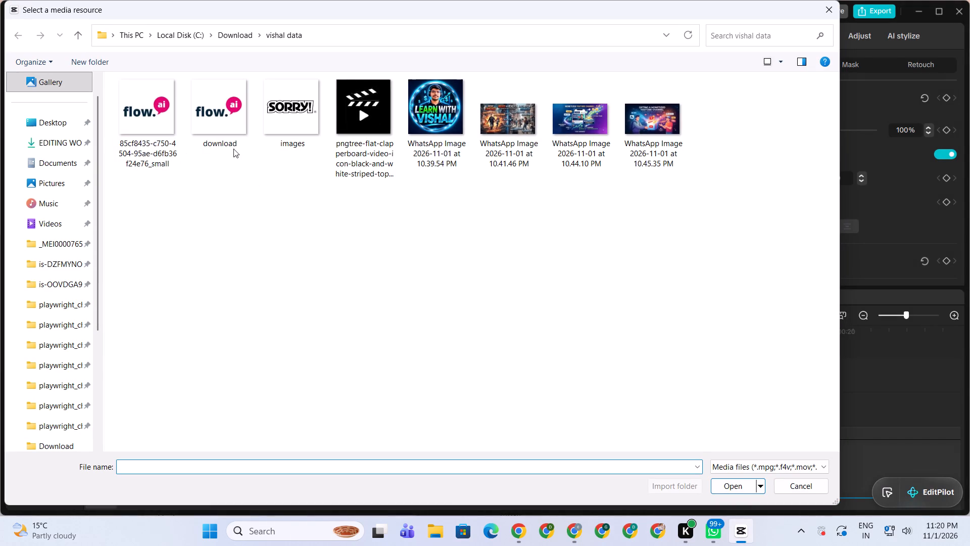
{"action": "left_click", "coordinate": [279, 117]}
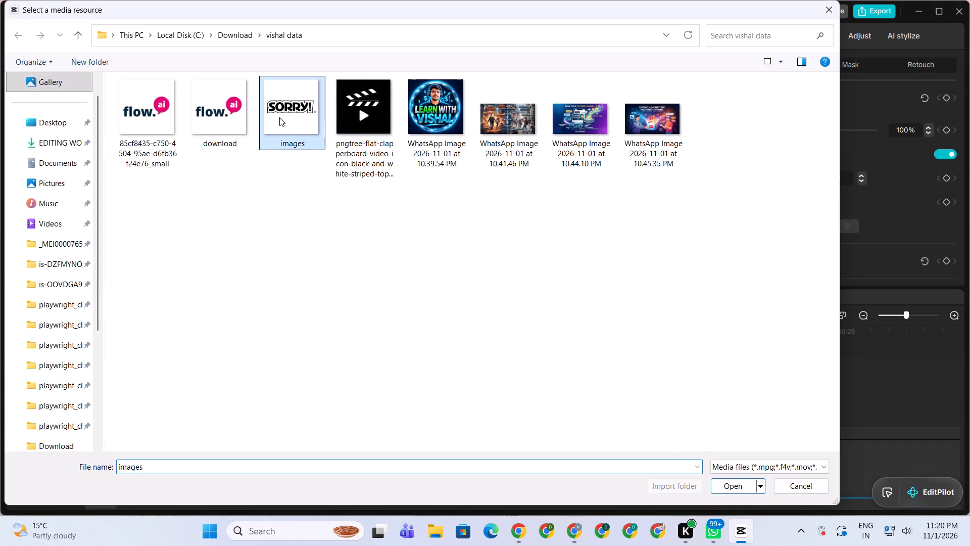
{"action": "left_click", "coordinate": [738, 486]}
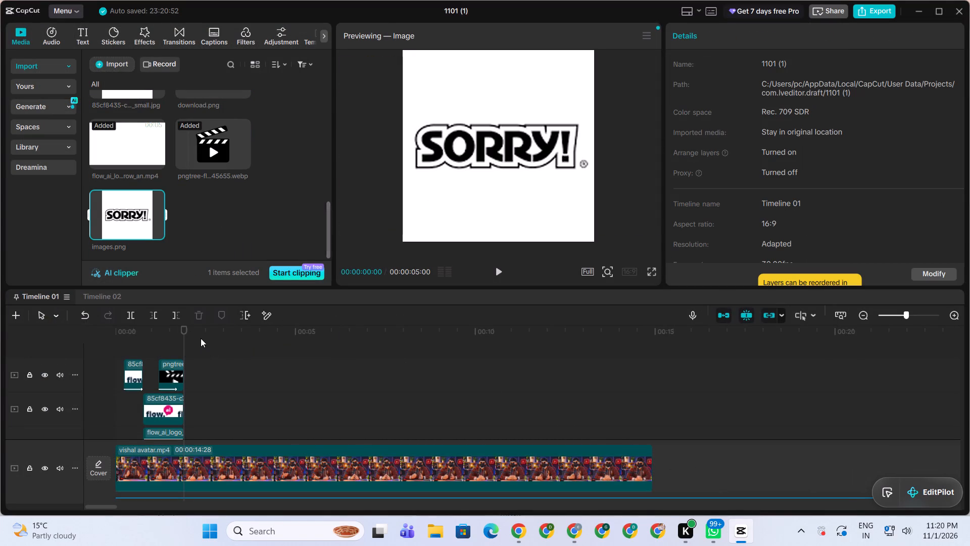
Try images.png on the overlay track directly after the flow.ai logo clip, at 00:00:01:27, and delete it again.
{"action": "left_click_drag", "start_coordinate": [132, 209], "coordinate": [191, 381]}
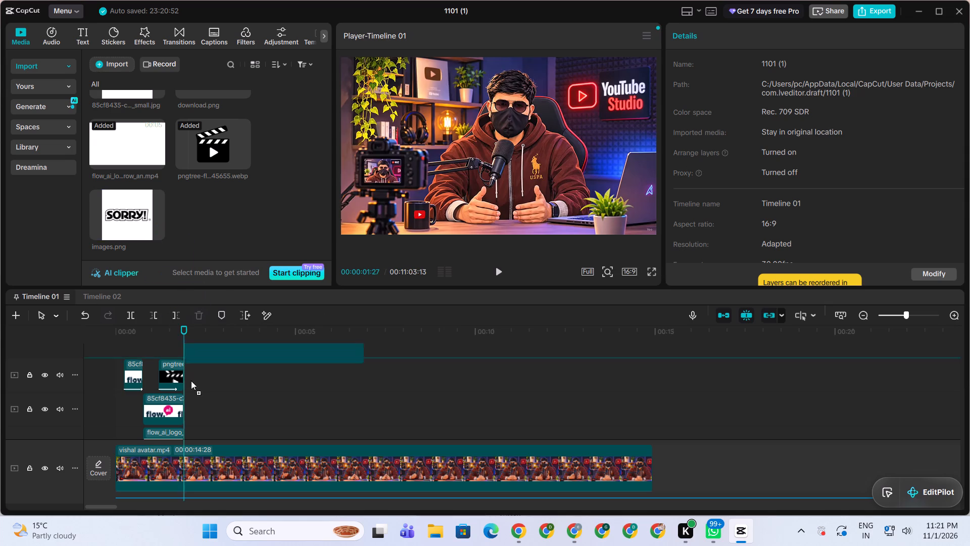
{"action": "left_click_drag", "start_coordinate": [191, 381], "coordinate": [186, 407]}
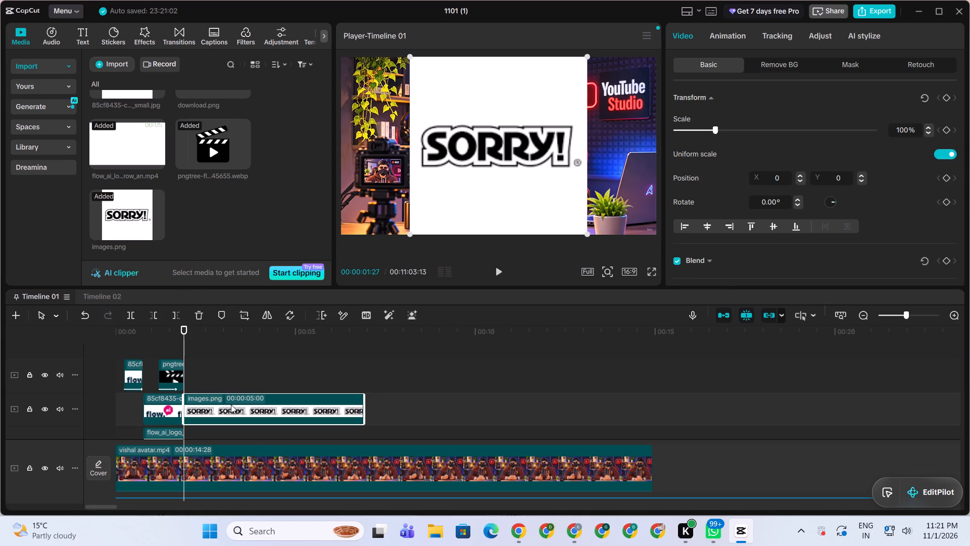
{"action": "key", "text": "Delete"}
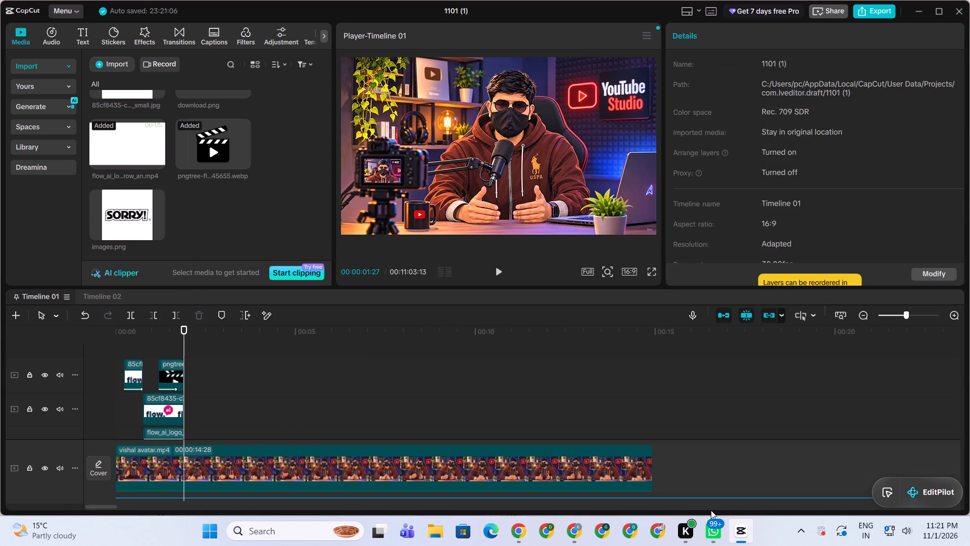
Return to the Google "sorry logo" results in Chrome and look through them for another sorry graphic.
{"action": "left_click", "coordinate": [571, 530]}
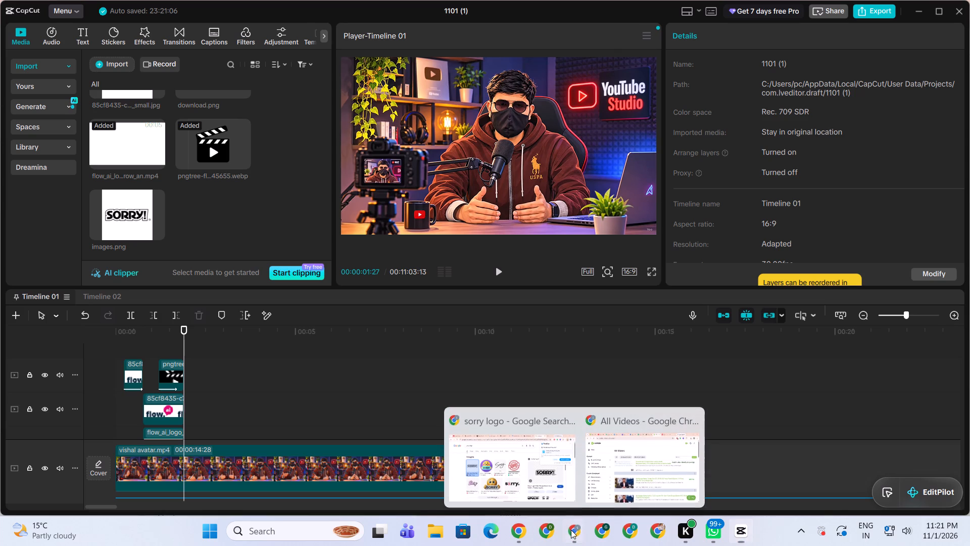
{"action": "left_click", "coordinate": [541, 471]}
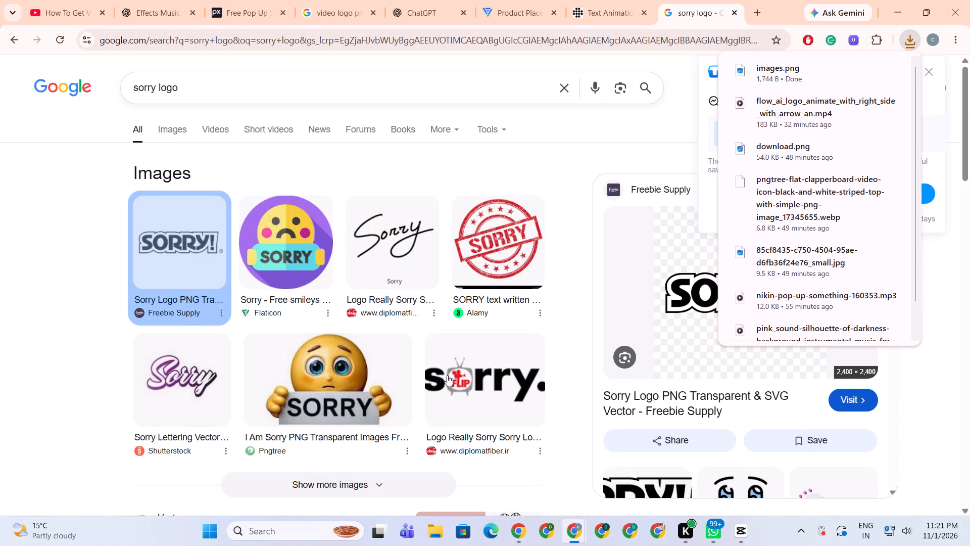
{"action": "scroll", "coordinate": [447, 375], "scroll_direction": "down", "scroll_amount": 3}
{"action": "scroll", "coordinate": [447, 375], "scroll_direction": "up", "scroll_amount": 1}
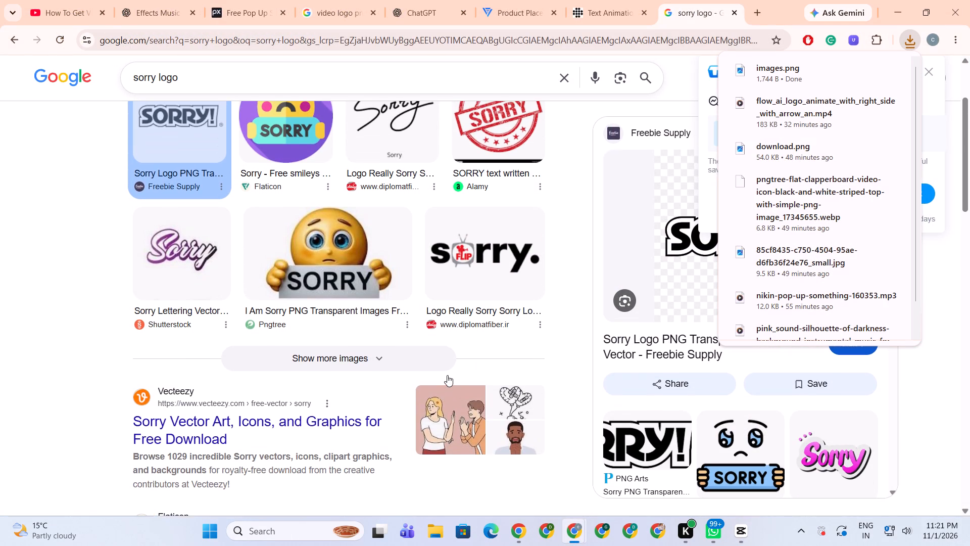
{"action": "scroll", "coordinate": [447, 375], "scroll_direction": "up", "scroll_amount": 3}
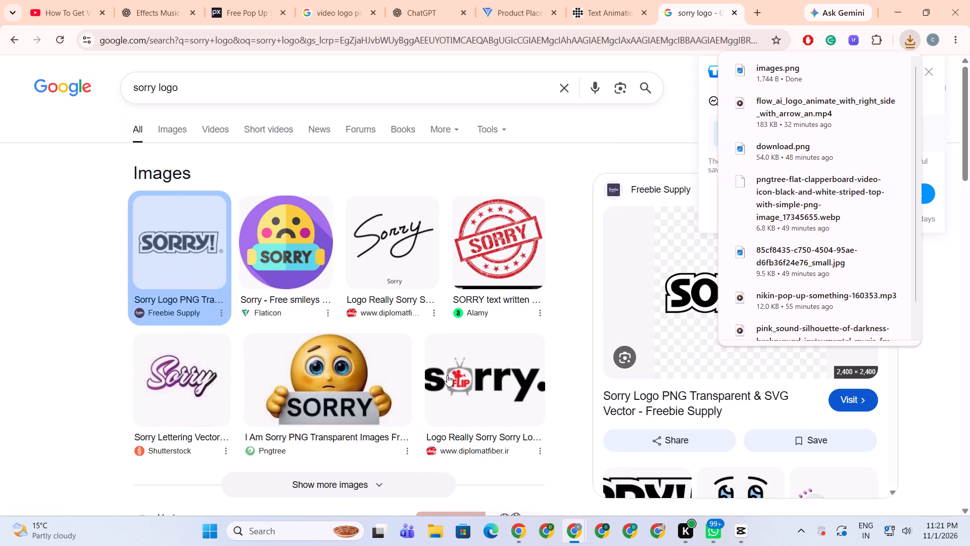
{"action": "scroll", "coordinate": [447, 375], "scroll_direction": "down", "scroll_amount": 5}
{"action": "scroll", "coordinate": [447, 375], "scroll_direction": "up", "scroll_amount": 2}
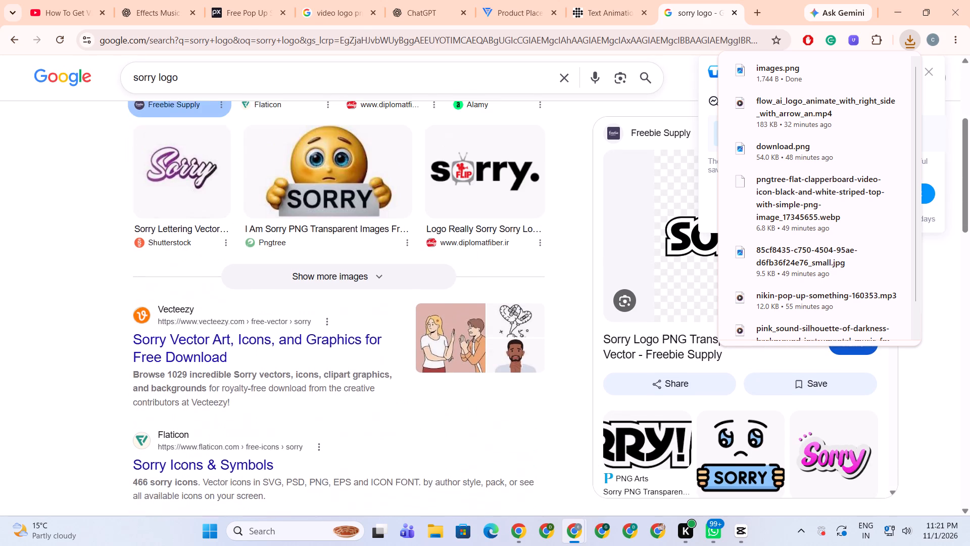
{"action": "scroll", "coordinate": [447, 375], "scroll_direction": "up", "scroll_amount": 7}
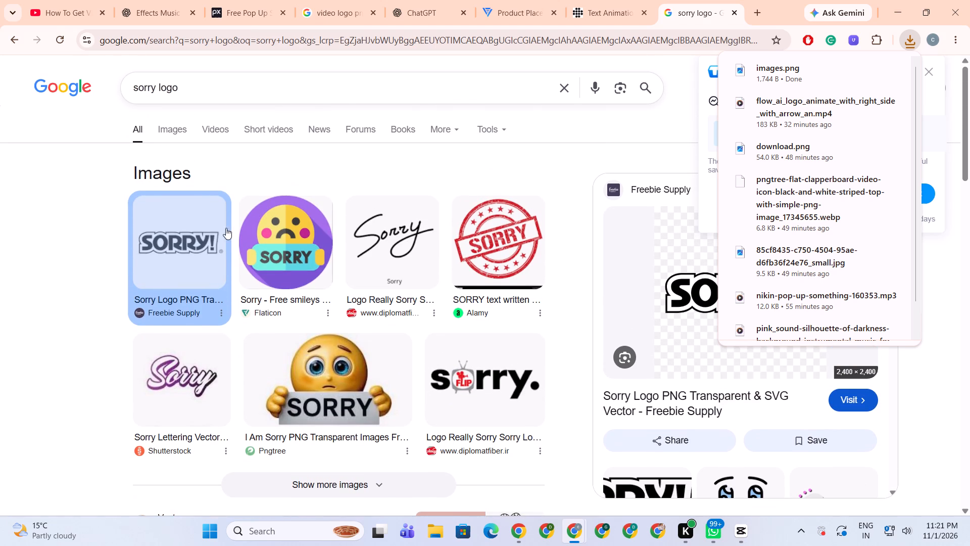
Limit the "sorry logo" search to image results and look through them for a suitable sorry graphic.
{"action": "left_click", "coordinate": [177, 130]}
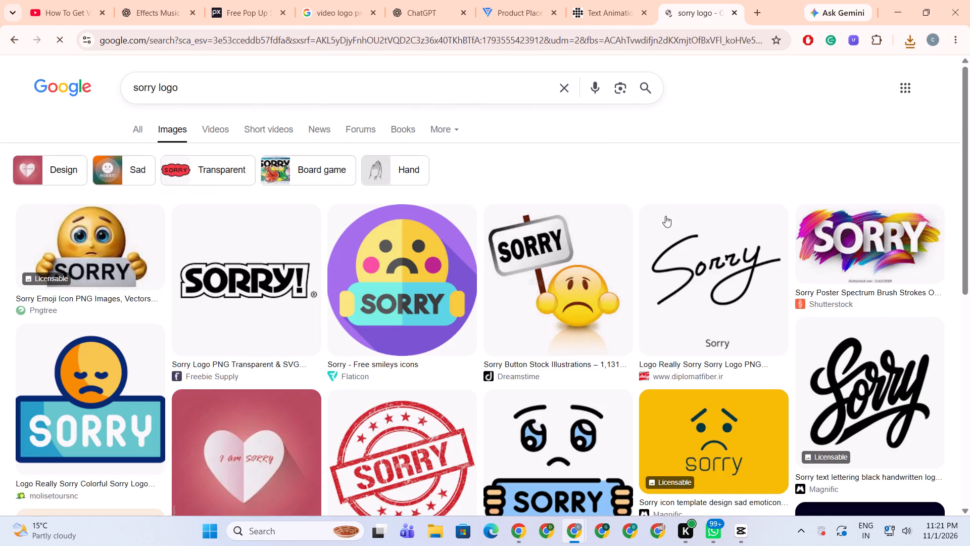
{"action": "scroll", "coordinate": [635, 386], "scroll_direction": "down", "scroll_amount": 4}
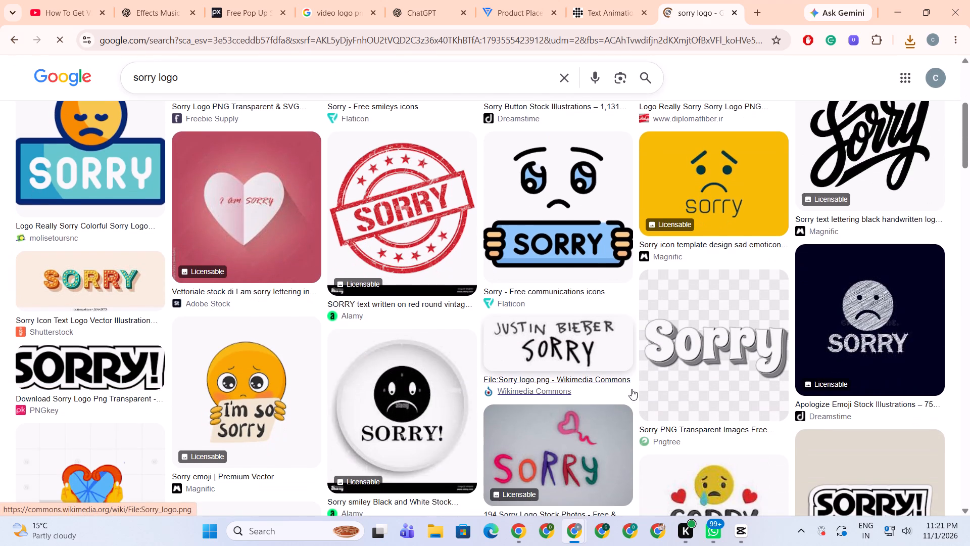
{"action": "scroll", "coordinate": [632, 389], "scroll_direction": "down", "scroll_amount": 2}
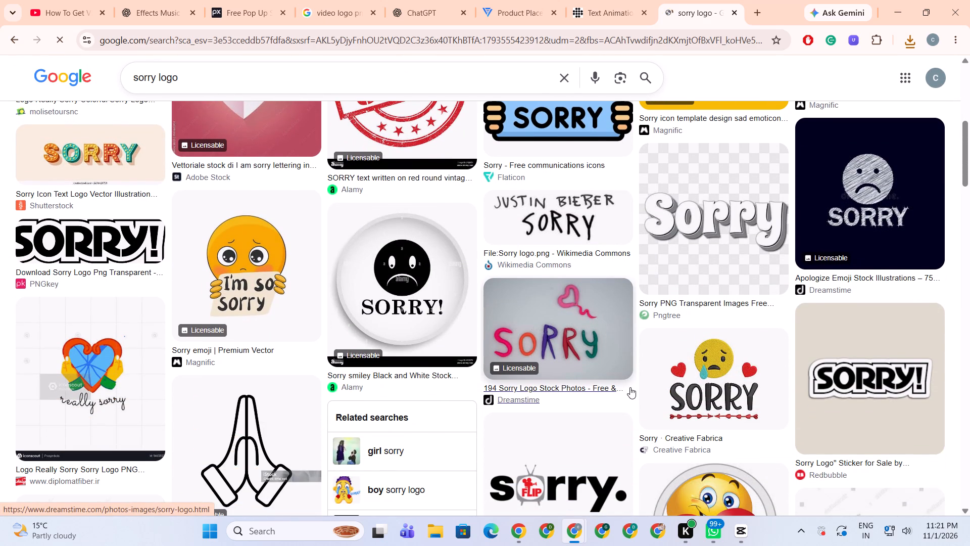
{"action": "scroll", "coordinate": [630, 387], "scroll_direction": "down", "scroll_amount": 2}
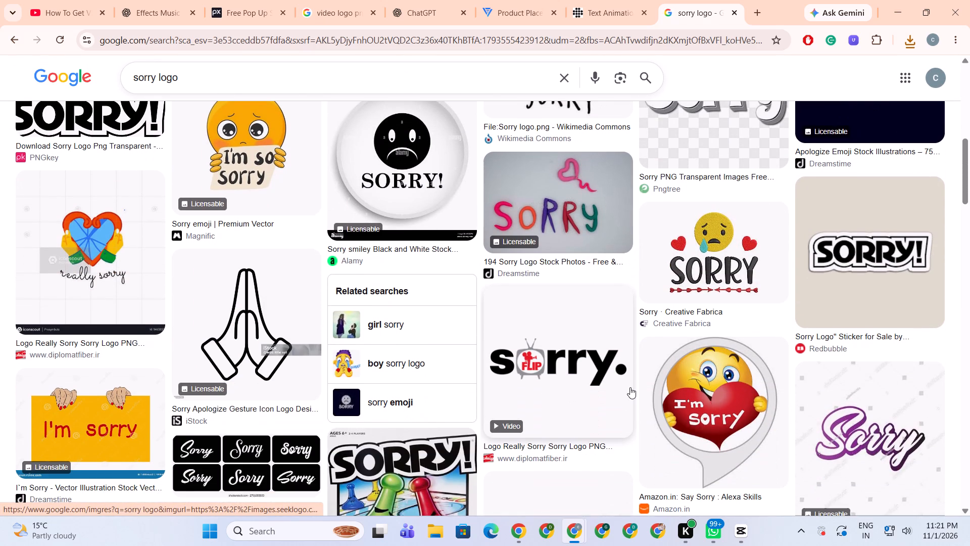
{"action": "scroll", "coordinate": [629, 387], "scroll_direction": "up", "scroll_amount": 2}
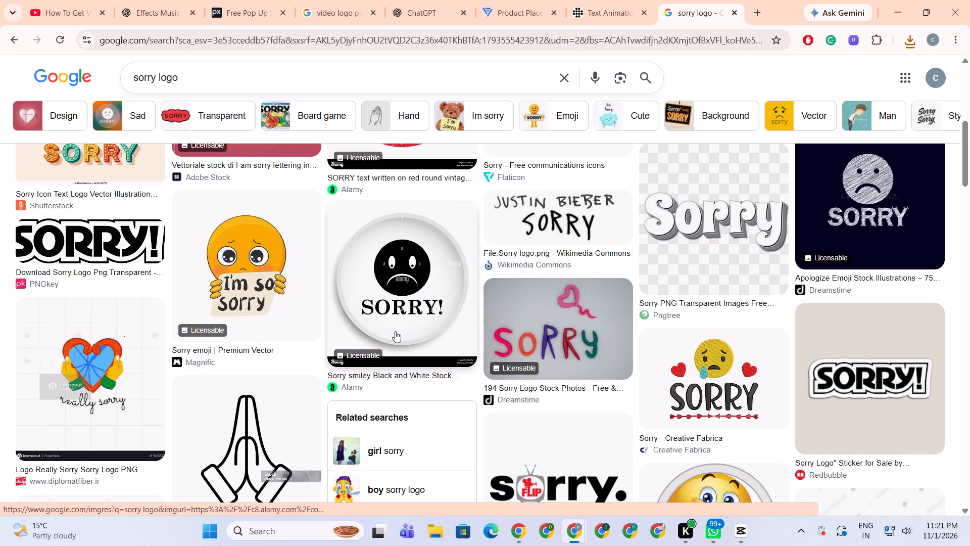
Open the Alamy source page of the black-and-white sorry smiley picture and look through its stock photos.
{"action": "left_click", "coordinate": [405, 314]}
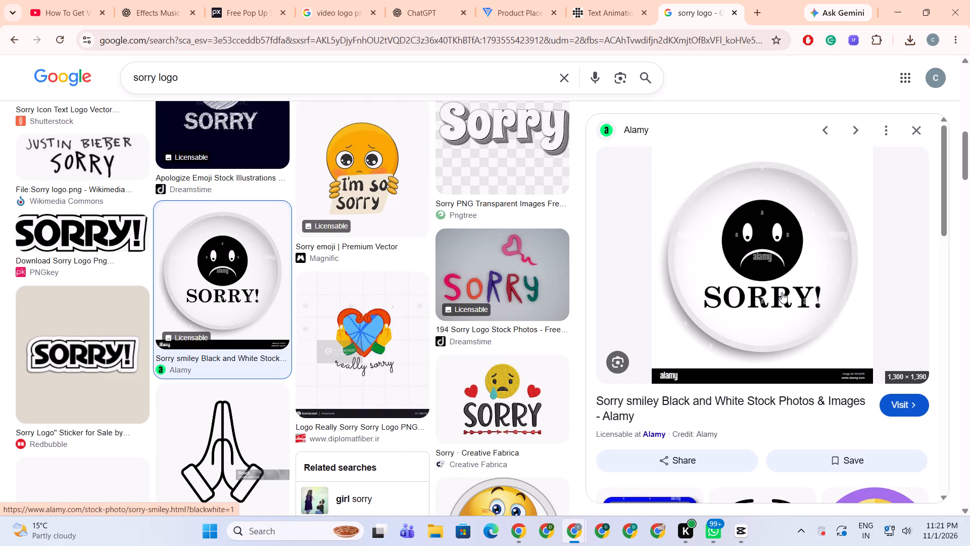
{"action": "right_click", "coordinate": [782, 292]}
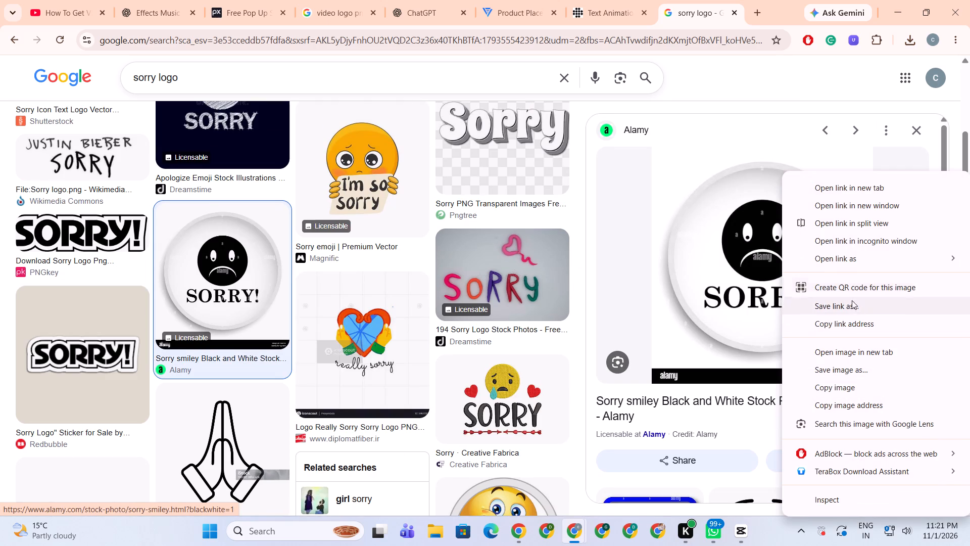
{"action": "left_click", "coordinate": [753, 317]}
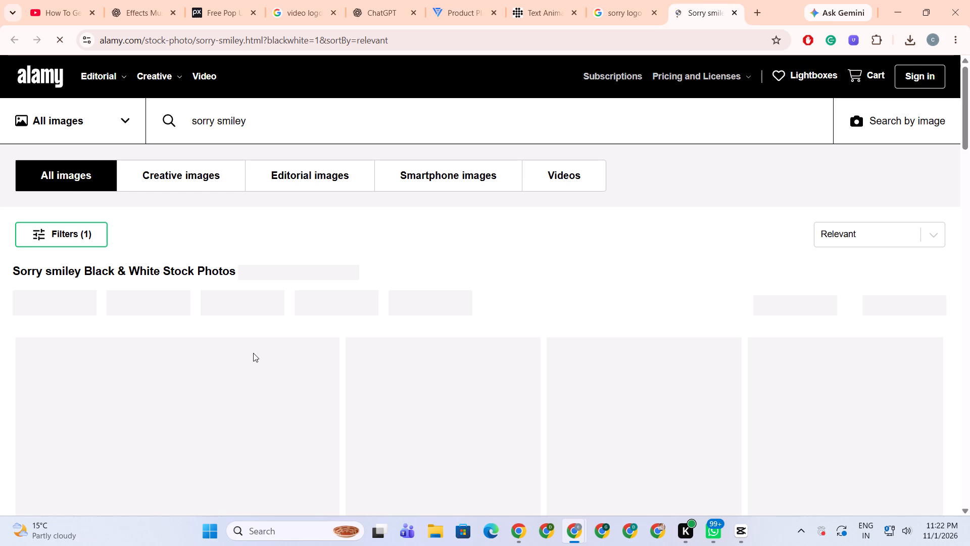
{"action": "scroll", "coordinate": [253, 353], "scroll_direction": "down", "scroll_amount": 2}
{"action": "scroll", "coordinate": [253, 353], "scroll_direction": "up", "scroll_amount": 2}
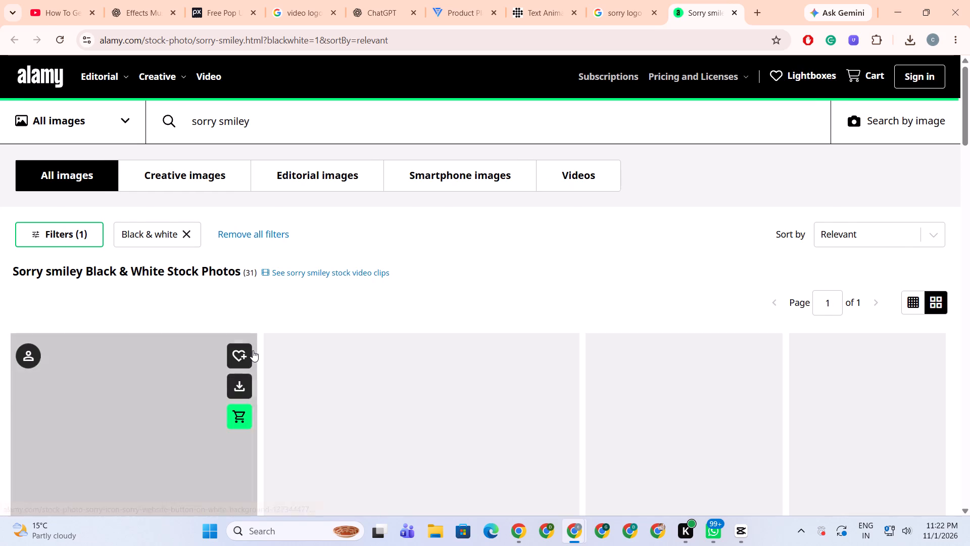
{"action": "scroll", "coordinate": [253, 350], "scroll_direction": "down", "scroll_amount": 2}
{"action": "scroll", "coordinate": [253, 350], "scroll_direction": "up", "scroll_amount": 2}
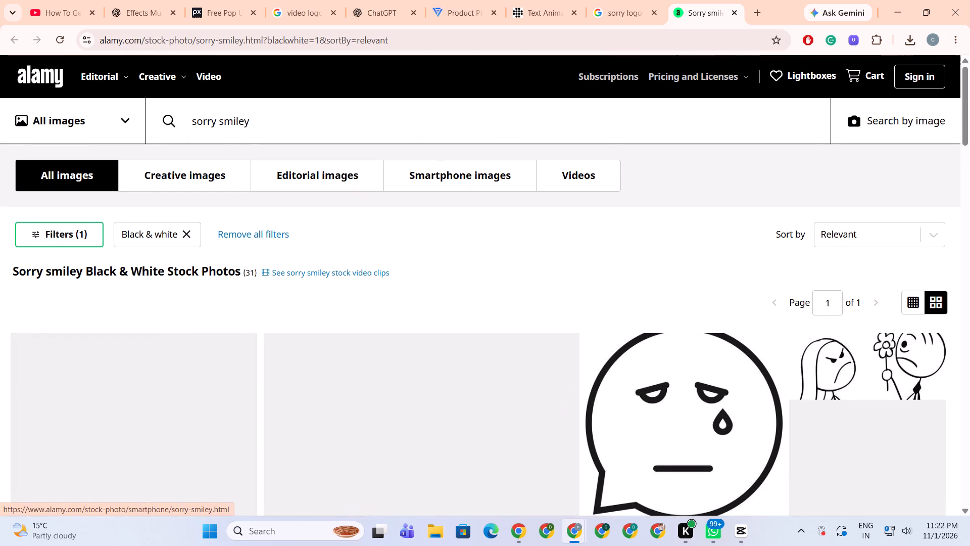
{"action": "scroll", "coordinate": [517, 337], "scroll_direction": "down", "scroll_amount": 2}
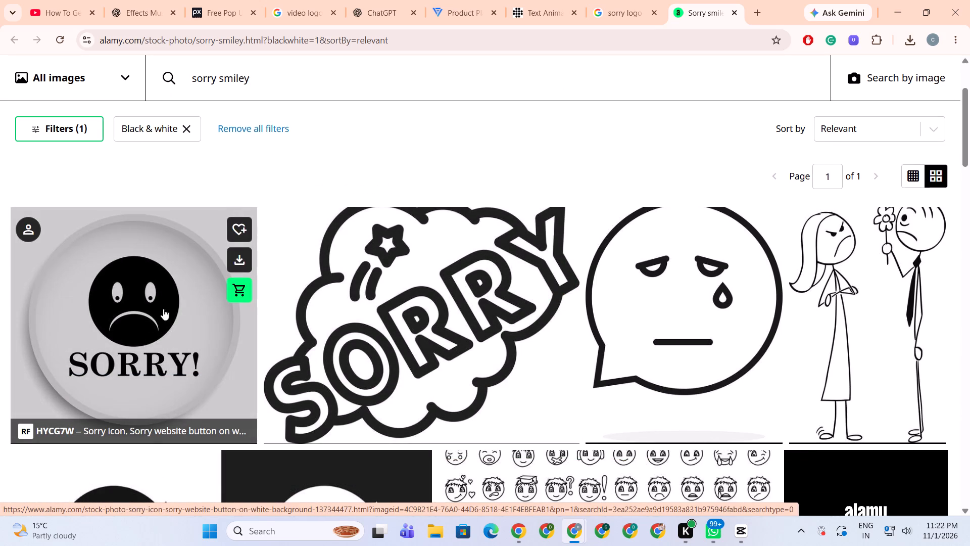
Open the Alamy page of the round "SORRY!" sad-face button image and examine its licence and download options, accepting the site's cookies.
{"action": "left_click", "coordinate": [243, 257]}
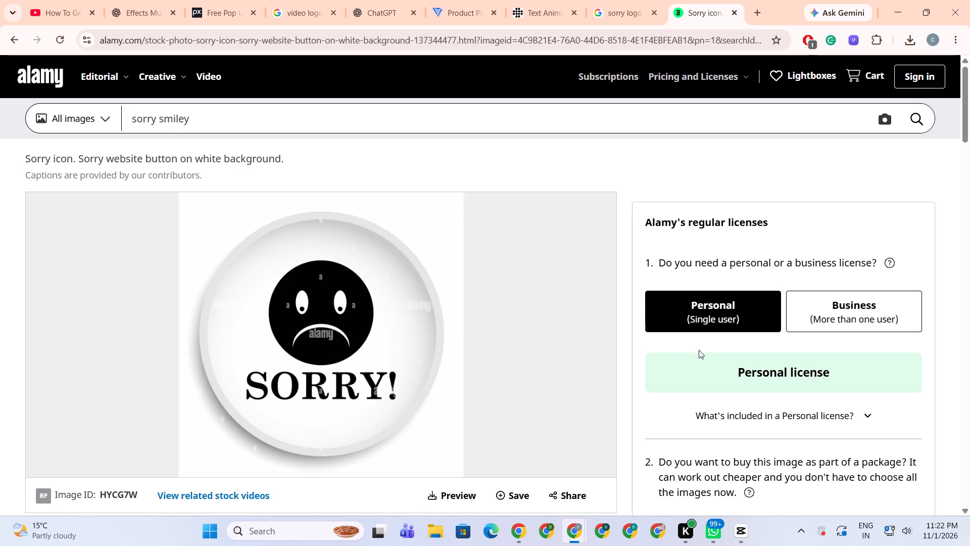
{"action": "scroll", "coordinate": [699, 350], "scroll_direction": "down", "scroll_amount": 6}
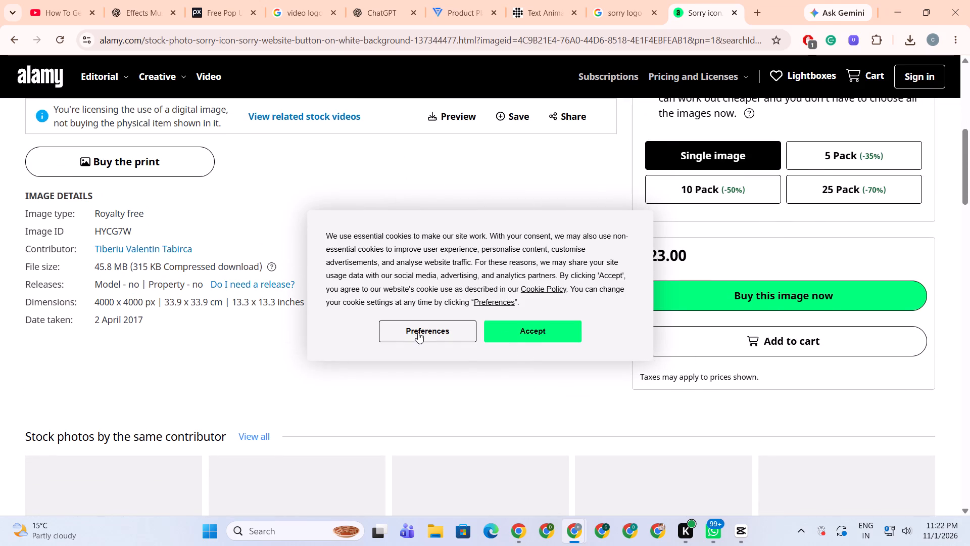
{"action": "scroll", "coordinate": [465, 356], "scroll_direction": "up", "scroll_amount": 2}
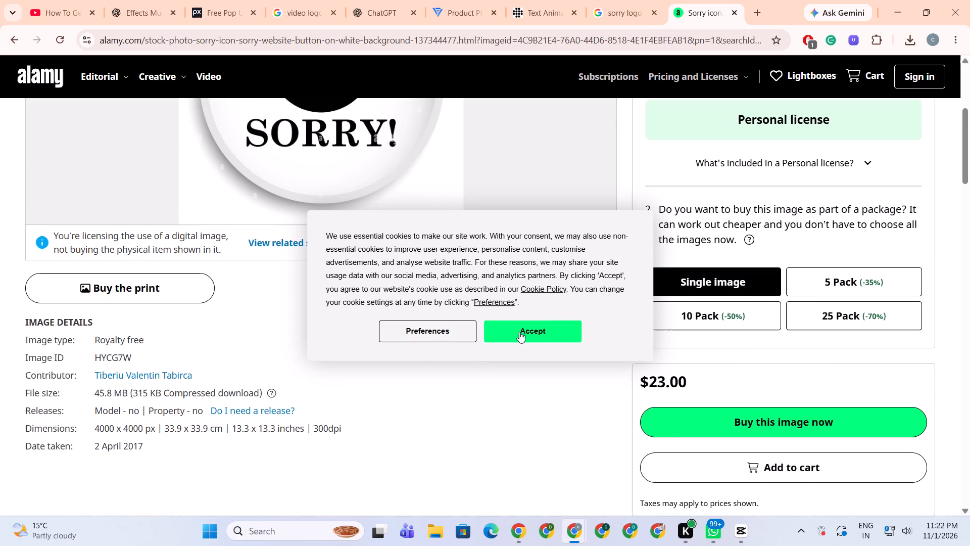
{"action": "left_click", "coordinate": [519, 332]}
{"action": "scroll", "coordinate": [648, 358], "scroll_direction": "up", "scroll_amount": 1}
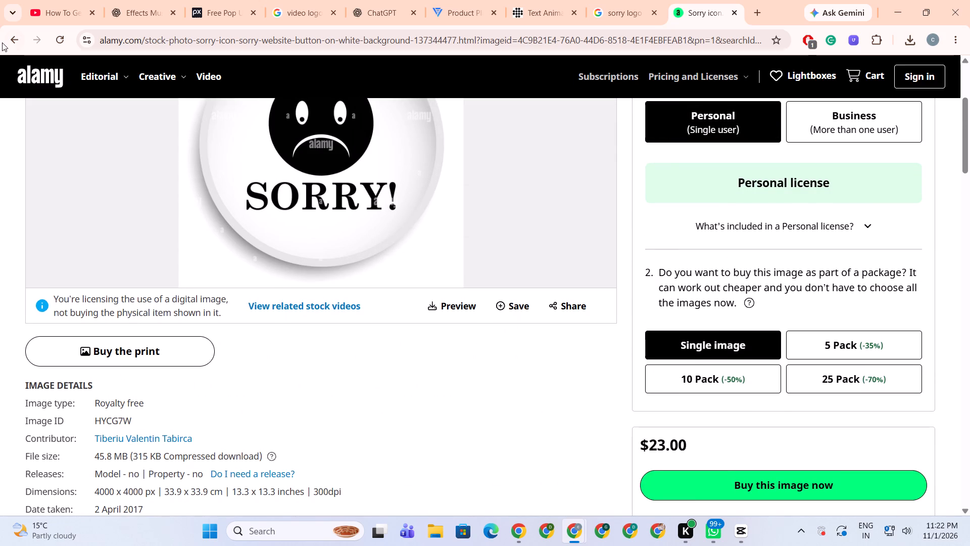
Save the Alamy page of the round "SORRY!" sad-face button as a complete web page in the vishal data folder.
{"action": "scroll", "coordinate": [252, 370], "scroll_direction": "up", "scroll_amount": 3}
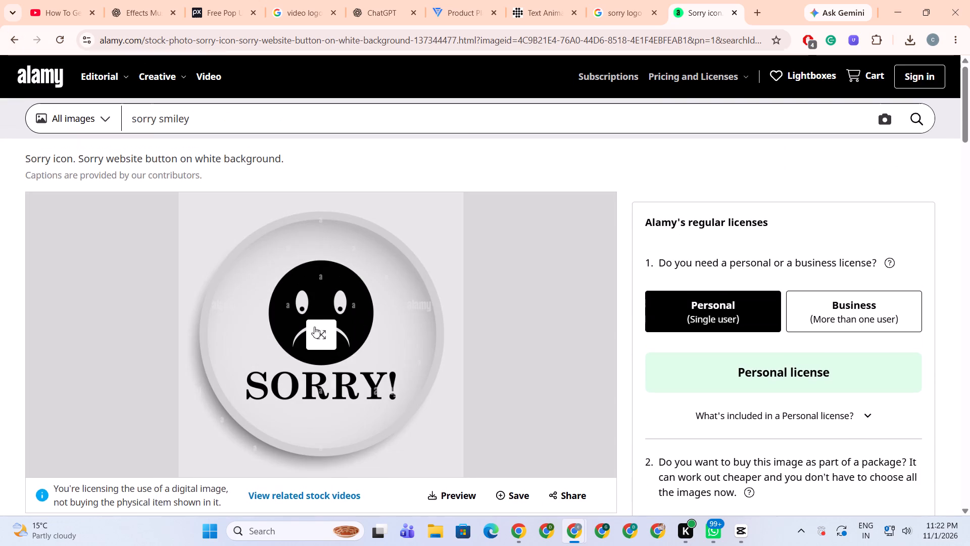
{"action": "right_click", "coordinate": [413, 332]}
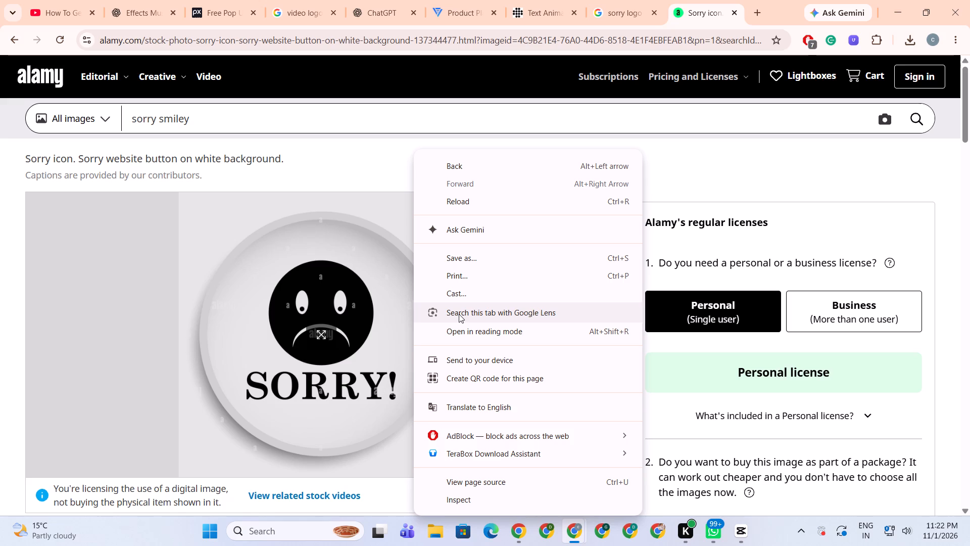
{"action": "left_click", "coordinate": [471, 262]}
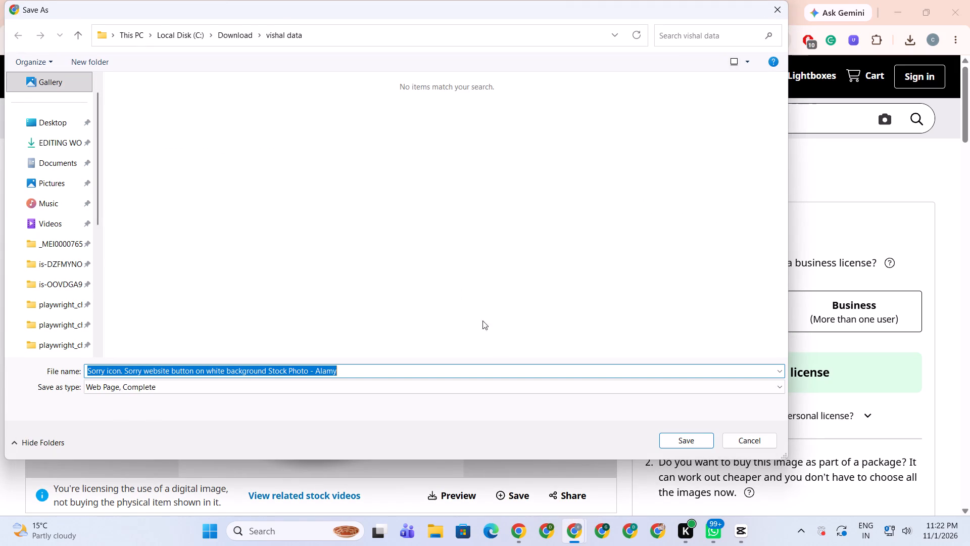
{"action": "left_click", "coordinate": [686, 439]}
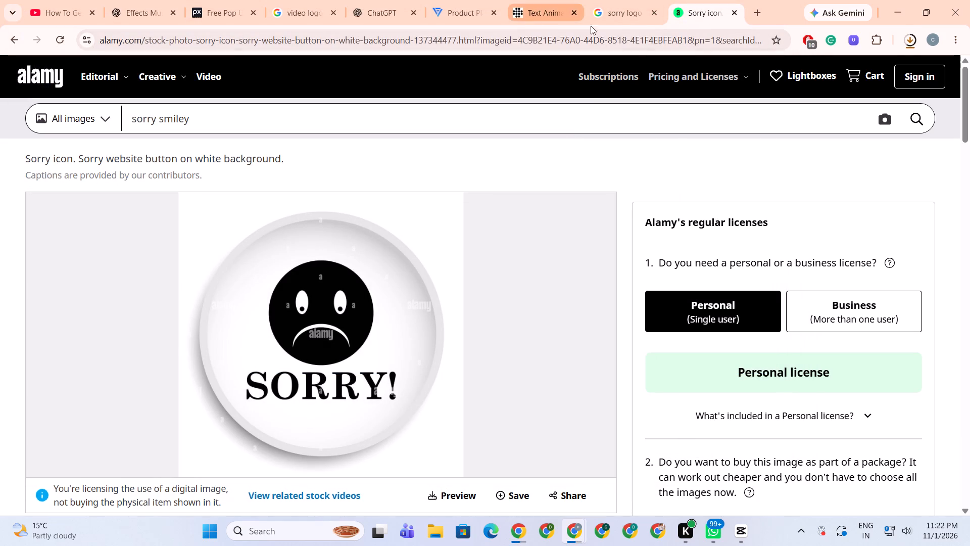
Load the remove.bg upload page in place of the Alamy page.
{"action": "left_click", "coordinate": [621, 18]}
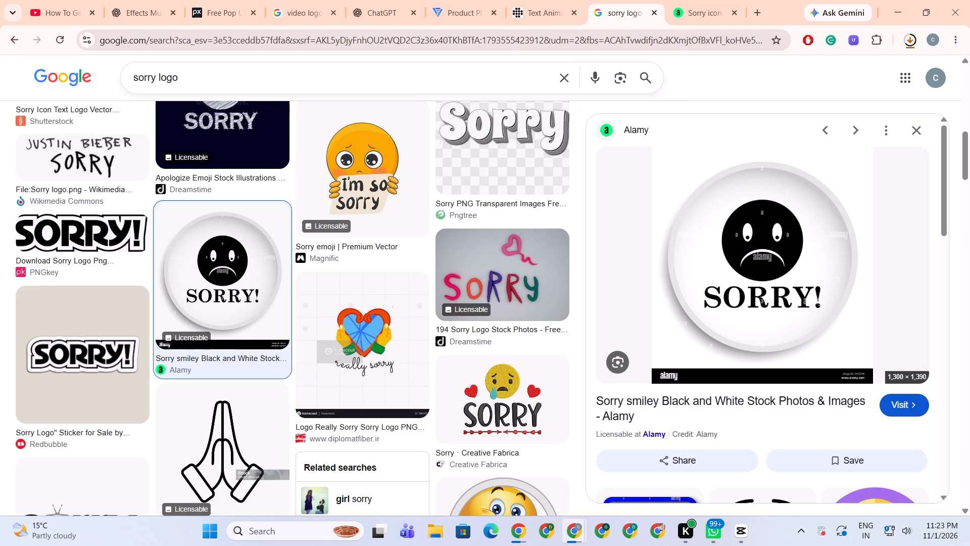
{"action": "left_click", "coordinate": [695, 10]}
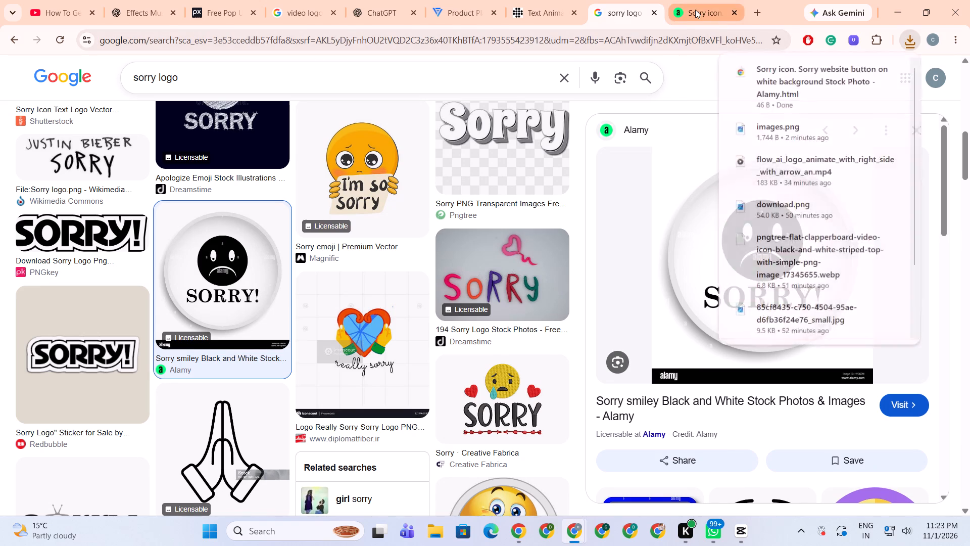
{"action": "left_click", "coordinate": [302, 37]}
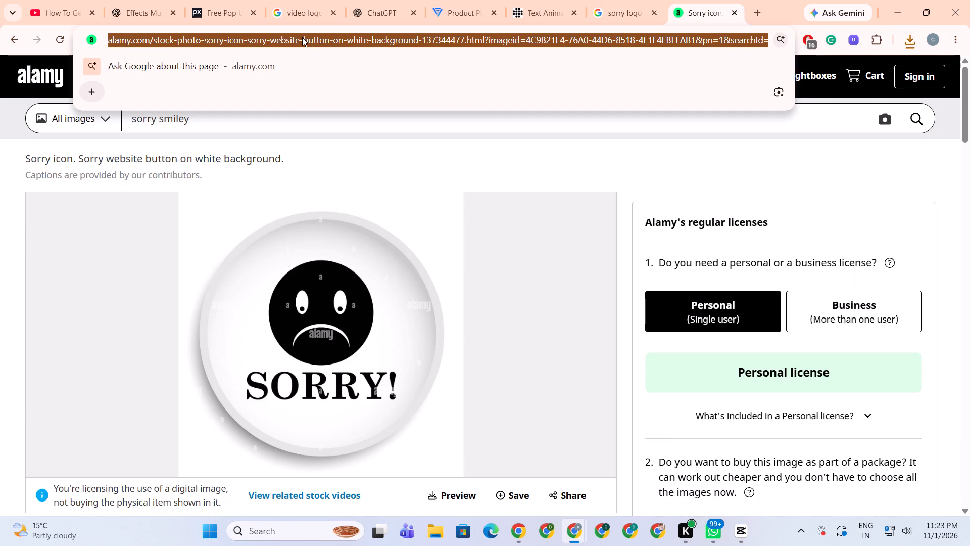
{"action": "type", "text": "remo"}
{"action": "left_click", "coordinate": [266, 63]}
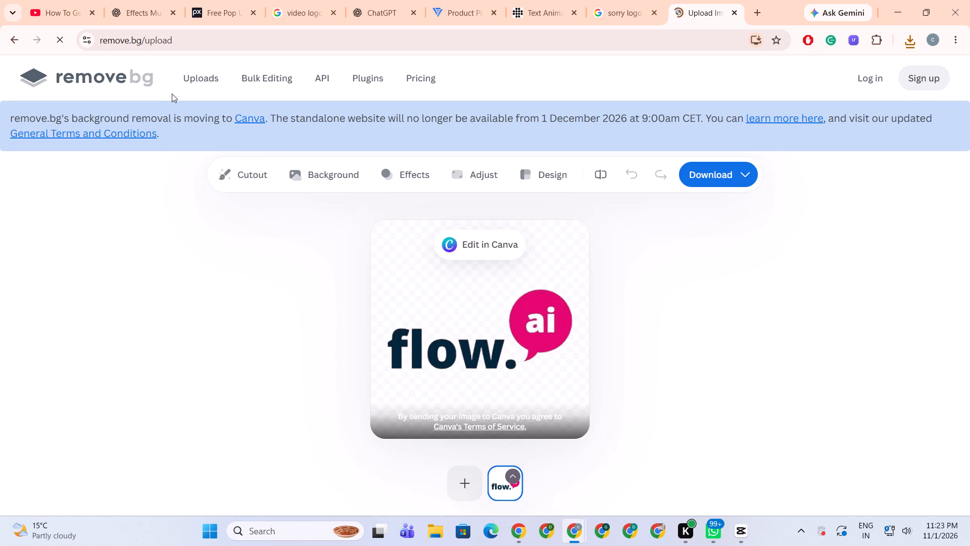
{"action": "left_click", "coordinate": [203, 80]}
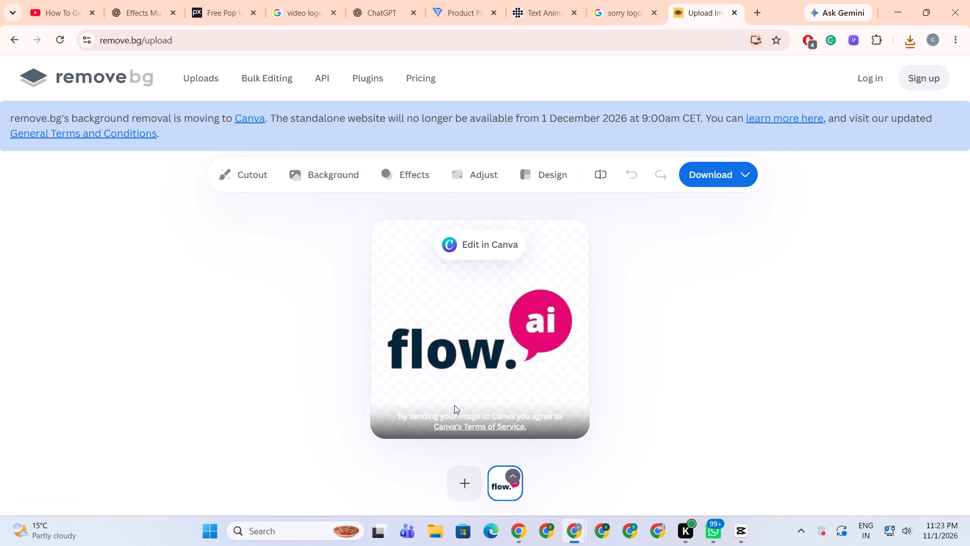
Upload the orange sad-face image g94gny from the saved Alamy page's files folder to remove.bg.
{"action": "left_click", "coordinate": [464, 483]}
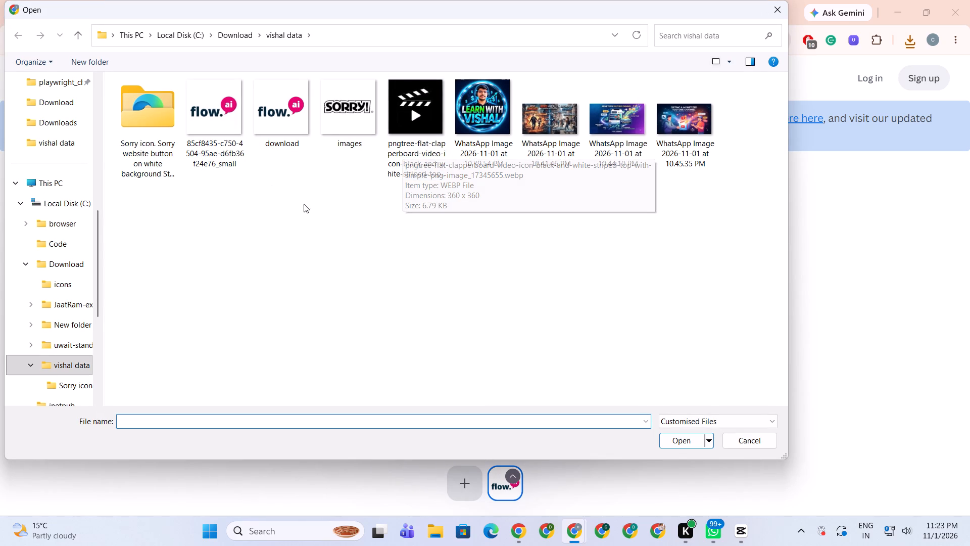
{"action": "double_click", "coordinate": [143, 133]}
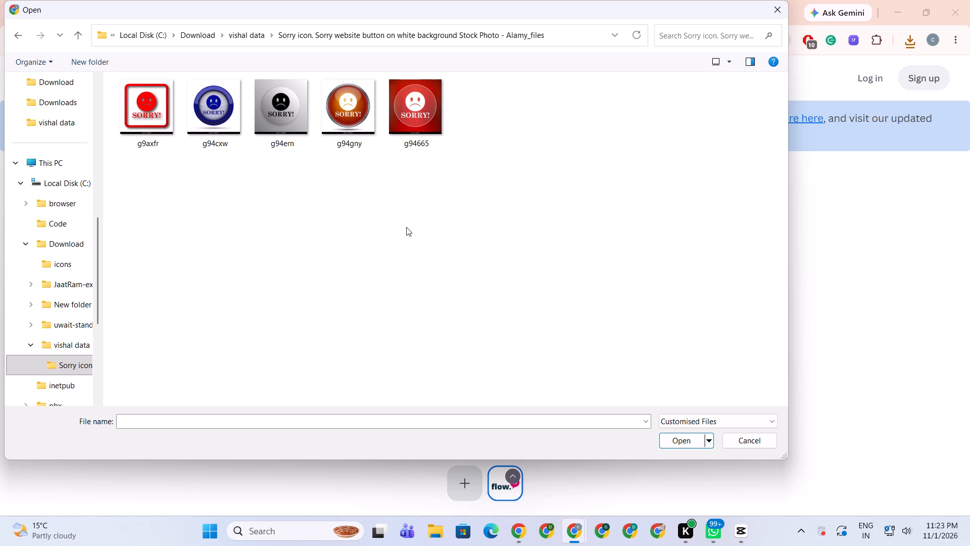
{"action": "left_click", "coordinate": [418, 115]}
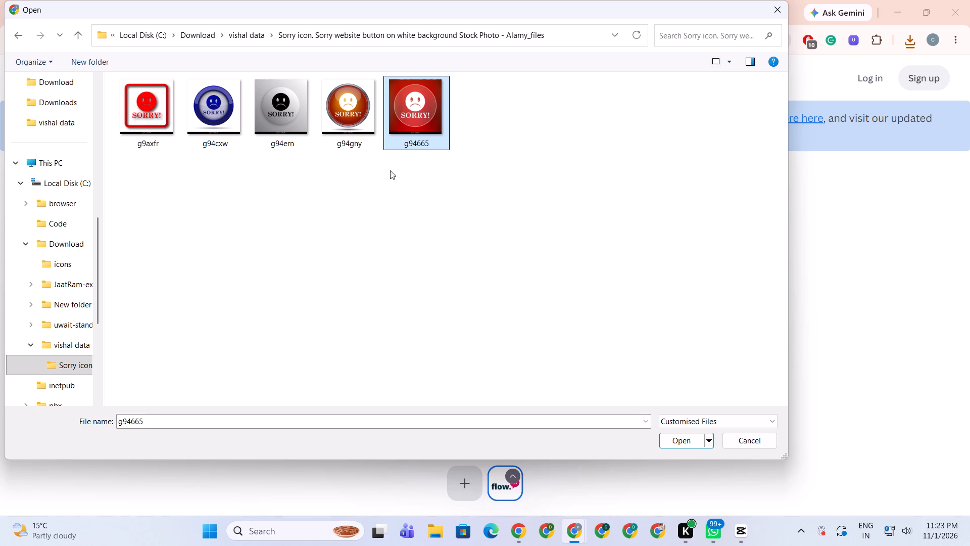
{"action": "left_click", "coordinate": [354, 115]}
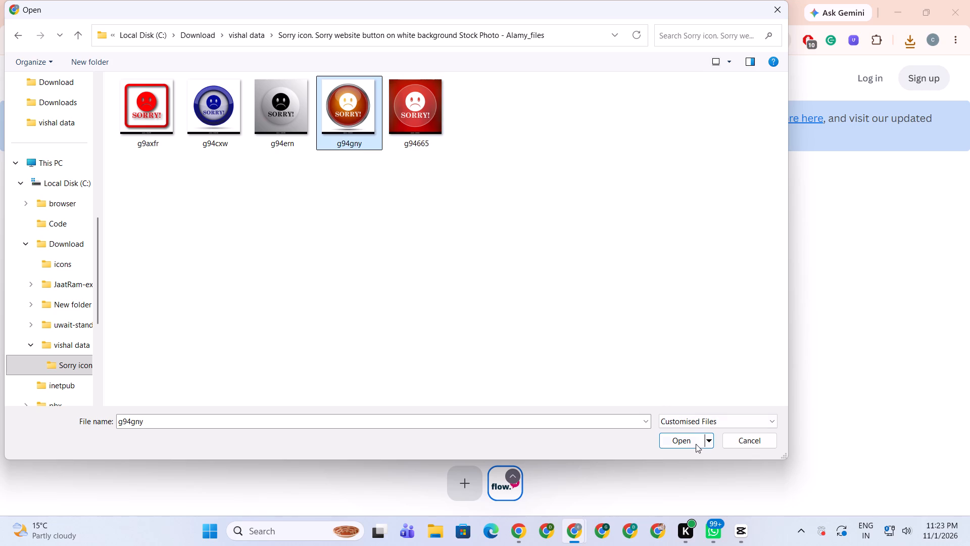
{"action": "left_click", "coordinate": [688, 443]}
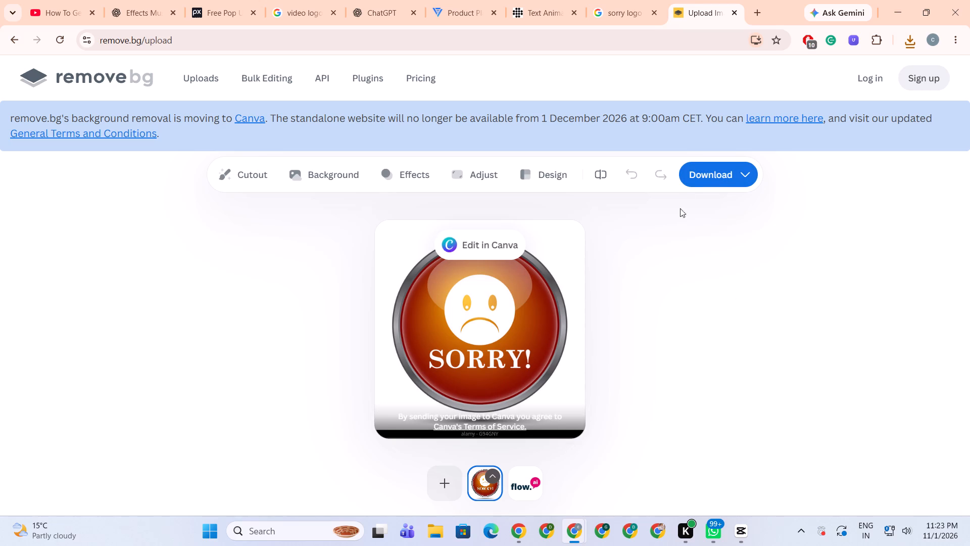
Download the free 490 x 509 preview of the background-free sorry button.
{"action": "left_click", "coordinate": [715, 175]}
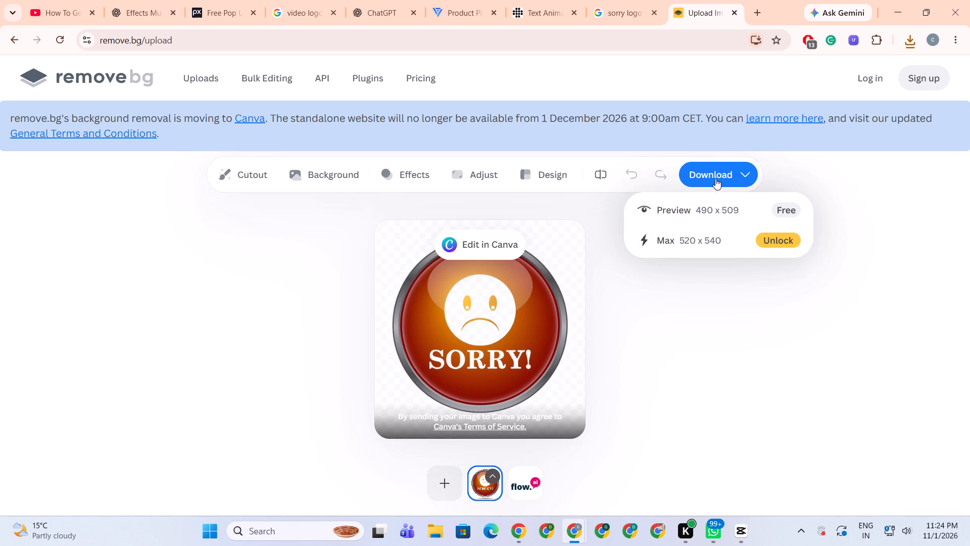
{"action": "left_click", "coordinate": [710, 215]}
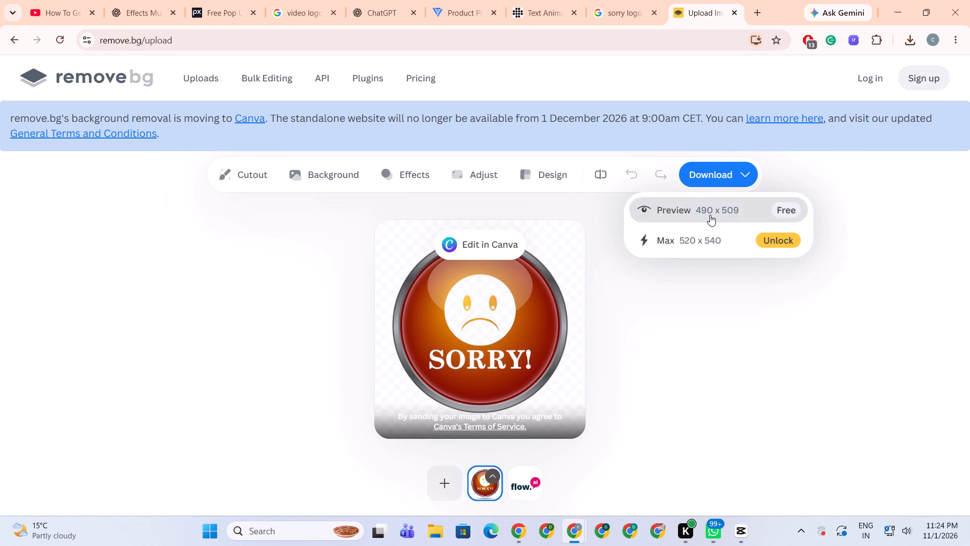
Switch to CapCut and import g94gny-removebg-preview.png from the Download folder into the project media.
{"action": "left_click", "coordinate": [747, 535]}
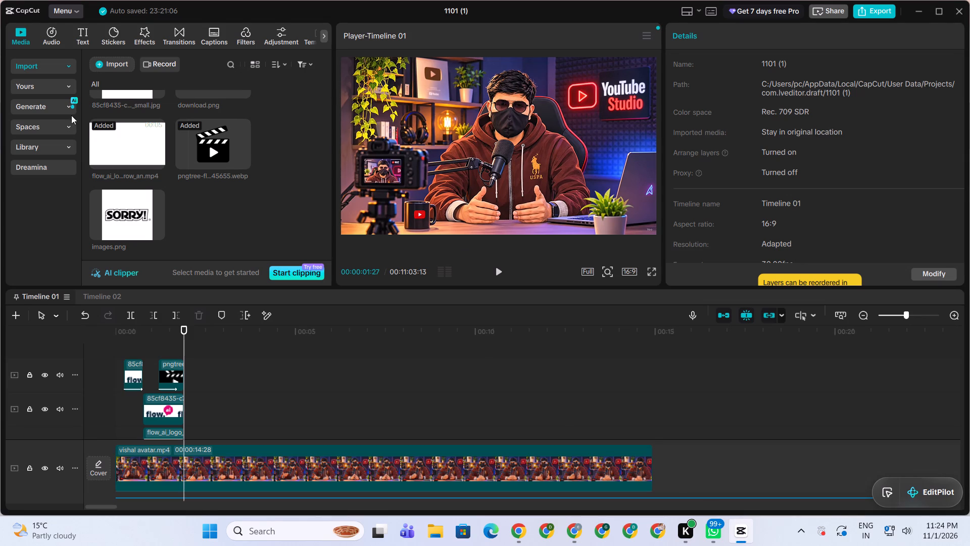
{"action": "left_click", "coordinate": [104, 61]}
{"action": "left_click", "coordinate": [142, 92]}
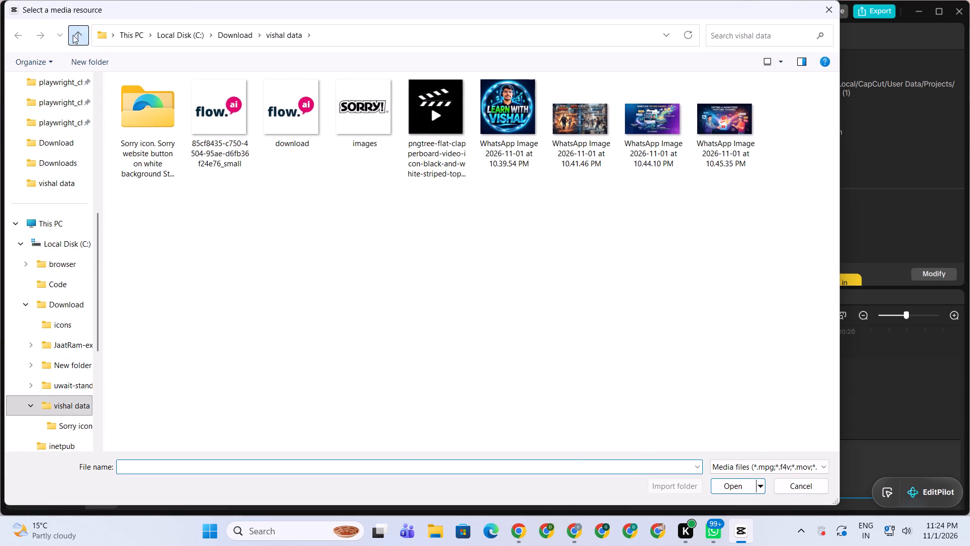
{"action": "left_click", "coordinate": [73, 35]}
{"action": "scroll", "coordinate": [306, 248], "scroll_direction": "down", "scroll_amount": 2}
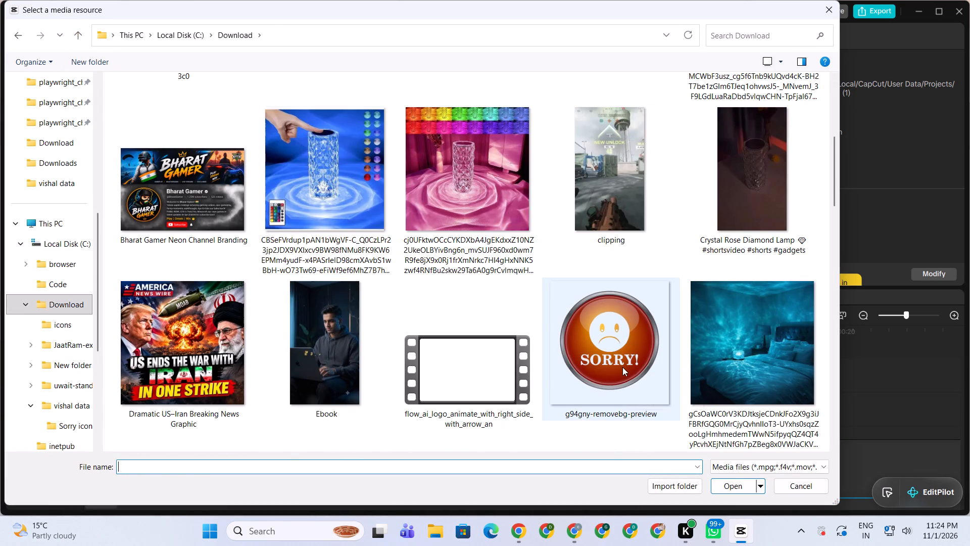
{"action": "left_click", "coordinate": [622, 367]}
{"action": "left_click", "coordinate": [737, 487]}
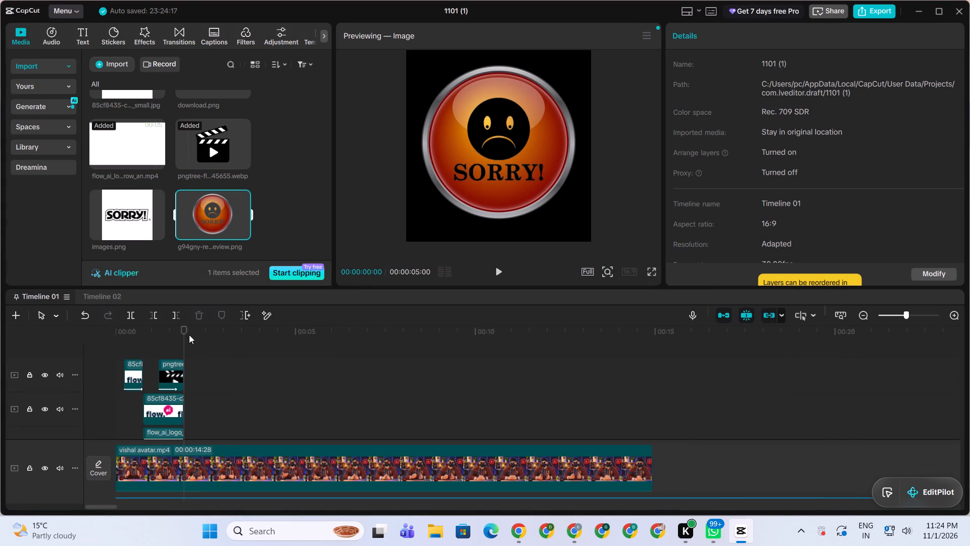
Place the g94gny-removebg-preview.png image on the upper overlay track at 00:00:01:27, directly after the clapperboard clip.
{"action": "left_click_drag", "start_coordinate": [193, 333], "coordinate": [219, 336]}
{"action": "left_click_drag", "start_coordinate": [208, 211], "coordinate": [185, 381]}
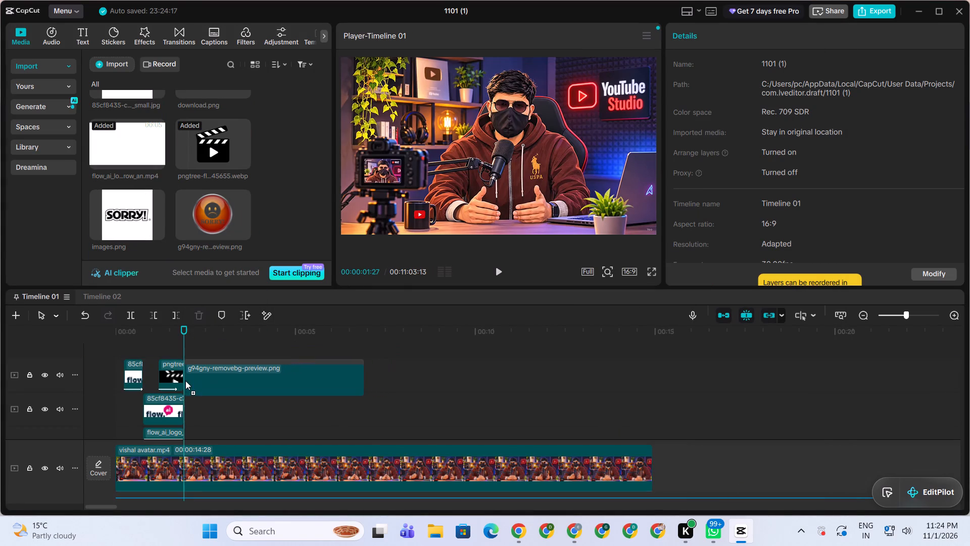
{"action": "left_click_drag", "start_coordinate": [185, 381], "coordinate": [184, 376]}
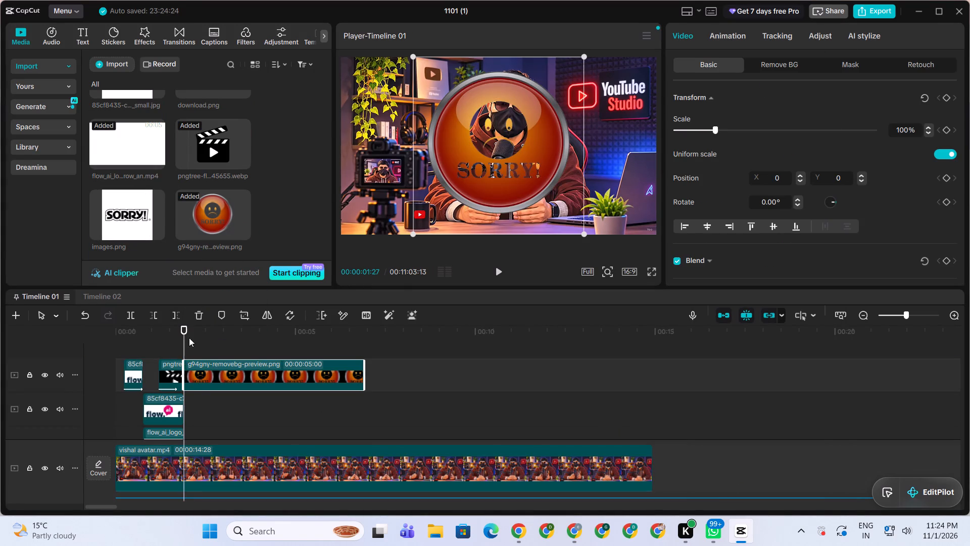
Scale the sorry button overlay to about 89% and place it over the avatar's face at about X 154, Y 238.
{"action": "left_click_drag", "start_coordinate": [189, 332], "coordinate": [166, 340]}
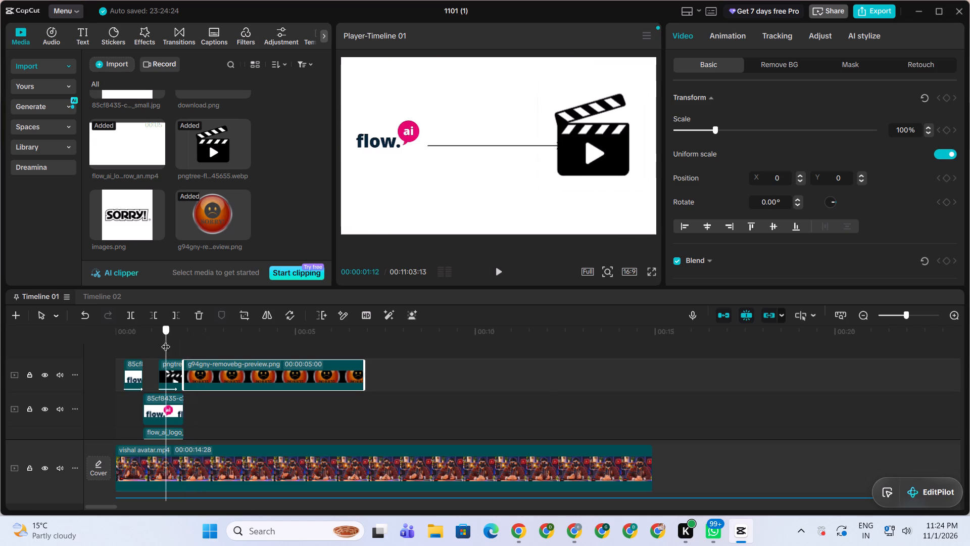
{"action": "left_click_drag", "start_coordinate": [166, 340], "coordinate": [195, 342]}
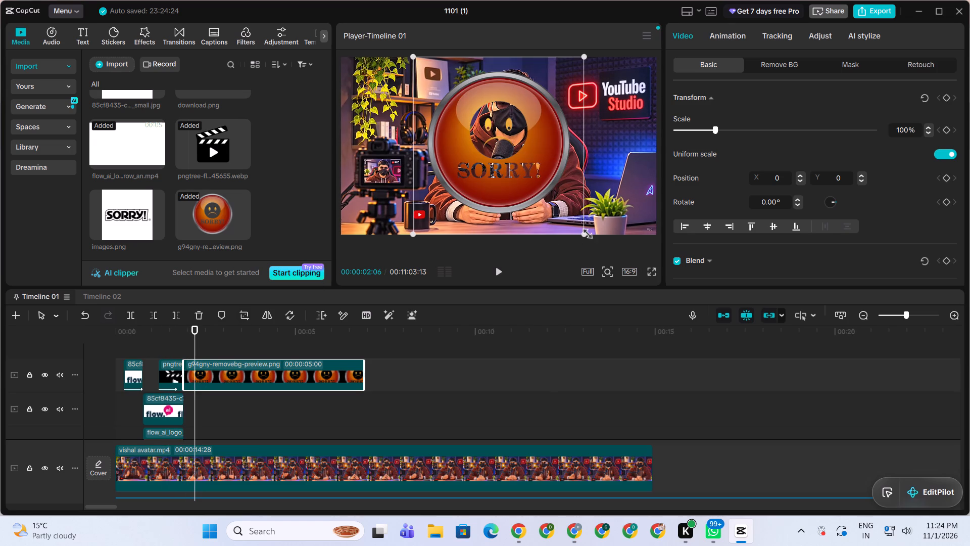
{"action": "left_click_drag", "start_coordinate": [584, 231], "coordinate": [514, 138]}
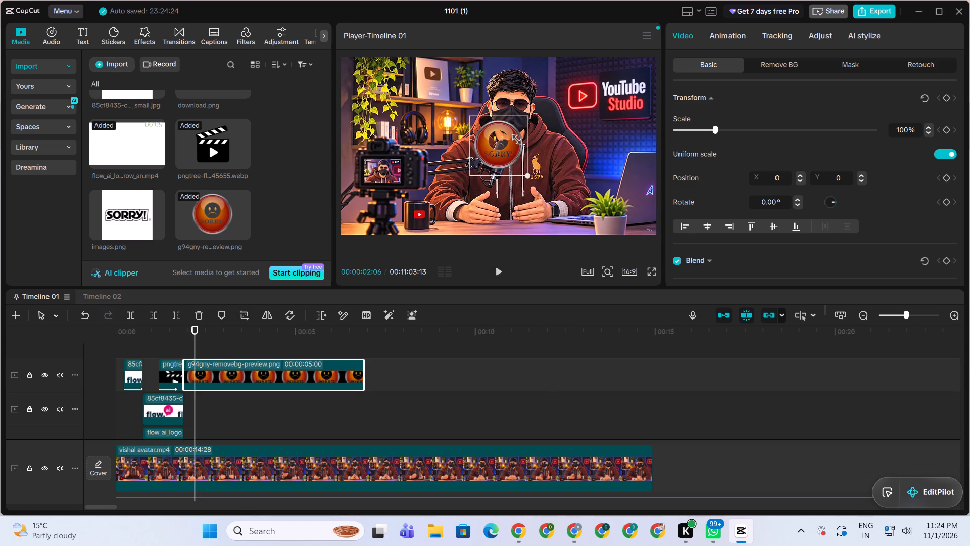
{"action": "left_click_drag", "start_coordinate": [514, 138], "coordinate": [566, 238]}
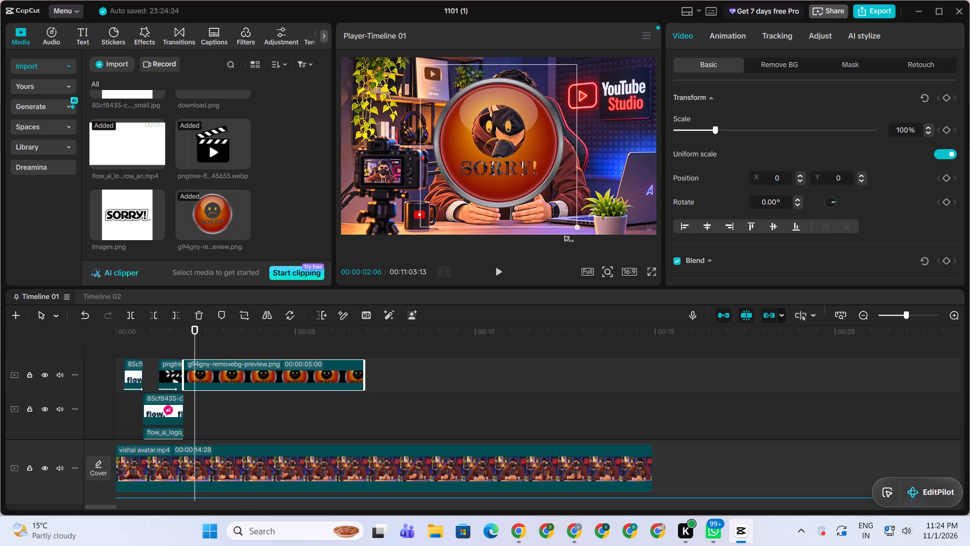
{"action": "left_click_drag", "start_coordinate": [566, 238], "coordinate": [563, 235]}
{"action": "left_click_drag", "start_coordinate": [536, 199], "coordinate": [550, 176]}
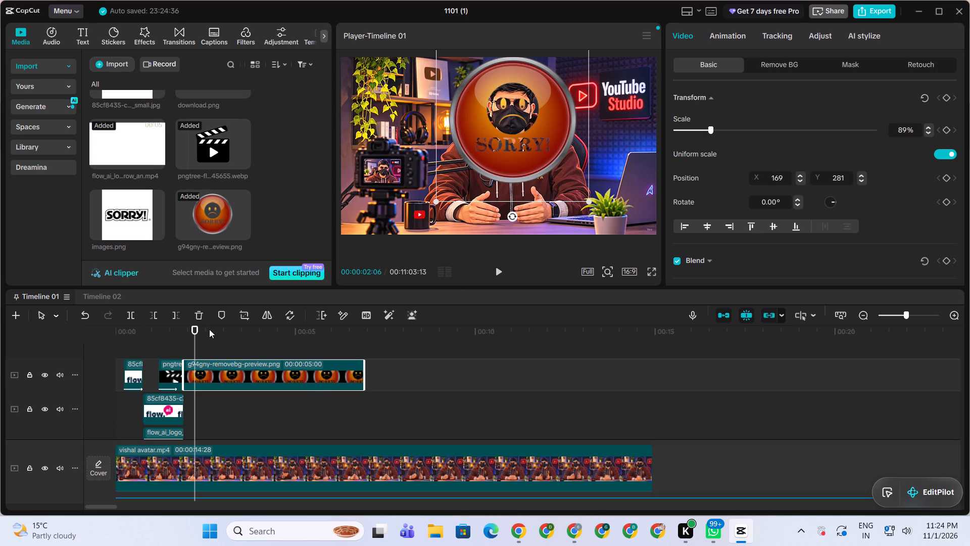
{"action": "left_click_drag", "start_coordinate": [195, 328], "coordinate": [185, 330]}
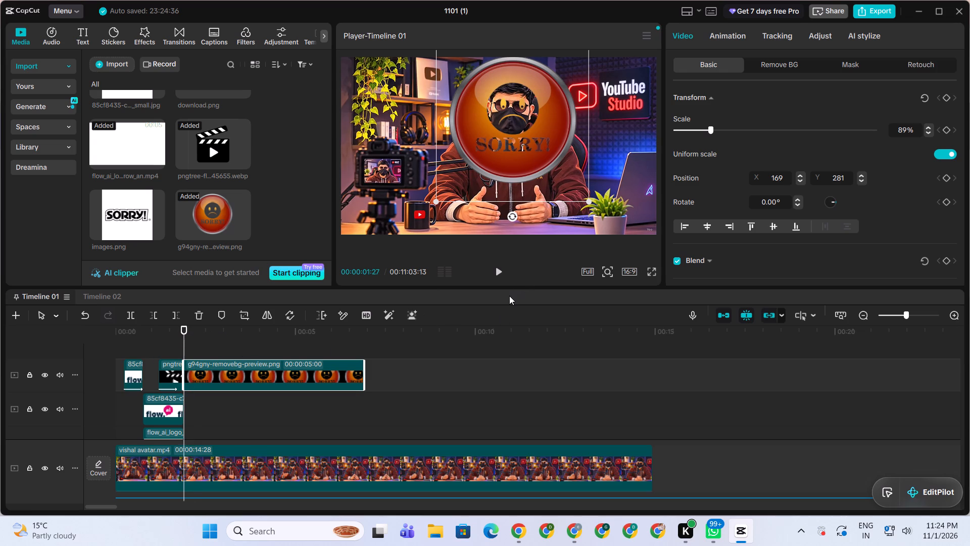
{"action": "left_click", "coordinate": [521, 167]}
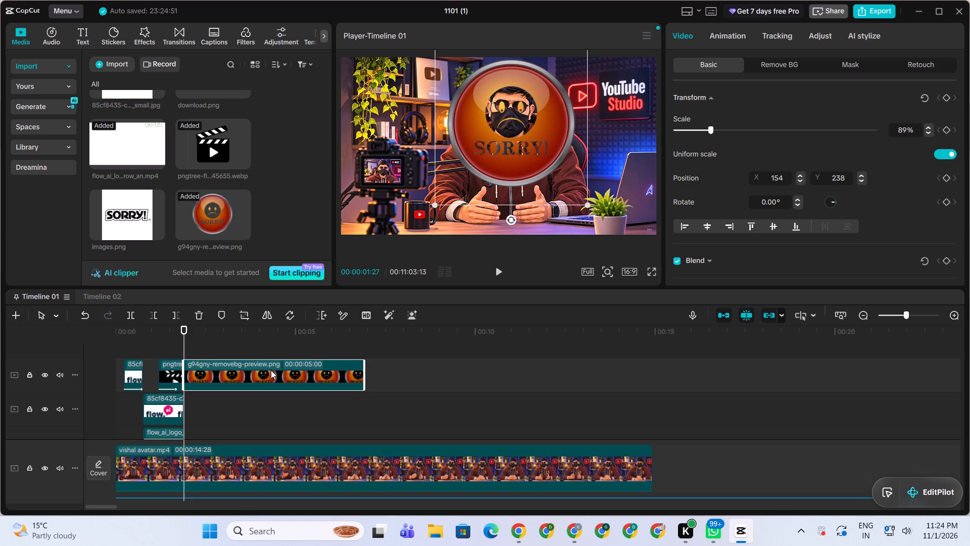
Apply the Zoom Out entrance animation to the sorry button overlay and preview it from the clapperboard clip onward.
{"action": "left_click", "coordinate": [729, 35]}
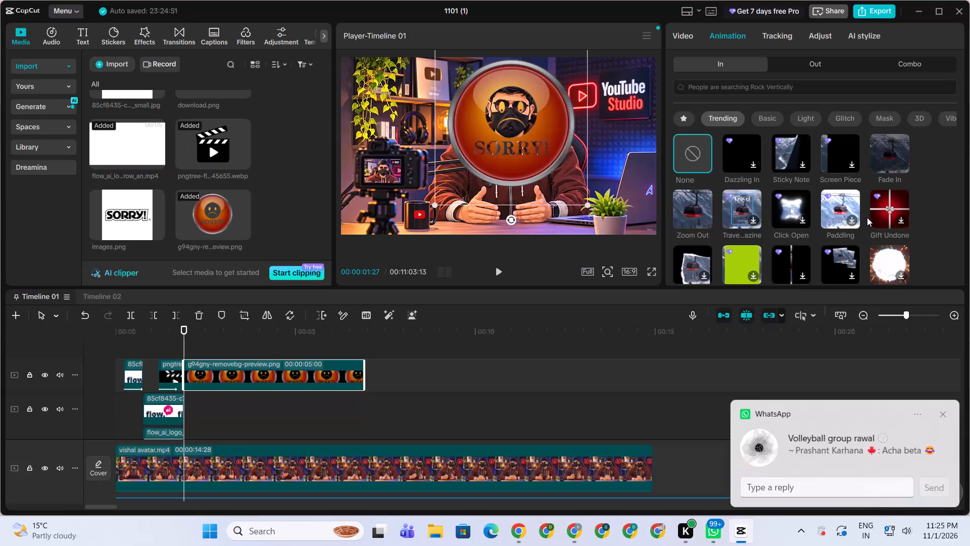
{"action": "left_click", "coordinate": [694, 210]}
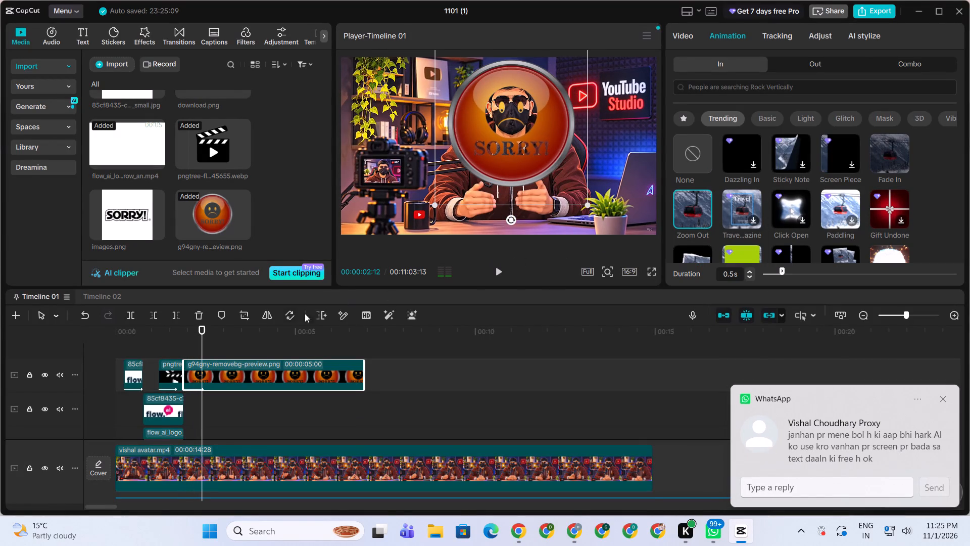
{"action": "left_click_drag", "start_coordinate": [205, 327], "coordinate": [166, 331]}
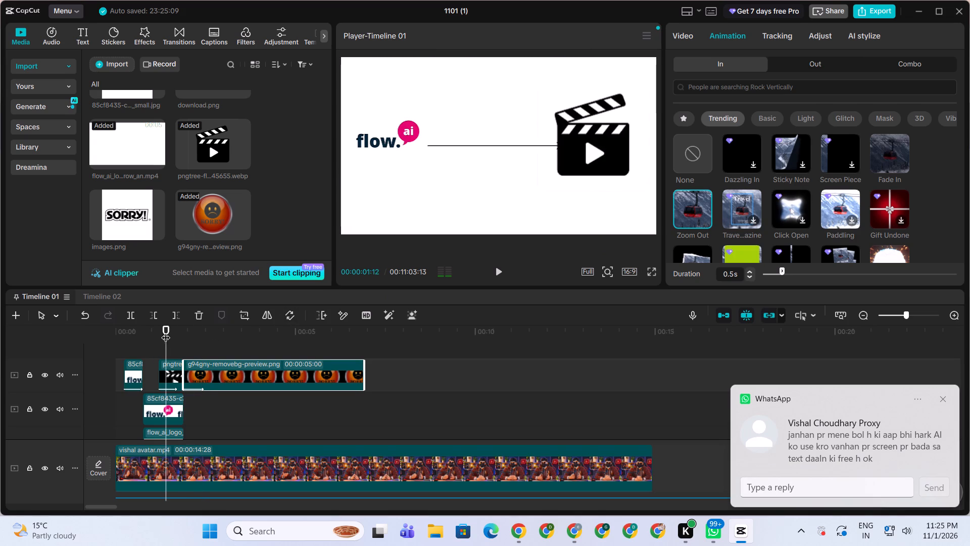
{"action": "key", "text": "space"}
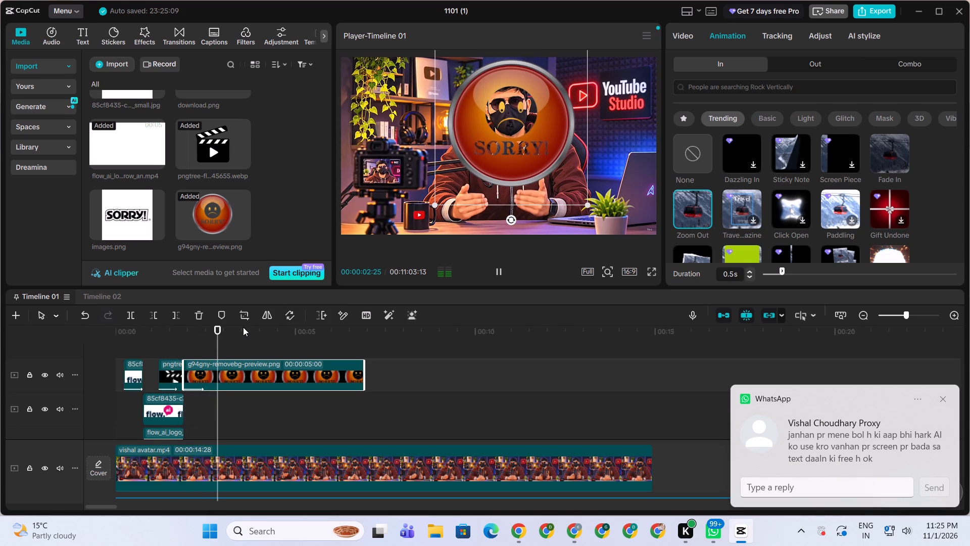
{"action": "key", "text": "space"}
{"action": "left_click_drag", "start_coordinate": [212, 332], "coordinate": [165, 339]}
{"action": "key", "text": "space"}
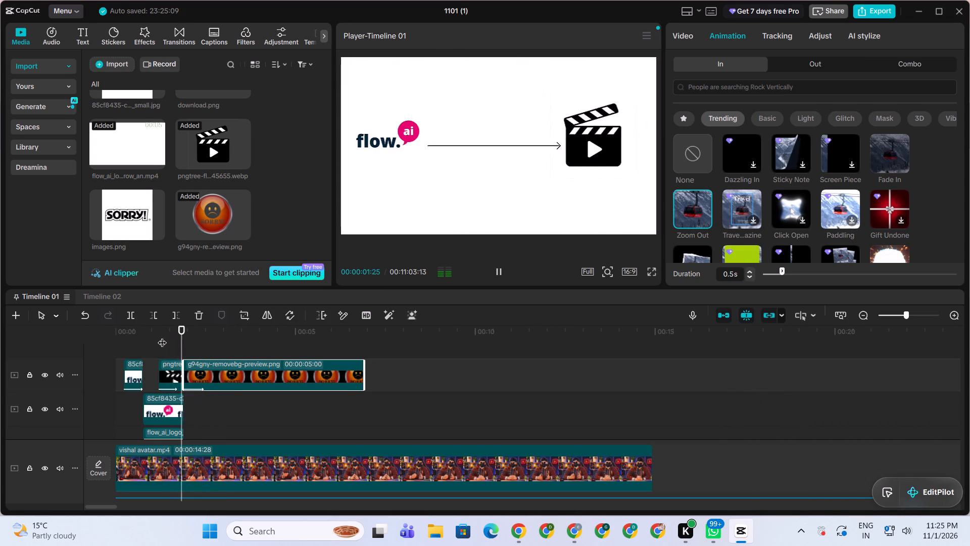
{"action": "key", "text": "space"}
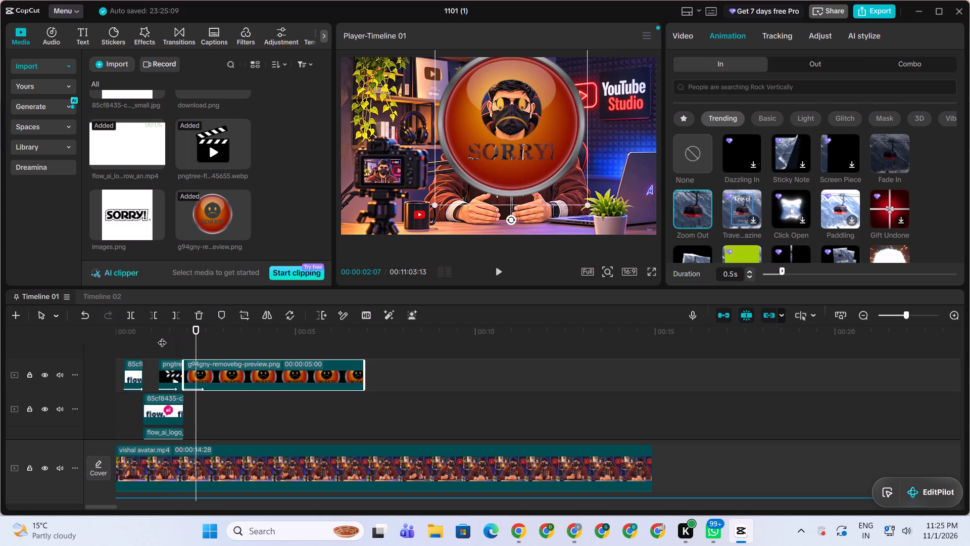
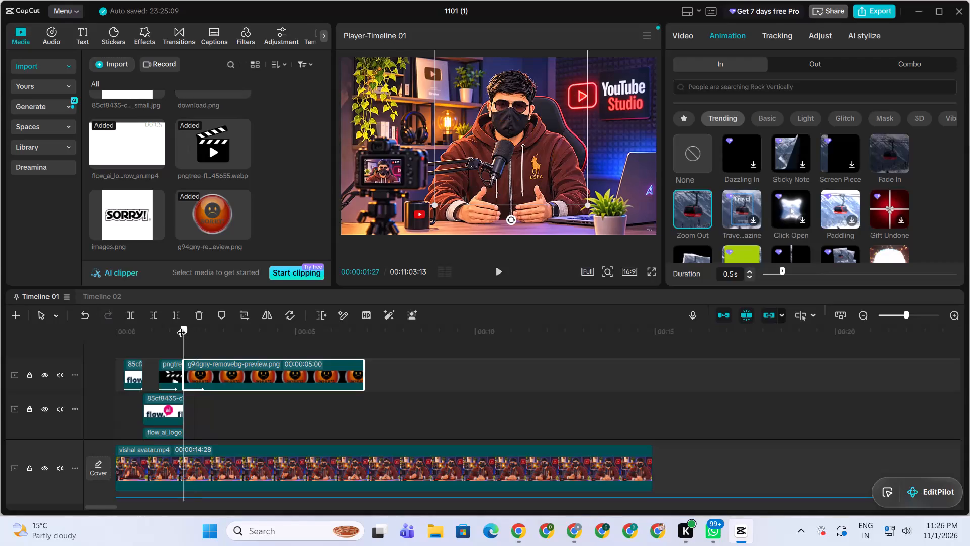
Play the sorry button overlay from 00:00:01:27 and preview its Zoom Out entrance animation again.
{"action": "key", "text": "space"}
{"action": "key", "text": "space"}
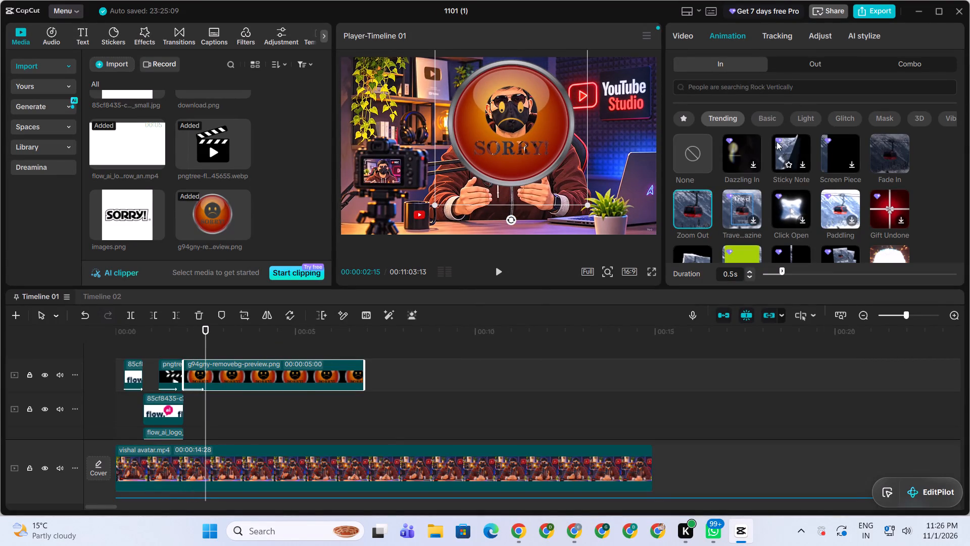
{"action": "left_click", "coordinate": [693, 213]}
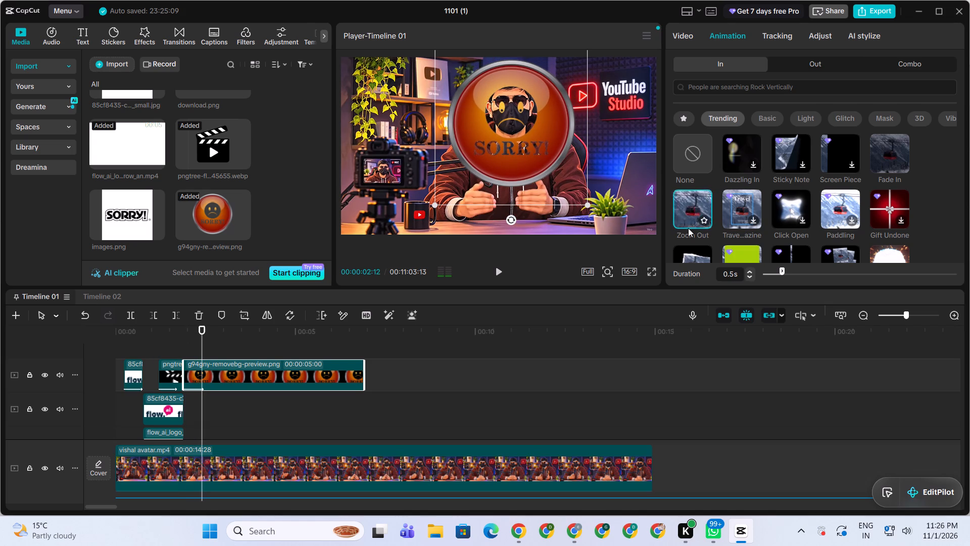
Play back the section around the start of the Sorry image clip to check its Zoom Out animation and timing.
{"action": "left_click", "coordinate": [334, 374]}
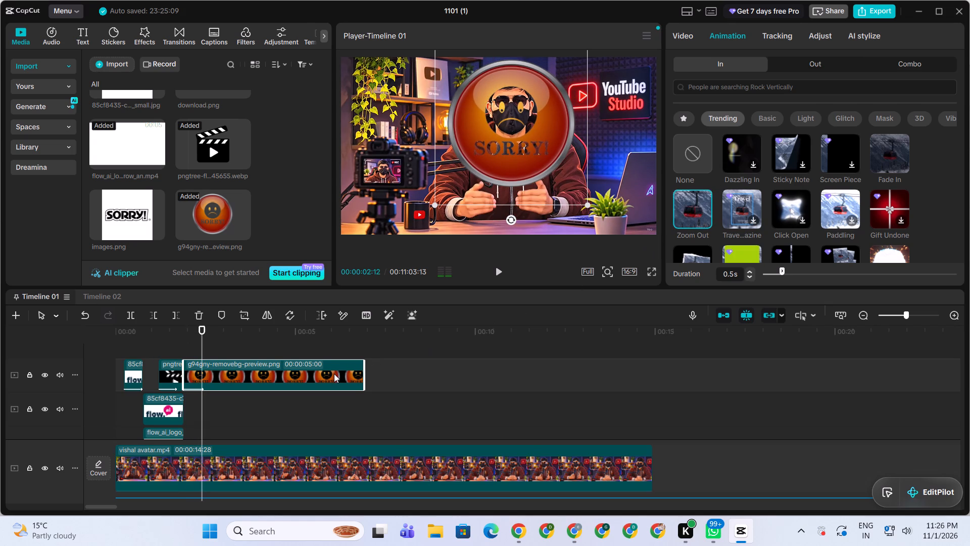
{"action": "left_click_drag", "start_coordinate": [201, 330], "coordinate": [173, 340]}
{"action": "key", "text": "space"}
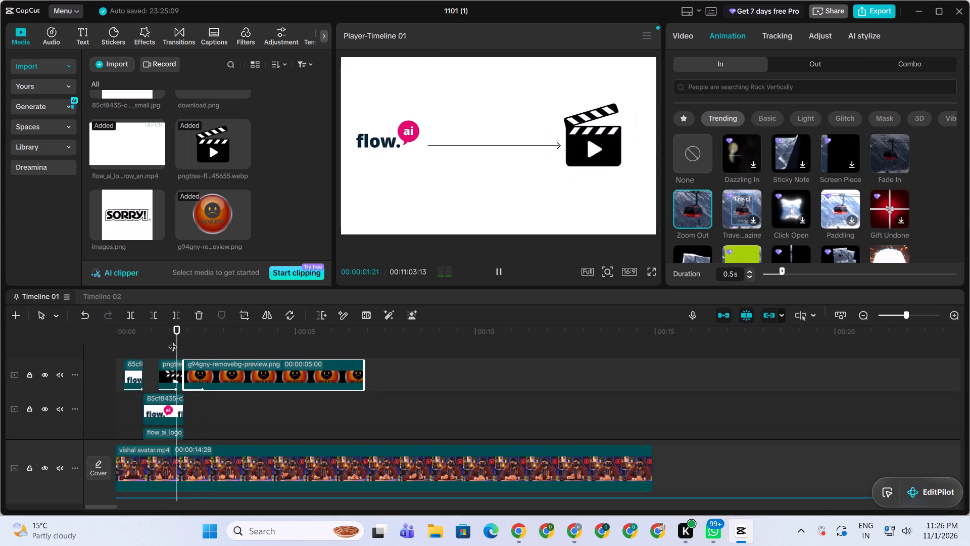
{"action": "key", "text": "space"}
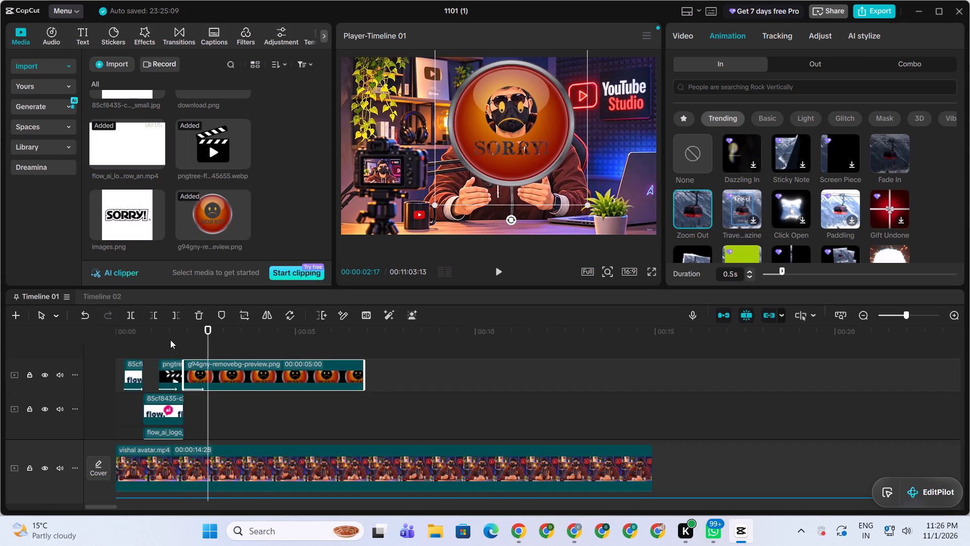
{"action": "left_click_drag", "start_coordinate": [196, 330], "coordinate": [184, 336]}
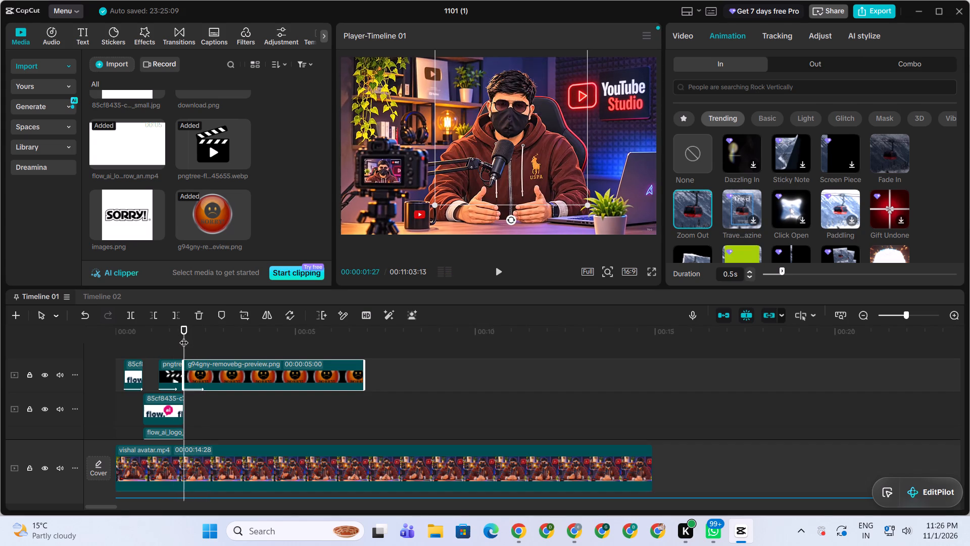
{"action": "key", "text": "space"}
{"action": "key", "text": "space"}
{"action": "left_click_drag", "start_coordinate": [195, 330], "coordinate": [181, 336]}
{"action": "key", "text": "space"}
{"action": "key", "text": "space"}
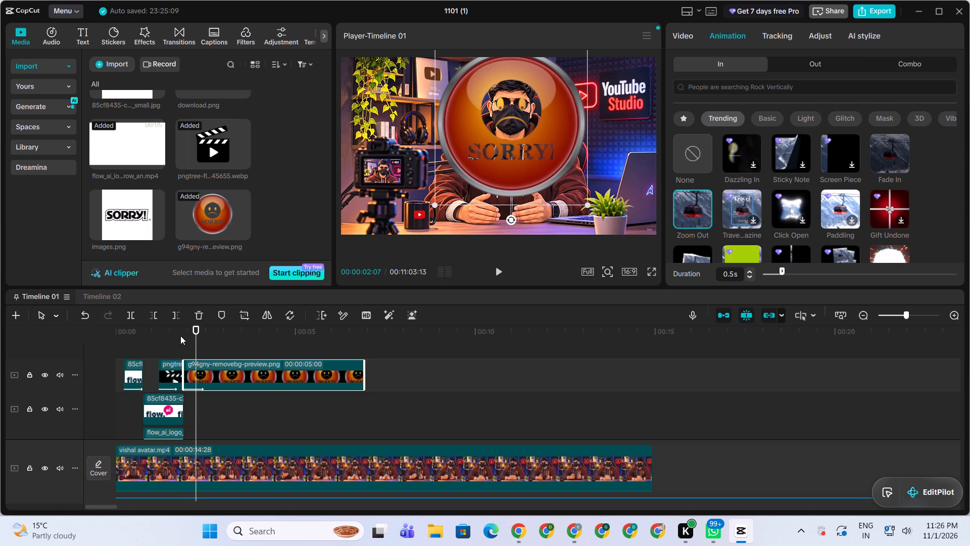
{"action": "key", "text": "space"}
{"action": "key", "text": "space"}
Trim the end of the Sorry image clip at 00:00:02:08, deleting everything after that point.
{"action": "left_click_drag", "start_coordinate": [209, 329], "coordinate": [208, 328]}
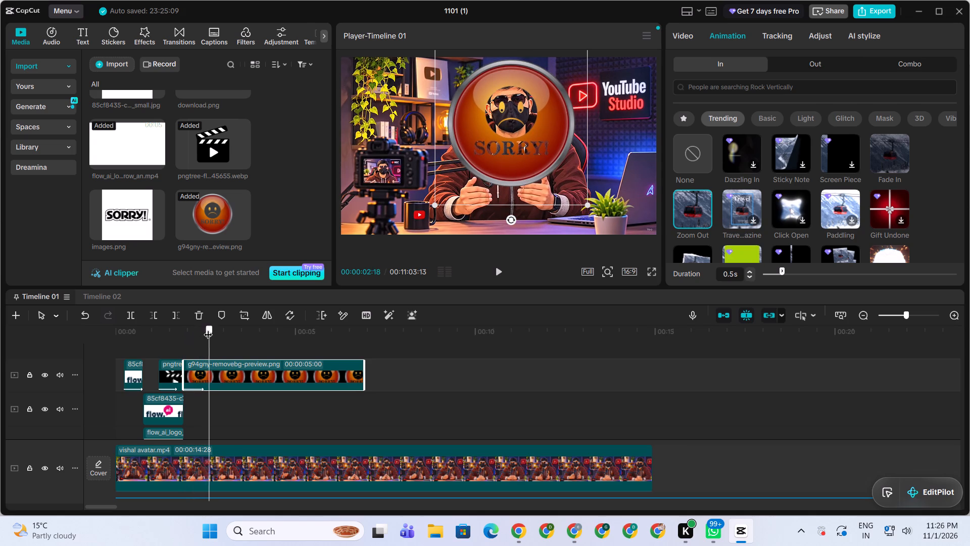
{"action": "left_click_drag", "start_coordinate": [208, 328], "coordinate": [198, 333]}
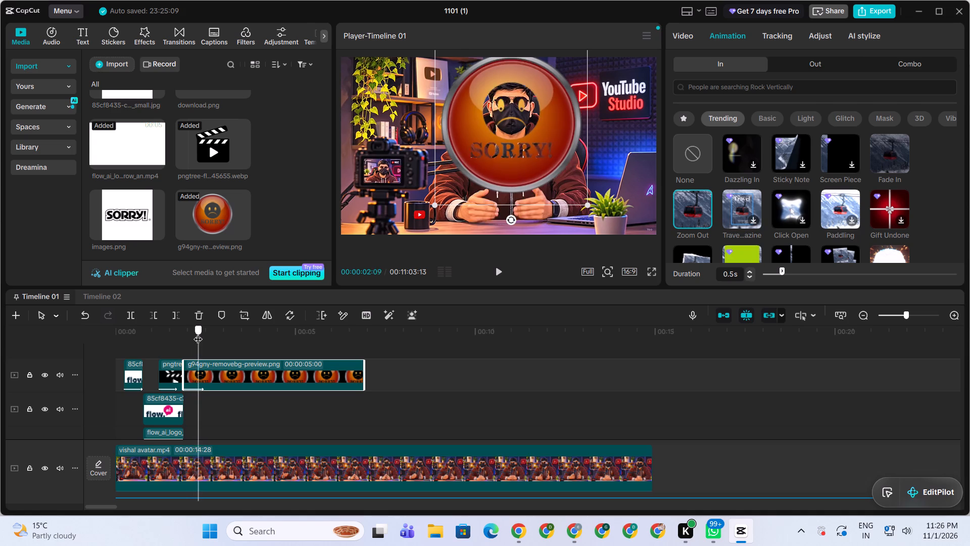
{"action": "left_click_drag", "start_coordinate": [198, 333], "coordinate": [197, 335]}
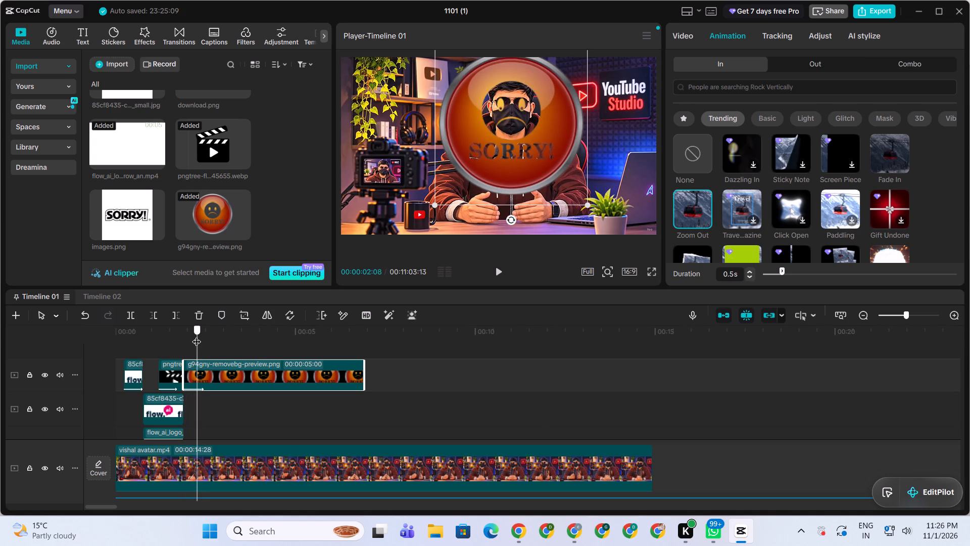
{"action": "left_click_drag", "start_coordinate": [197, 335], "coordinate": [198, 335]}
{"action": "left_click", "coordinate": [177, 317]}
Preview the trimmed Sorry image clip and extend its end to about 00:00:02:18.
{"action": "left_click_drag", "start_coordinate": [193, 323], "coordinate": [169, 334]}
{"action": "left_click_drag", "start_coordinate": [181, 331], "coordinate": [170, 333]}
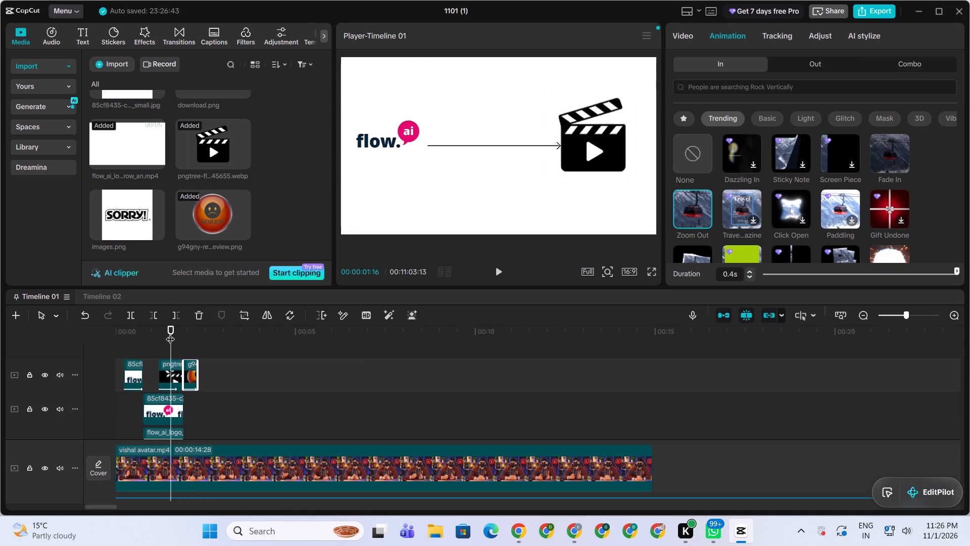
{"action": "key", "text": "space"}
{"action": "key", "text": "space"}
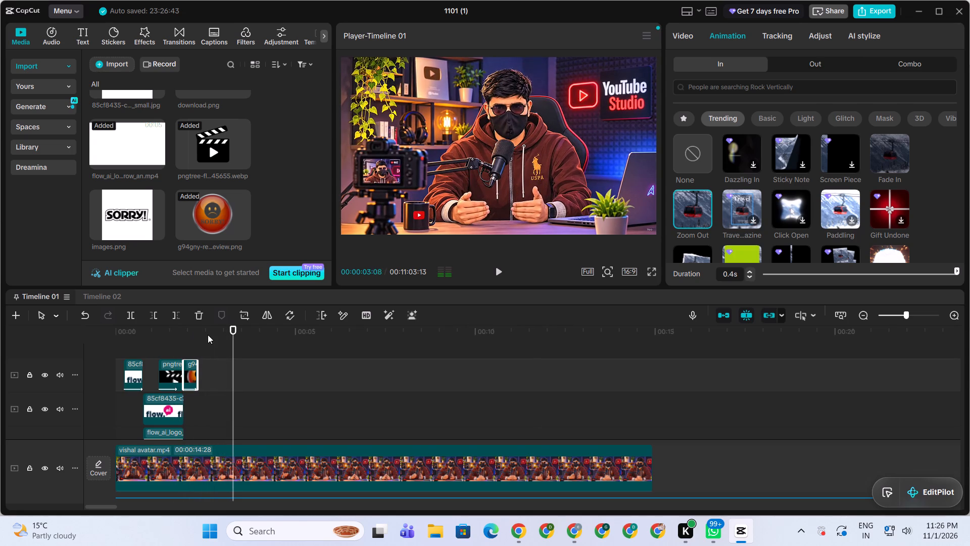
{"action": "left_click_drag", "start_coordinate": [208, 331], "coordinate": [195, 334]}
{"action": "left_click_drag", "start_coordinate": [200, 366], "coordinate": [209, 367]}
Play back the timeline from about 00:00:01:06 to check the clapperboard and Sorry image sequence.
{"action": "key", "text": "space"}
{"action": "left_click_drag", "start_coordinate": [206, 330], "coordinate": [159, 338]}
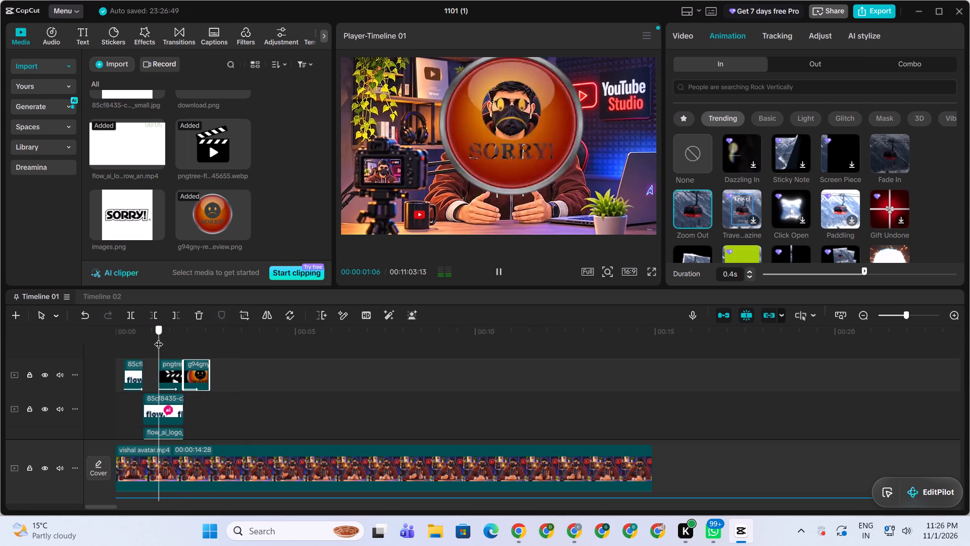
{"action": "left_click_drag", "start_coordinate": [159, 338], "coordinate": [158, 338]}
{"action": "key", "text": "space"}
{"action": "key", "text": "space"}
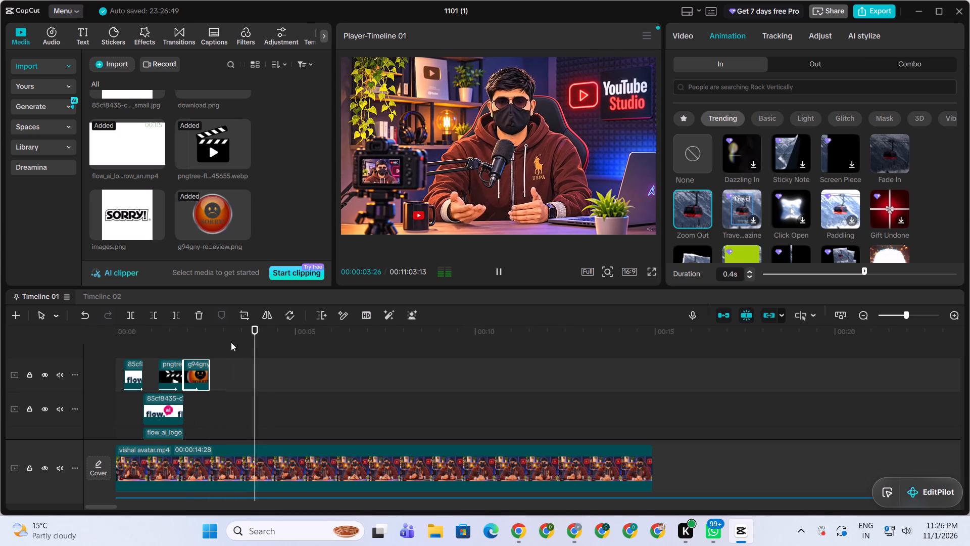
{"action": "left_click_drag", "start_coordinate": [228, 335], "coordinate": [186, 340]}
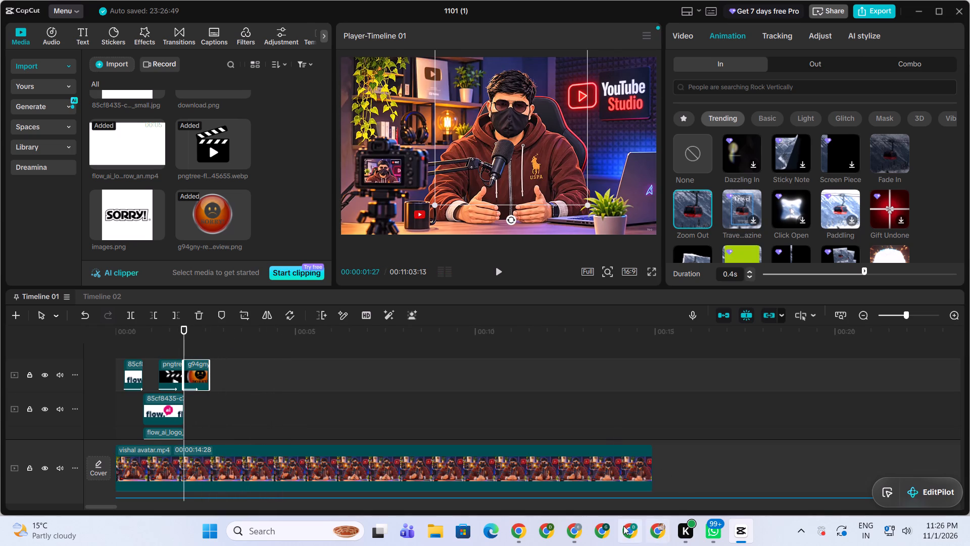
Switch to the browser's Pixabay sound effects page and preview the "pop-up" sound.
{"action": "left_click", "coordinate": [574, 532]}
{"action": "left_click", "coordinate": [547, 476]}
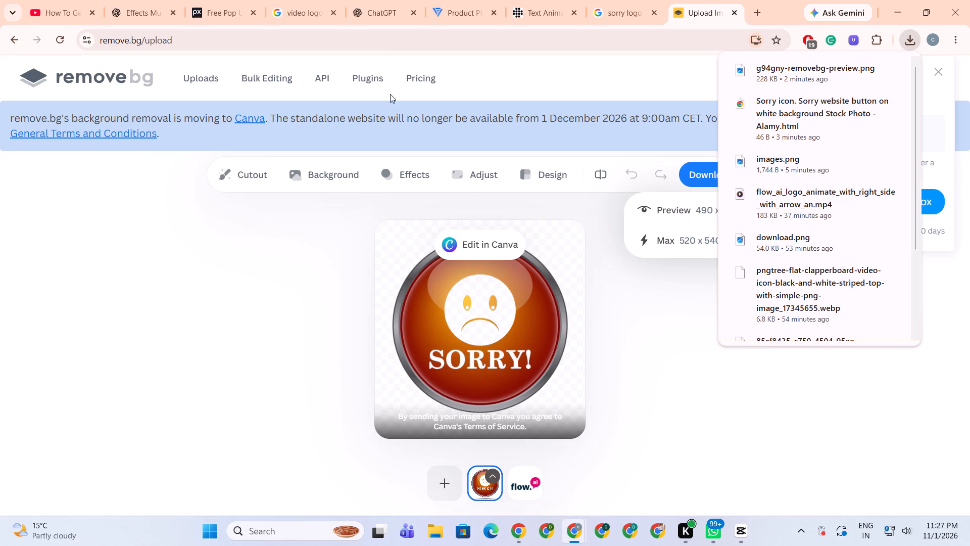
{"action": "left_click", "coordinate": [219, 16]}
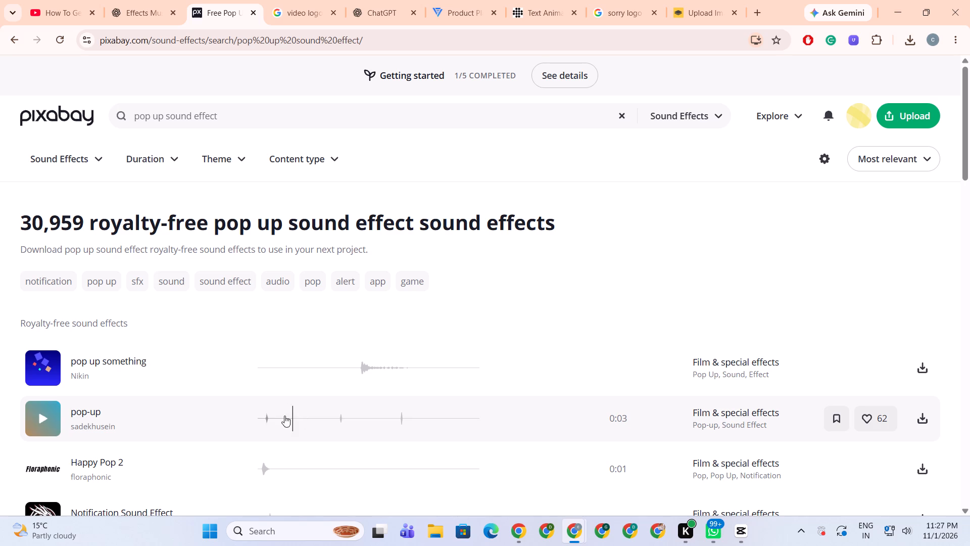
{"action": "left_click", "coordinate": [38, 421]}
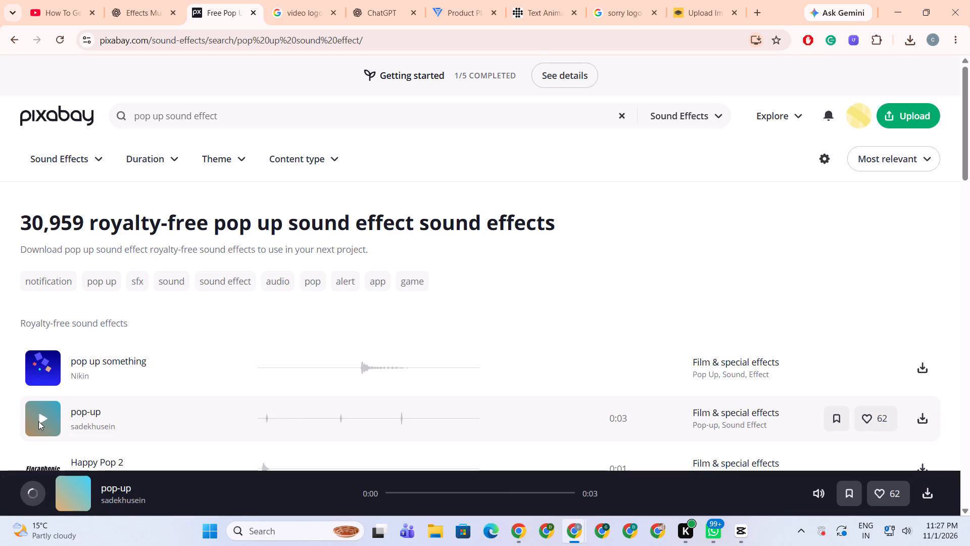
{"action": "left_click", "coordinate": [39, 420]}
{"action": "scroll", "coordinate": [96, 402], "scroll_direction": "down", "scroll_amount": 1}
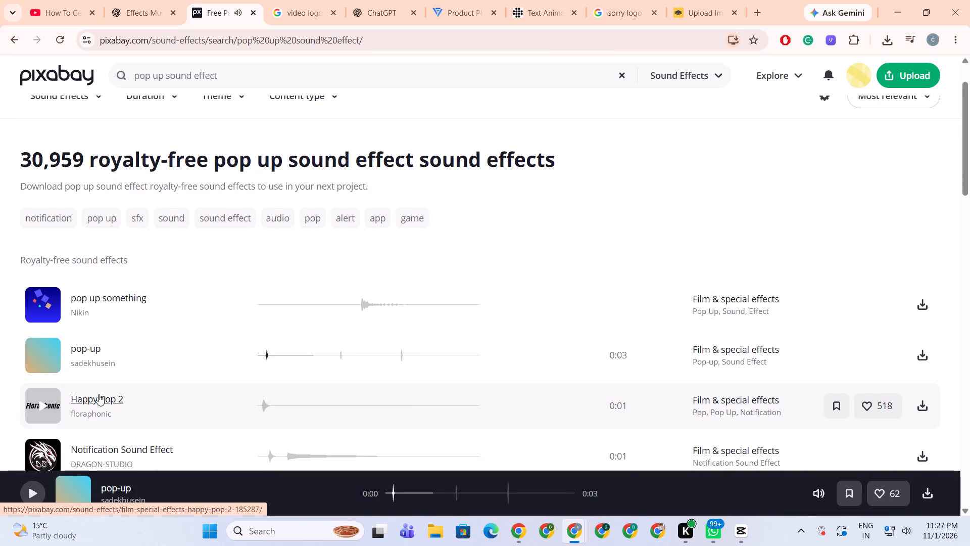
{"action": "scroll", "coordinate": [99, 393], "scroll_direction": "up", "scroll_amount": 2}
Search the Pixabay sound effects for "whoose sound effect".
{"action": "left_click_drag", "start_coordinate": [229, 114], "coordinate": [115, 114]}
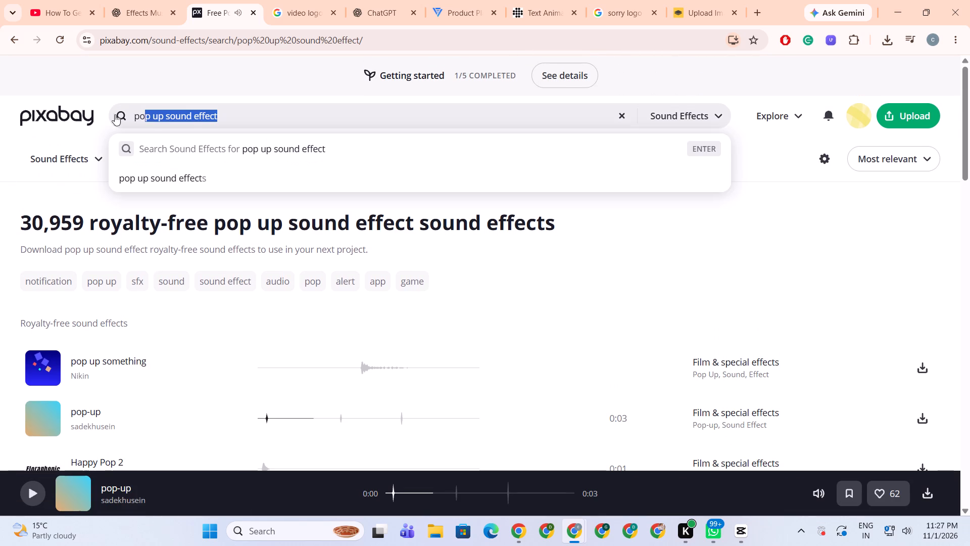
{"action": "left_click_drag", "start_coordinate": [115, 114], "coordinate": [105, 114]}
{"action": "type", "text": "whoose"}
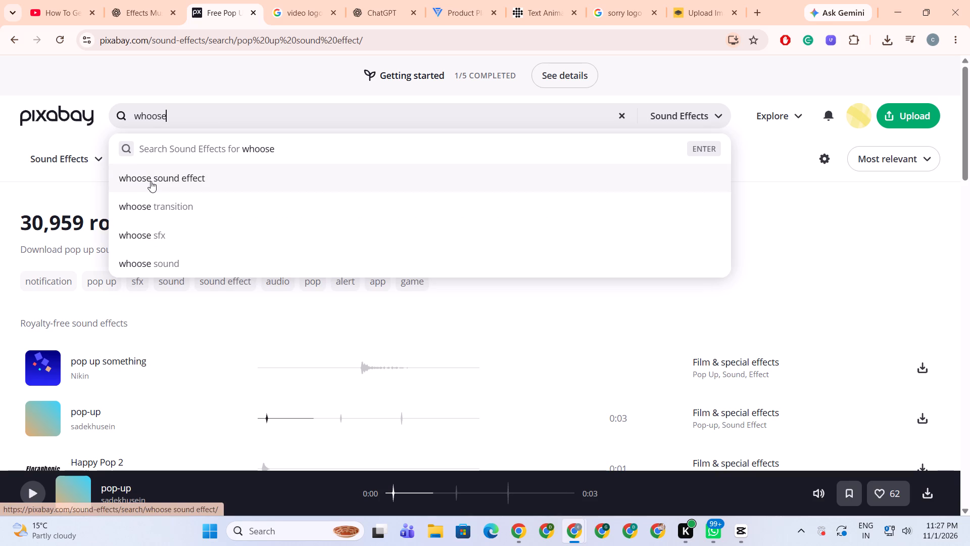
{"action": "left_click", "coordinate": [151, 181]}
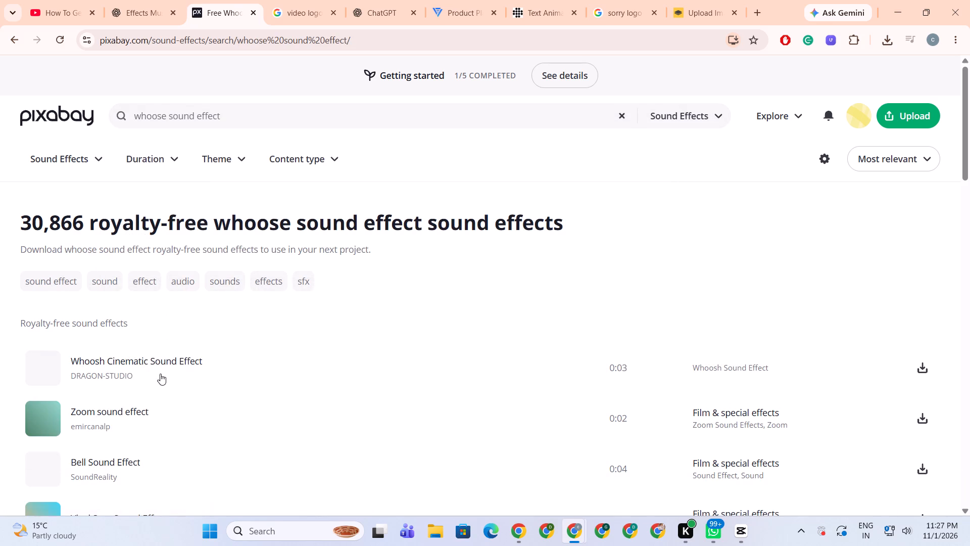
Listen to the Whoosh Cinematic, Zoom, Bell and Vinyl Stop sound effects to compare them.
{"action": "left_click", "coordinate": [41, 371]}
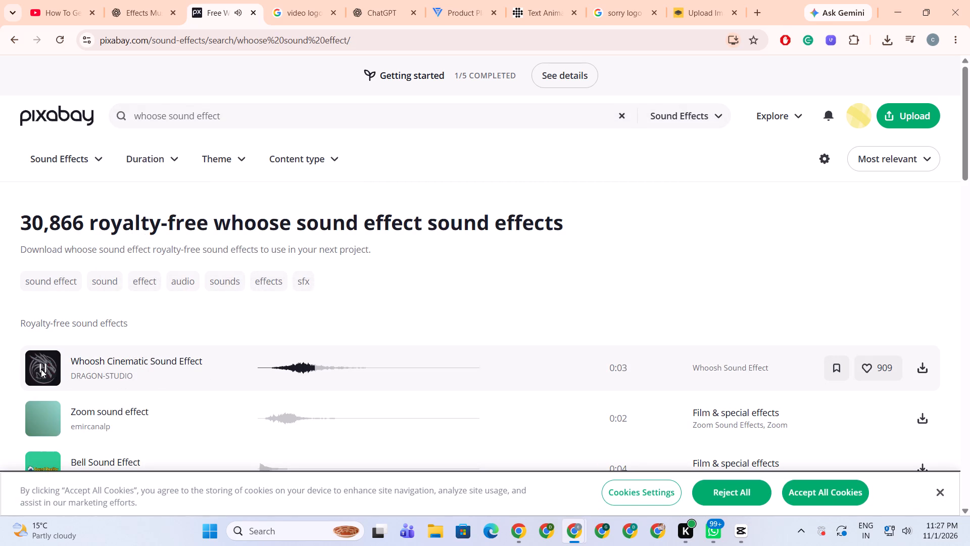
{"action": "left_click", "coordinate": [42, 418]}
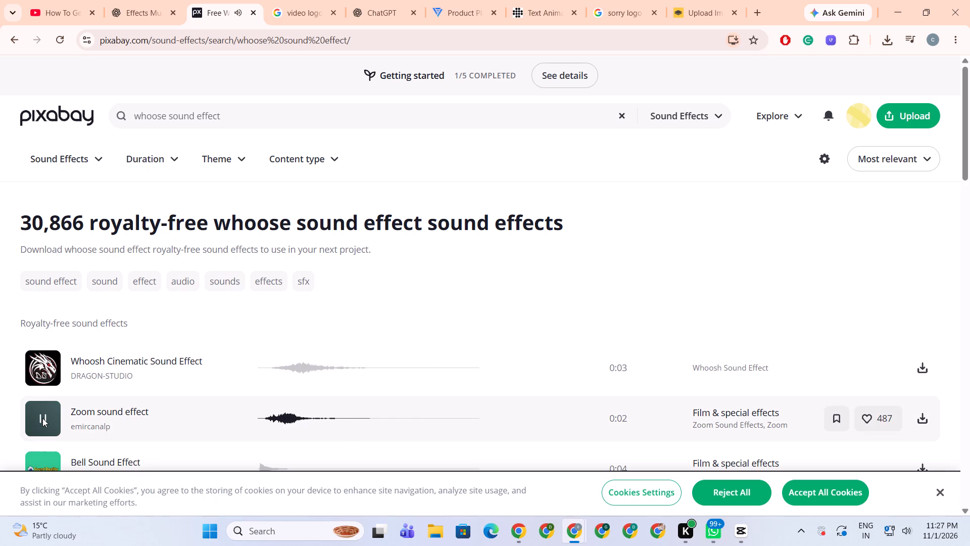
{"action": "left_click", "coordinate": [42, 418]}
{"action": "scroll", "coordinate": [285, 375], "scroll_direction": "down", "scroll_amount": 2}
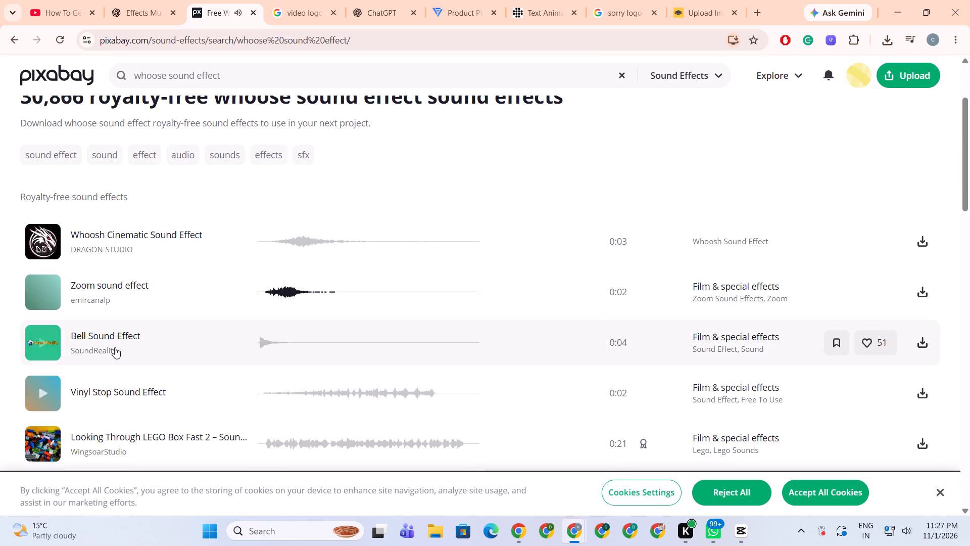
{"action": "left_click", "coordinate": [41, 345]}
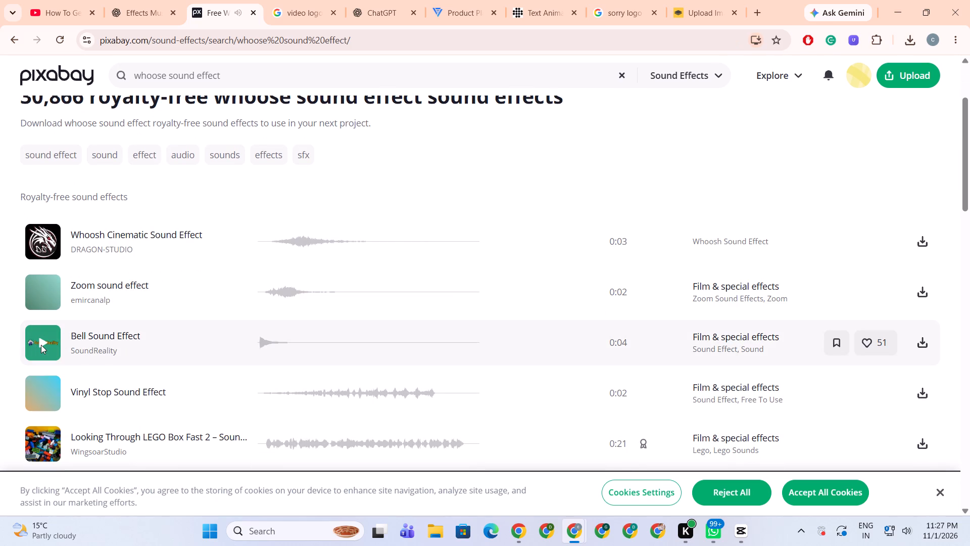
{"action": "left_click", "coordinate": [41, 345]}
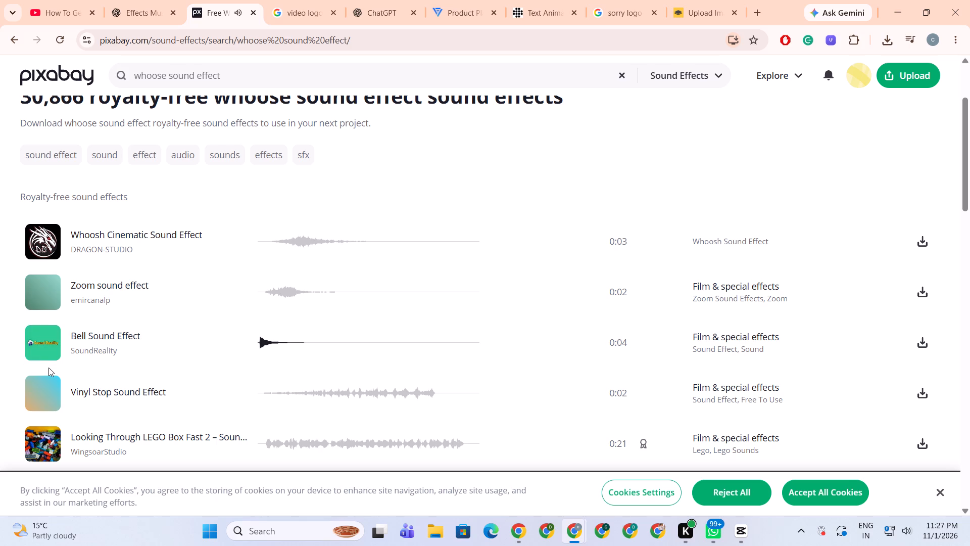
{"action": "left_click", "coordinate": [39, 394]}
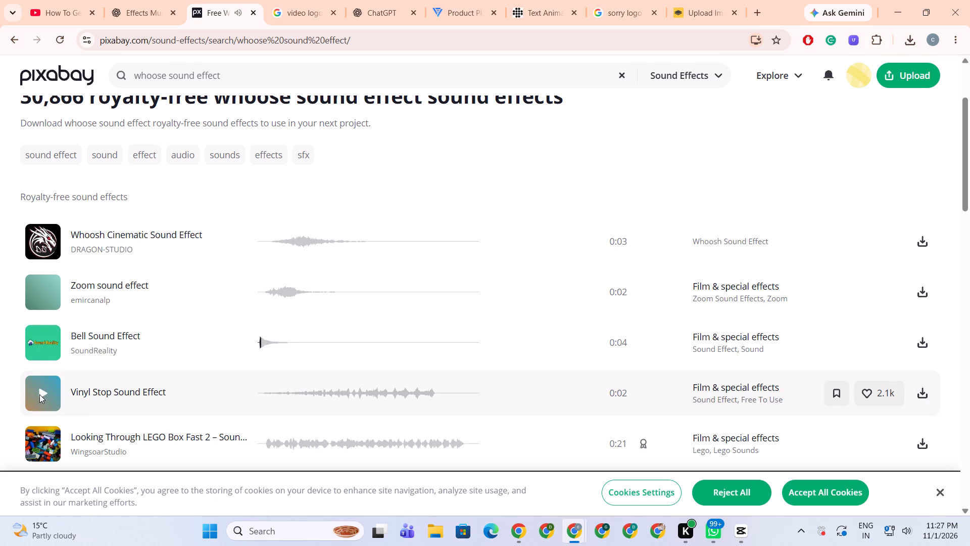
{"action": "left_click", "coordinate": [39, 394]}
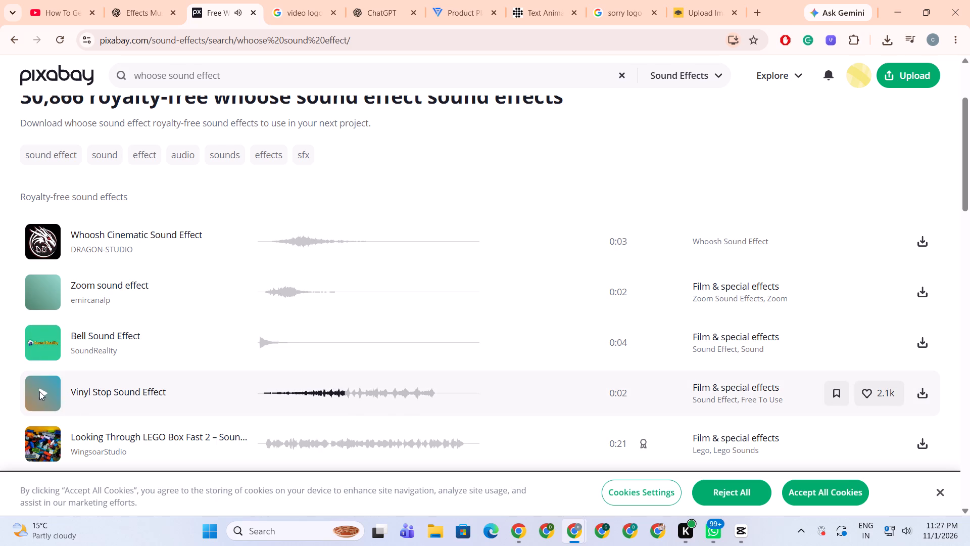
{"action": "left_click", "coordinate": [40, 290]}
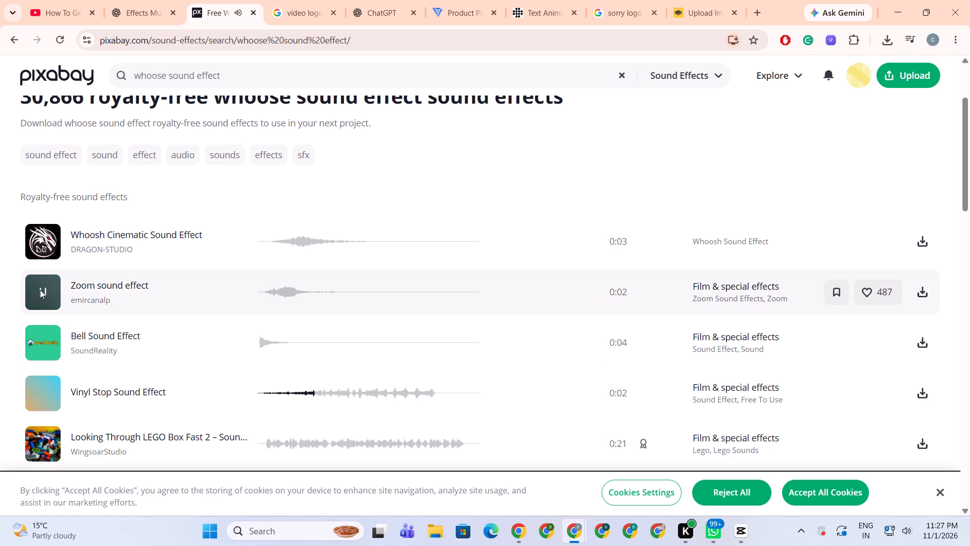
{"action": "left_click", "coordinate": [40, 290]}
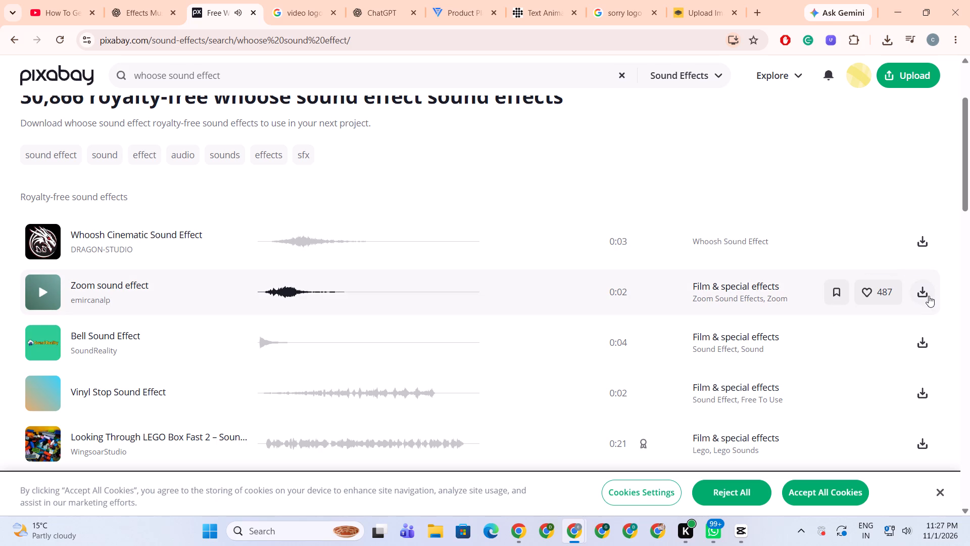
Download the "Zoom sound effect" by emircanalp from the Pixabay results.
{"action": "left_click", "coordinate": [926, 294]}
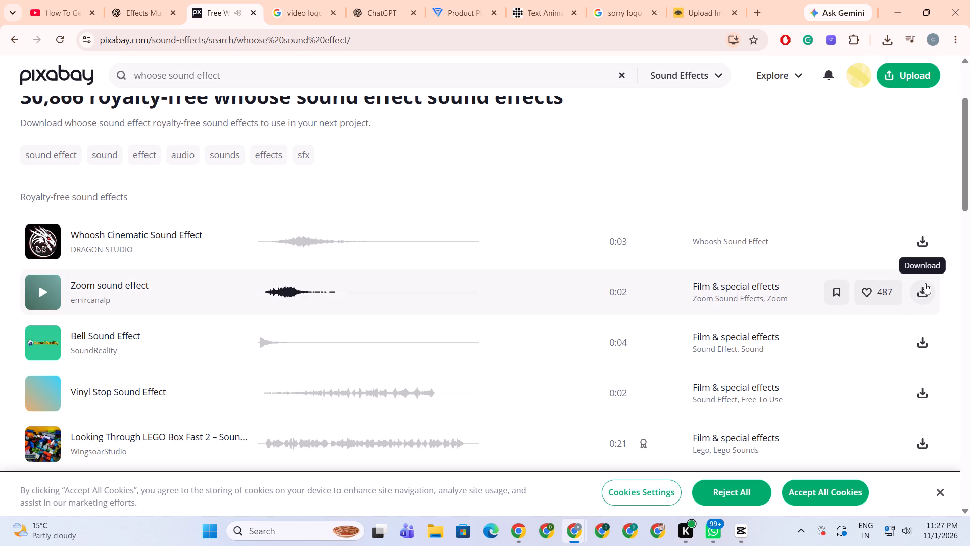
{"action": "left_click", "coordinate": [924, 292]}
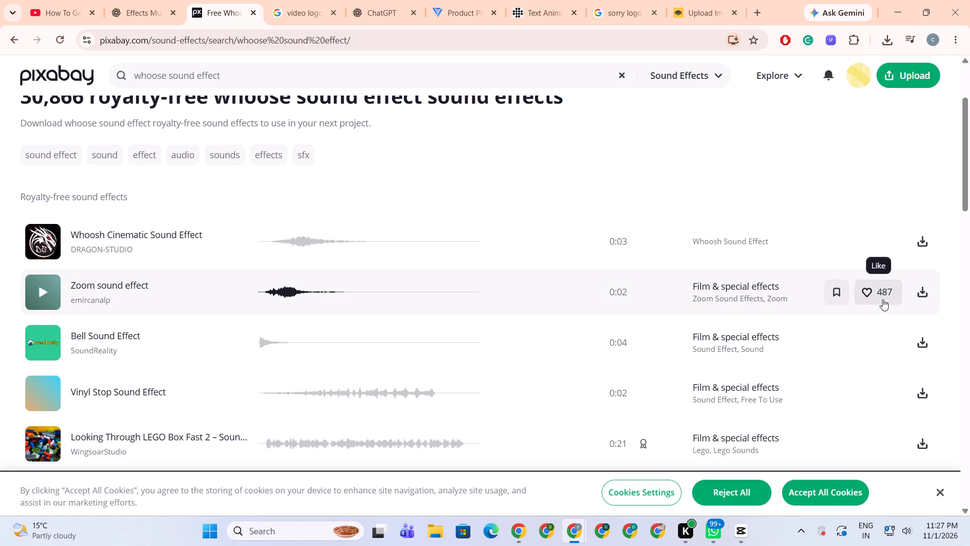
{"action": "left_click", "coordinate": [923, 292]}
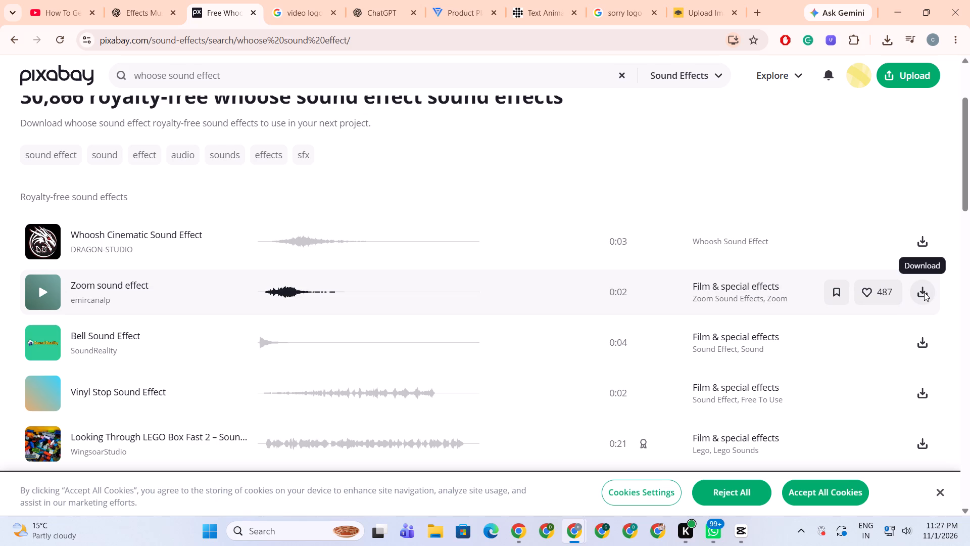
{"action": "left_click", "coordinate": [539, 295]}
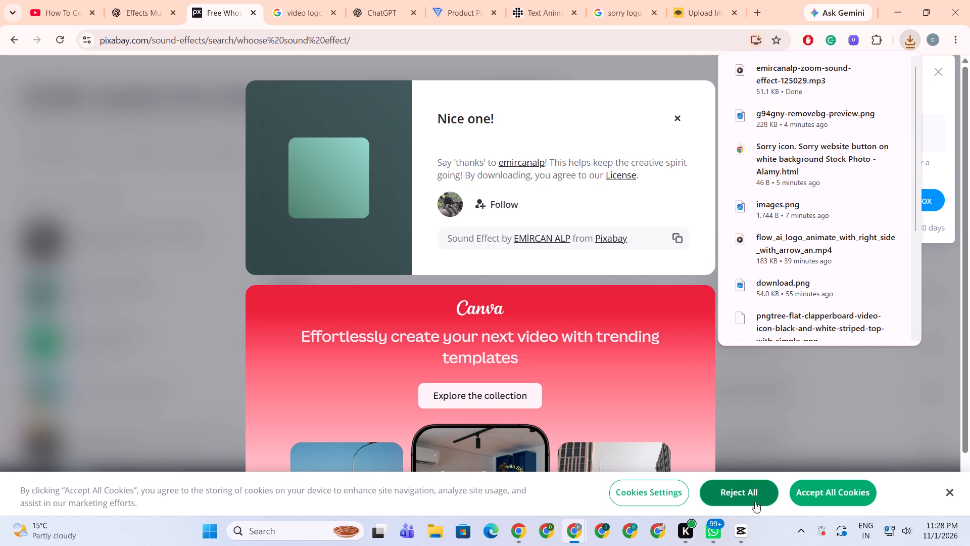
Switch to CapCut and import emircanalp-zoom-sound-effect-125029.mp3 from the Download folder on the device.
{"action": "left_click", "coordinate": [741, 528]}
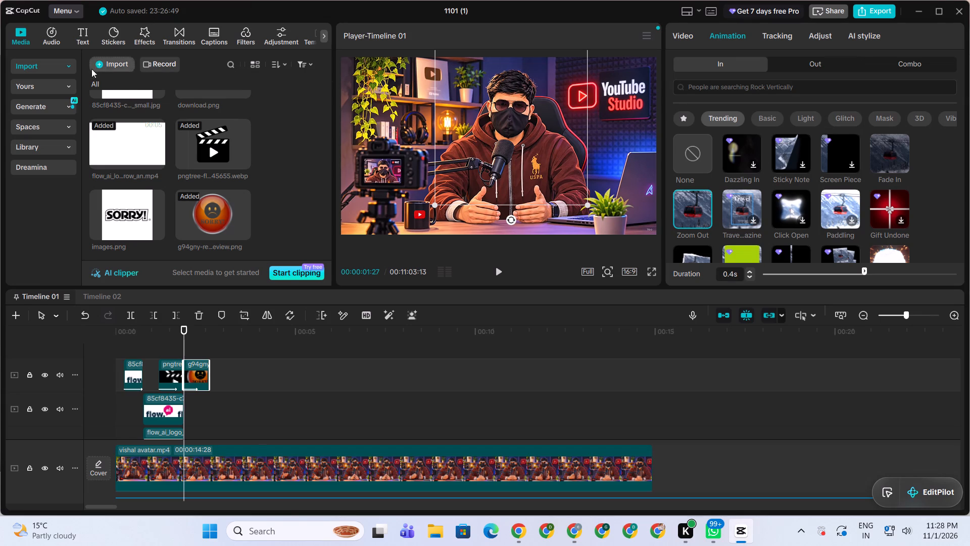
{"action": "left_click", "coordinate": [106, 65]}
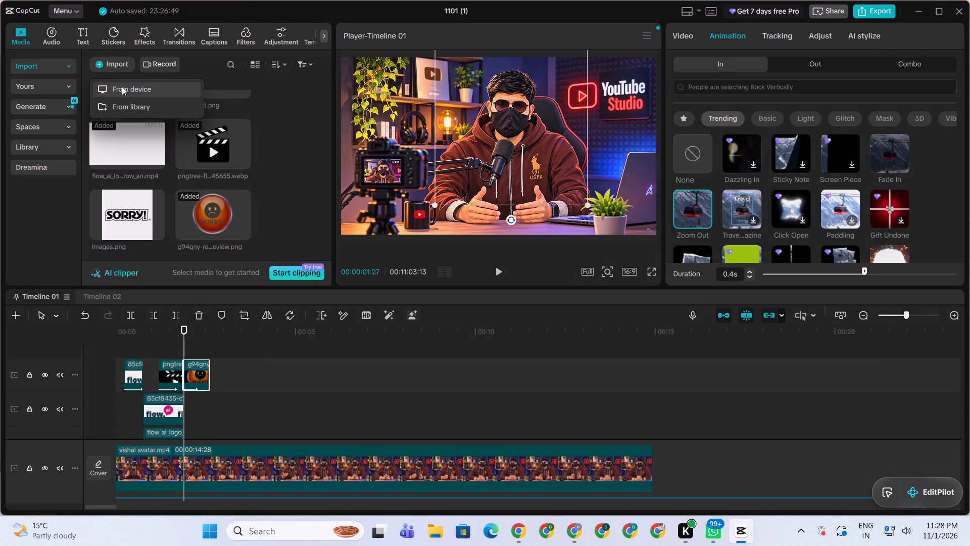
{"action": "left_click", "coordinate": [122, 86]}
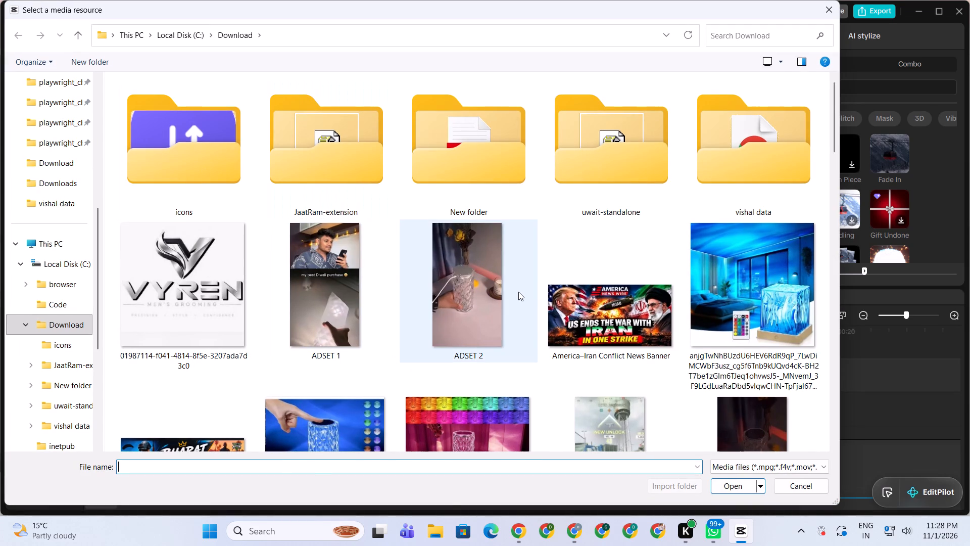
{"action": "scroll", "coordinate": [518, 292], "scroll_direction": "down", "scroll_amount": 1}
{"action": "key", "text": "e"}
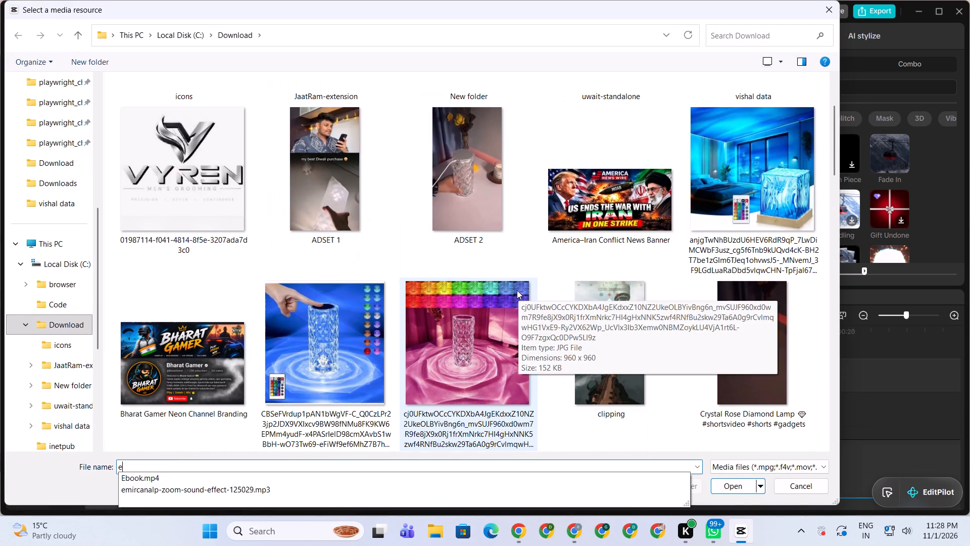
{"action": "key", "text": "e"}
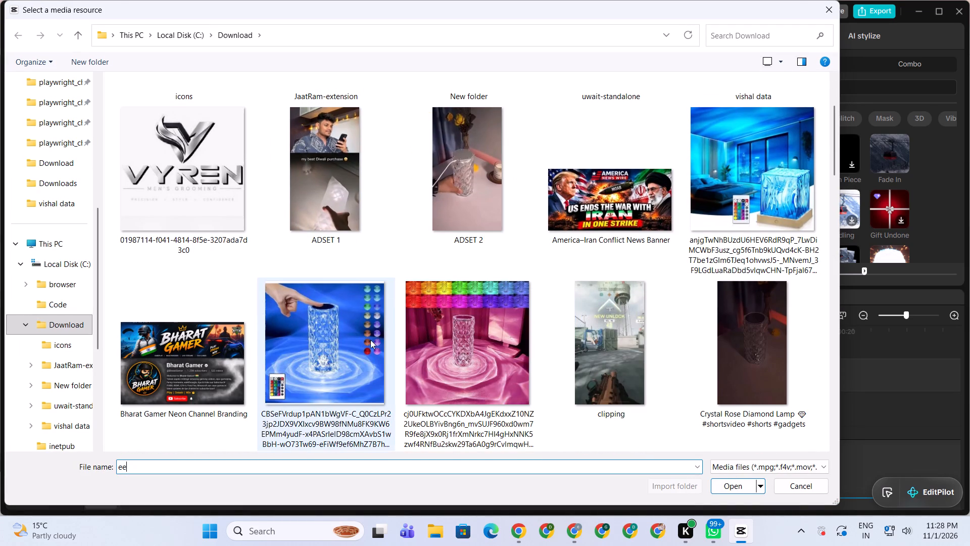
{"action": "key", "text": "BackSpace"}
{"action": "key", "text": "BackSpace"}
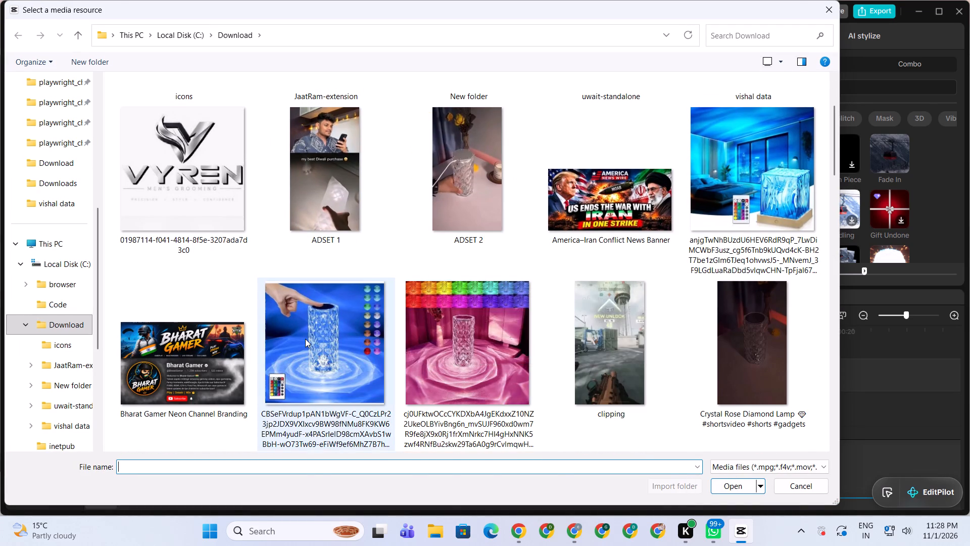
{"action": "left_click", "coordinate": [305, 339]}
{"action": "key", "text": "e"}
{"action": "key", "text": "e"}
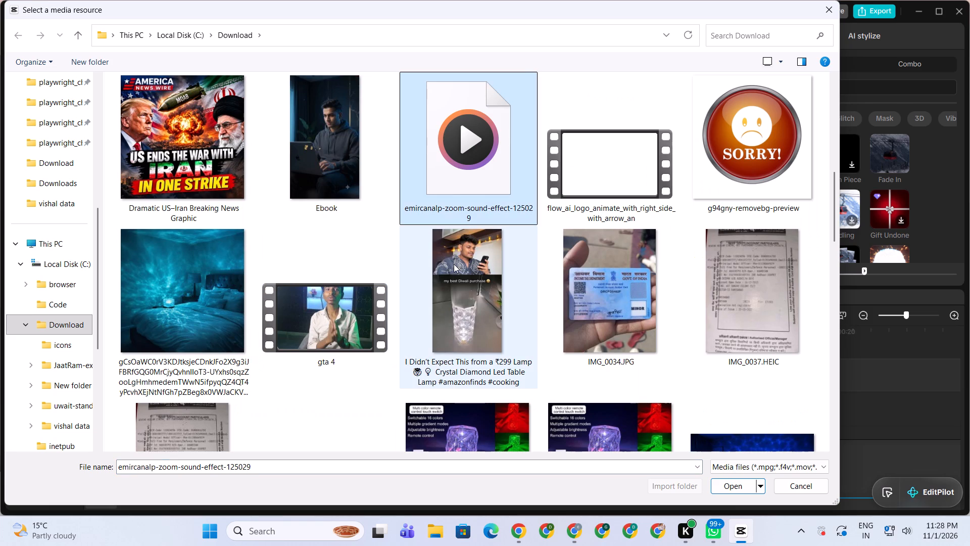
{"action": "key", "text": "e"}
{"action": "key", "text": "e"}
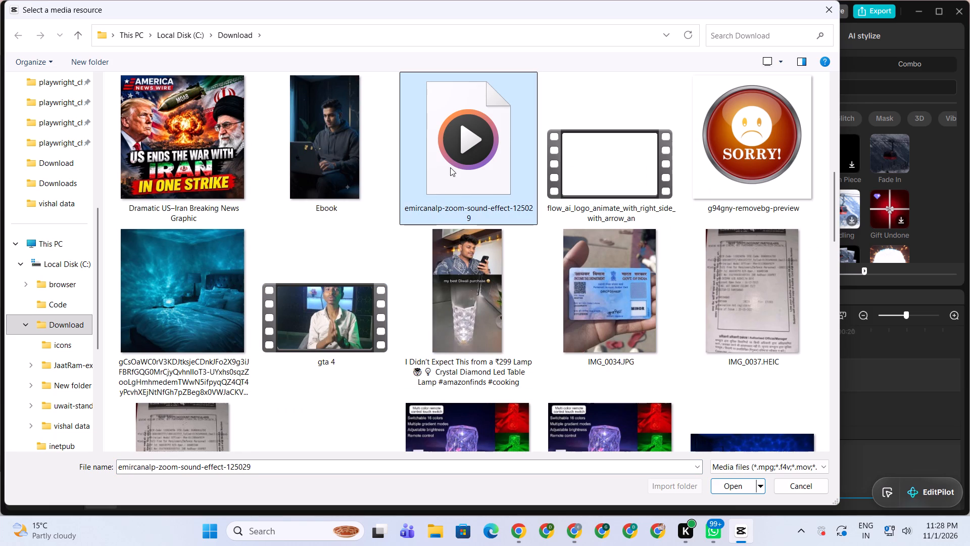
{"action": "left_click", "coordinate": [450, 167]}
{"action": "left_click", "coordinate": [726, 485]}
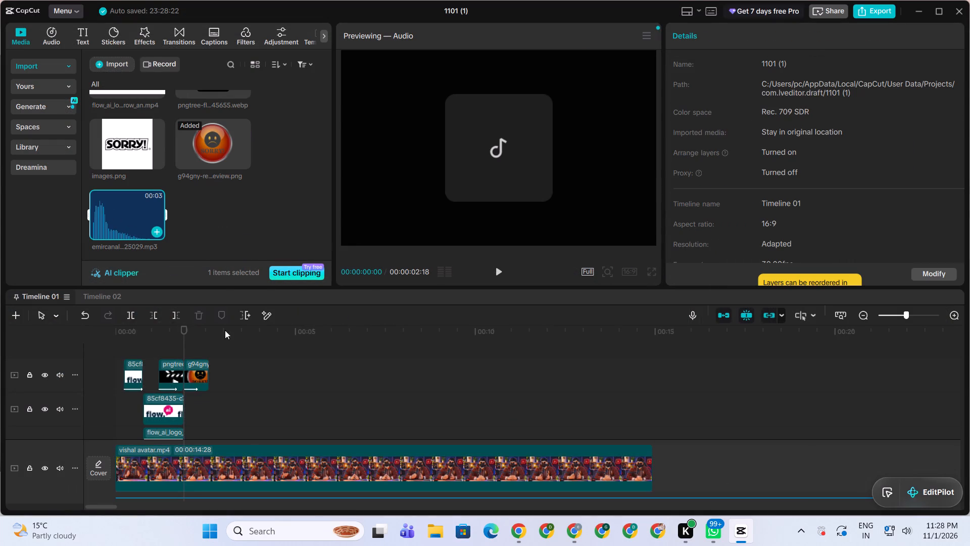
Place the zoom sound effect on the audio track below the background music, starting just before 00:00:01:27.
{"action": "scroll", "coordinate": [325, 404], "scroll_direction": "down", "scroll_amount": 6}
{"action": "scroll", "coordinate": [322, 393], "scroll_direction": "up", "scroll_amount": 5}
{"action": "scroll", "coordinate": [321, 389], "scroll_direction": "down", "scroll_amount": 3}
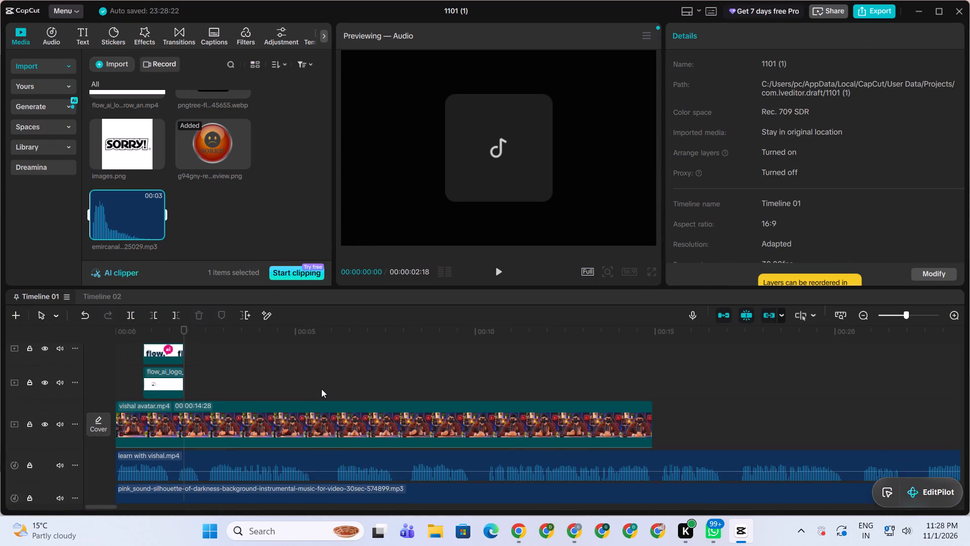
{"action": "scroll", "coordinate": [321, 389], "scroll_direction": "down", "scroll_amount": 4}
{"action": "left_click_drag", "start_coordinate": [114, 209], "coordinate": [180, 470]}
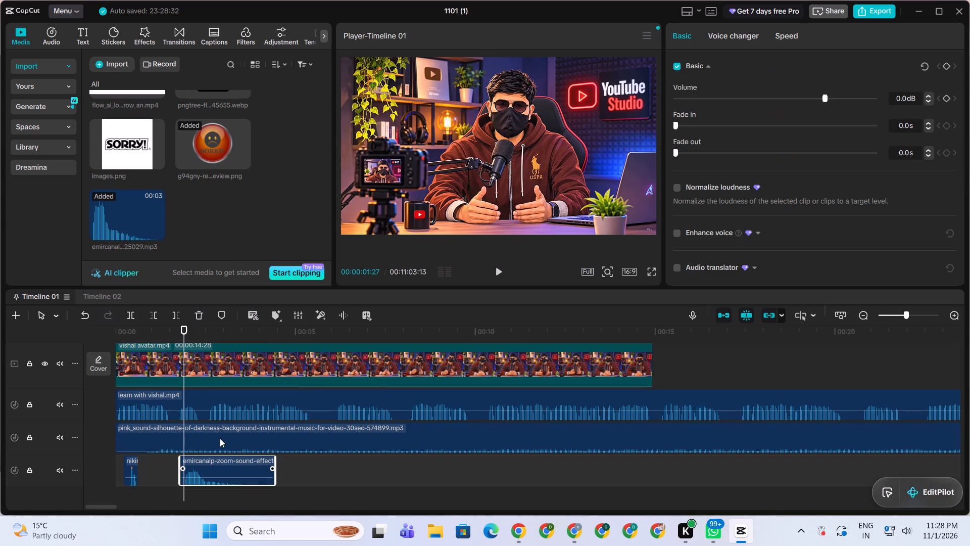
Trim off the end of the zoom sound effect clip at 00:00:02:20.
{"action": "key", "text": "space"}
{"action": "key", "text": "space"}
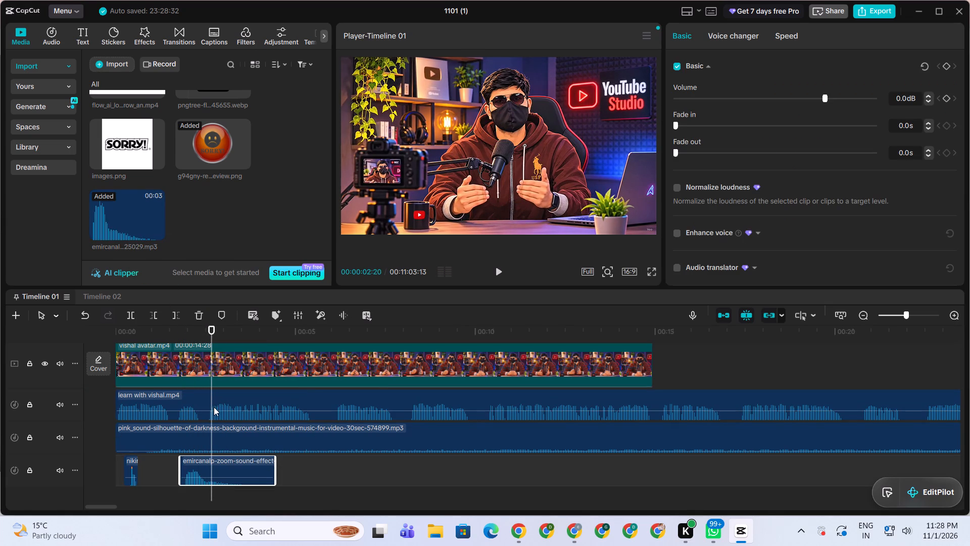
{"action": "left_click", "coordinate": [172, 317]}
Play back the opening from the start to review the sound effects, and set the timeline's out point at 00:00:05:09.
{"action": "left_click_drag", "start_coordinate": [174, 328], "coordinate": [83, 339]}
{"action": "key", "text": "space"}
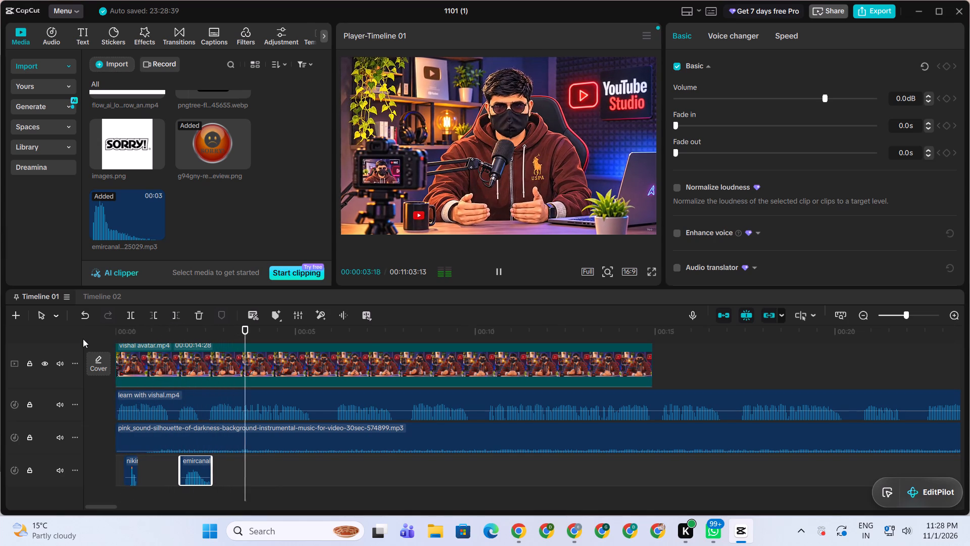
{"action": "key", "text": "space"}
{"action": "left_click_drag", "start_coordinate": [209, 328], "coordinate": [183, 338]}
{"action": "key", "text": "space"}
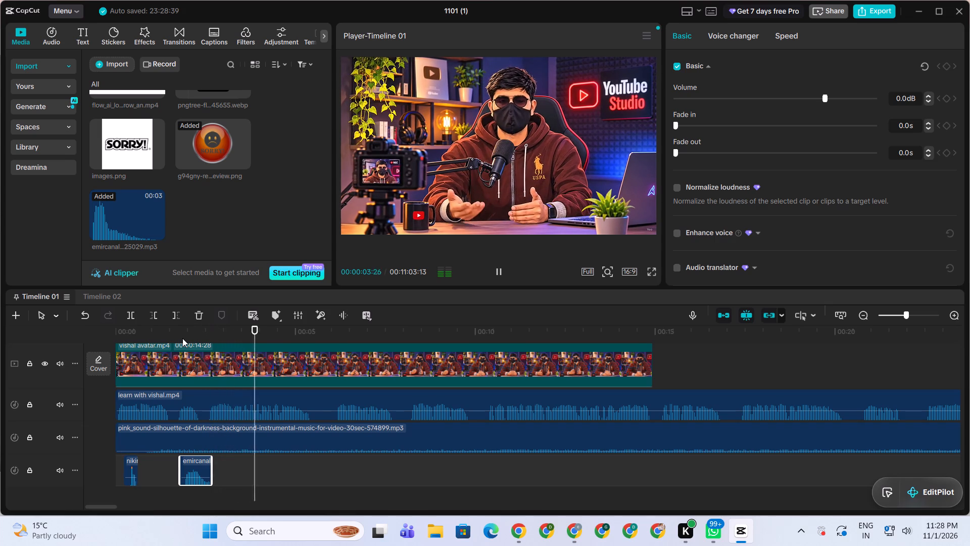
{"action": "key", "text": "space"}
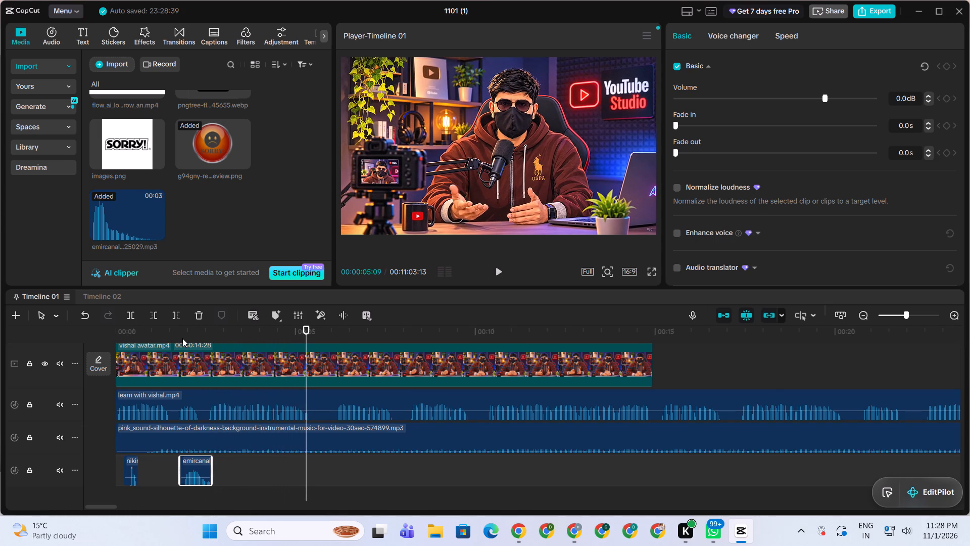
{"action": "key", "text": "o"}
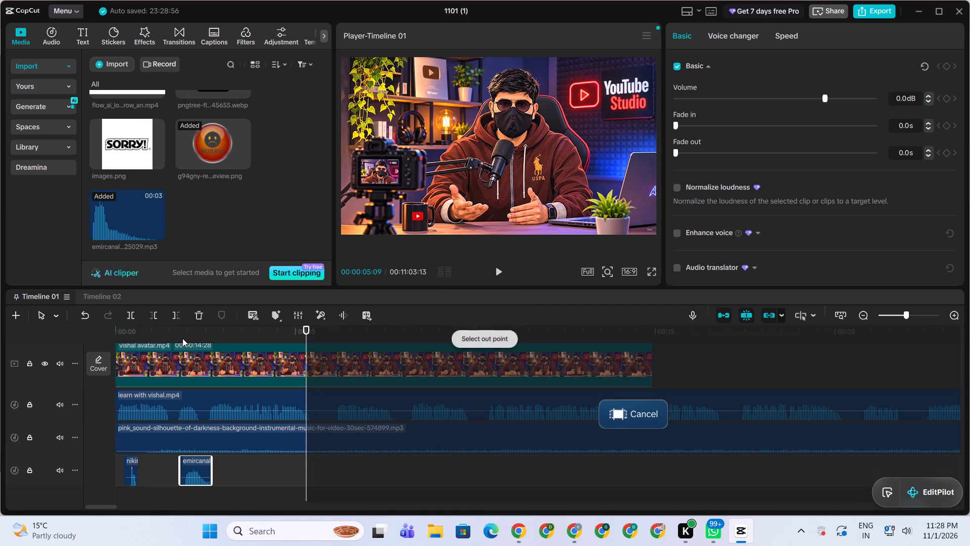
Open the export settings for Timeline 01 and name the output video "test".
{"action": "left_click", "coordinate": [875, 5]}
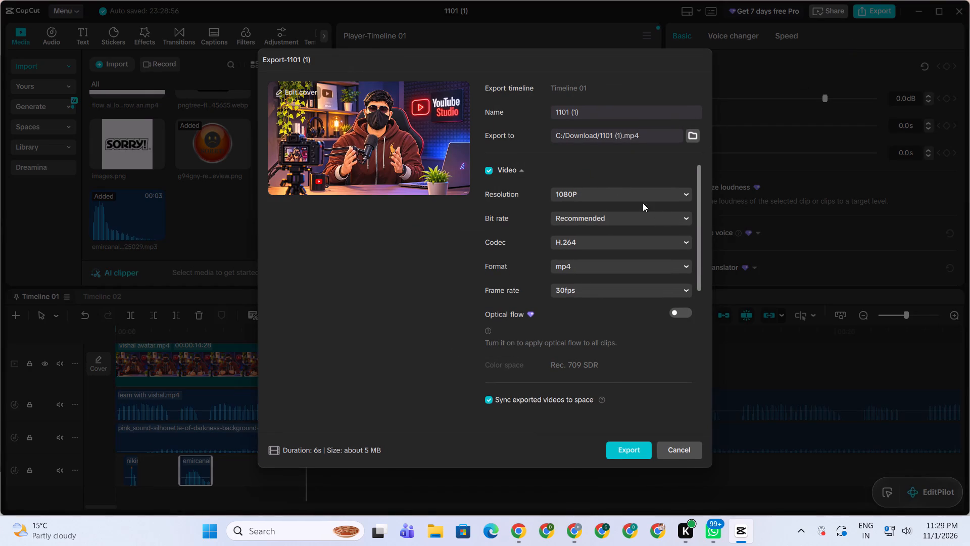
{"action": "left_click_drag", "start_coordinate": [597, 112], "coordinate": [529, 120]}
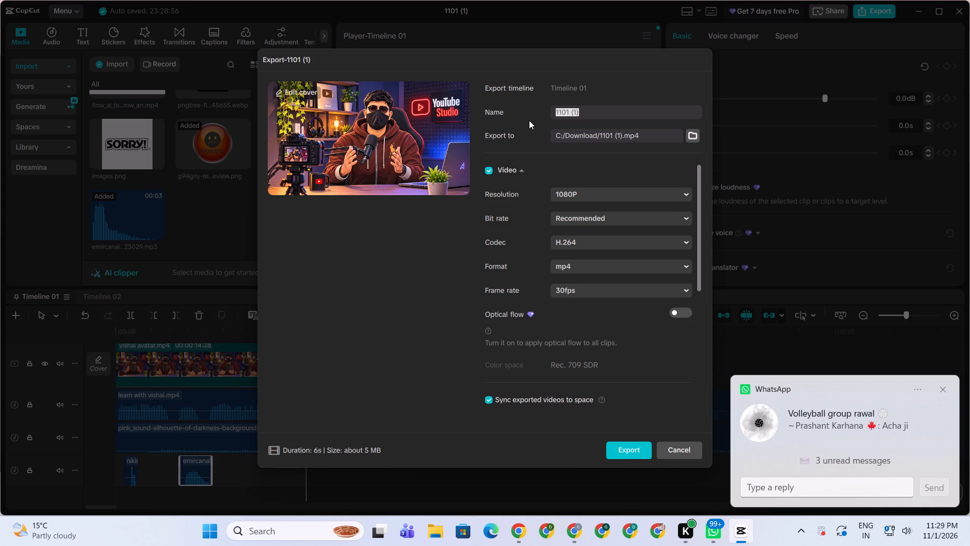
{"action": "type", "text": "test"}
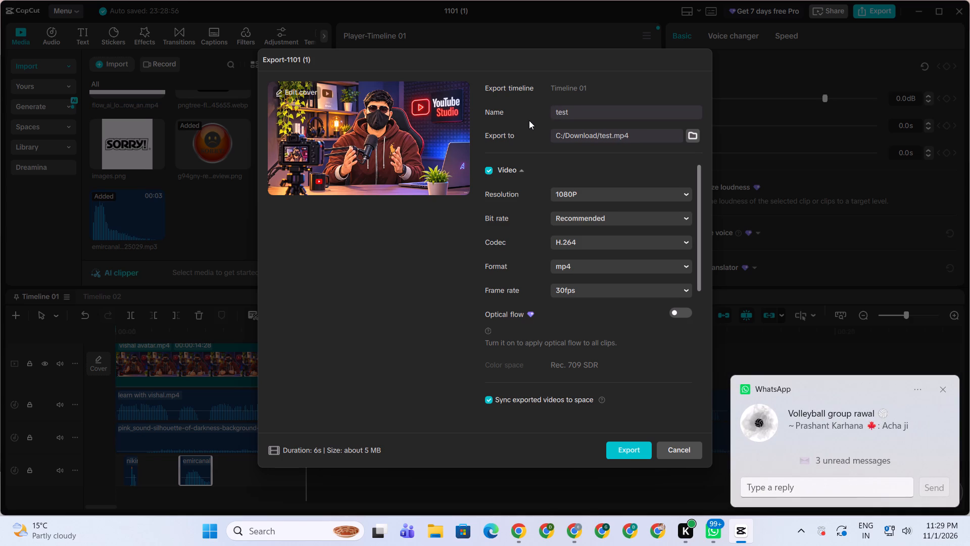
Export the test video as a 1080P, 30fps H.264 mp4 and return to the timeline without sharing it.
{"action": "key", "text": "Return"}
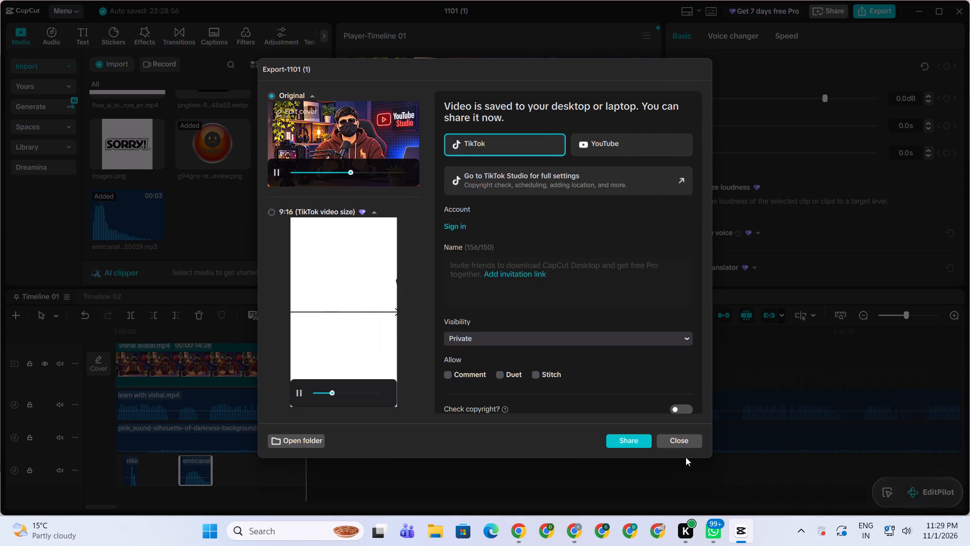
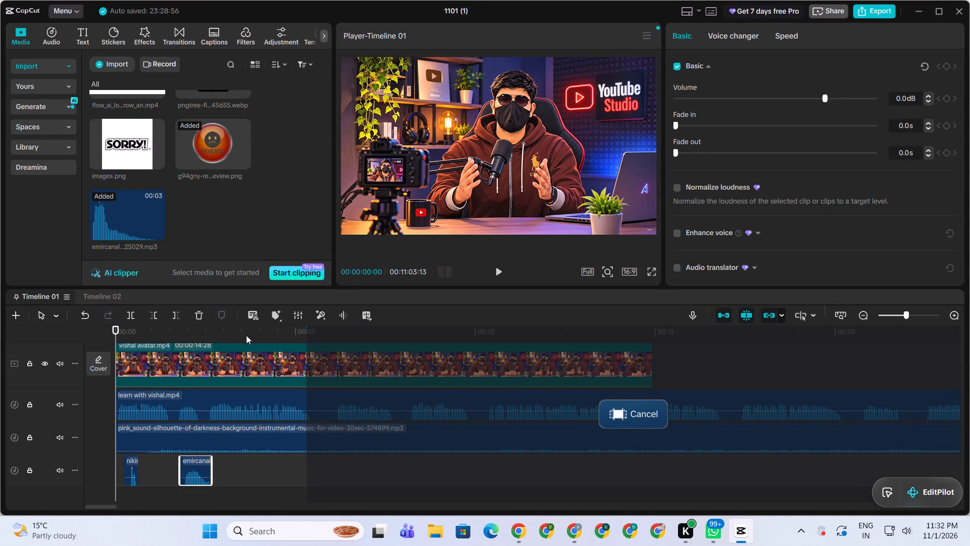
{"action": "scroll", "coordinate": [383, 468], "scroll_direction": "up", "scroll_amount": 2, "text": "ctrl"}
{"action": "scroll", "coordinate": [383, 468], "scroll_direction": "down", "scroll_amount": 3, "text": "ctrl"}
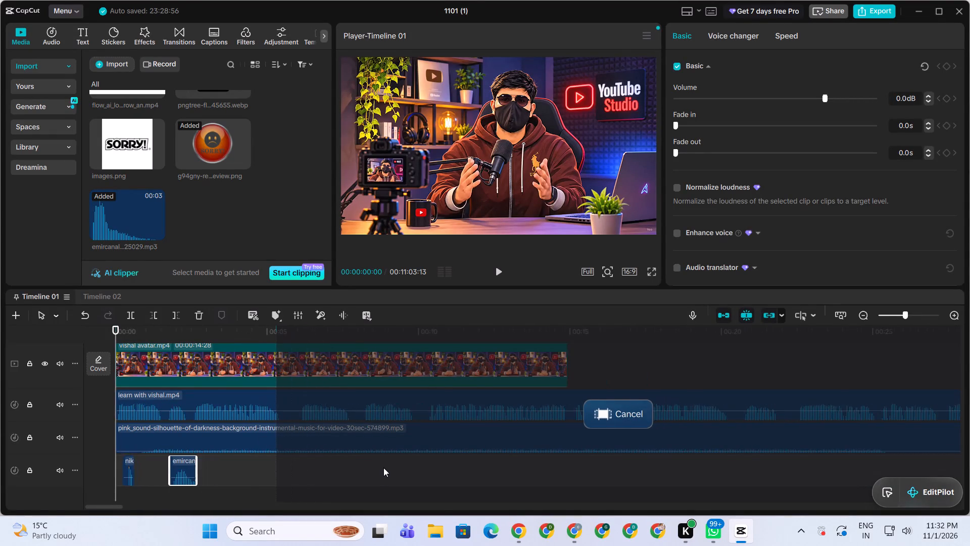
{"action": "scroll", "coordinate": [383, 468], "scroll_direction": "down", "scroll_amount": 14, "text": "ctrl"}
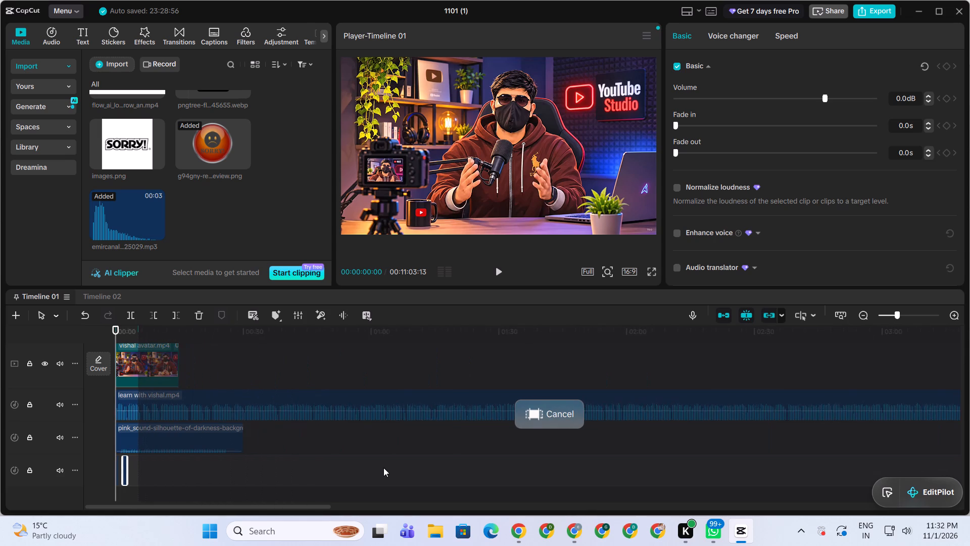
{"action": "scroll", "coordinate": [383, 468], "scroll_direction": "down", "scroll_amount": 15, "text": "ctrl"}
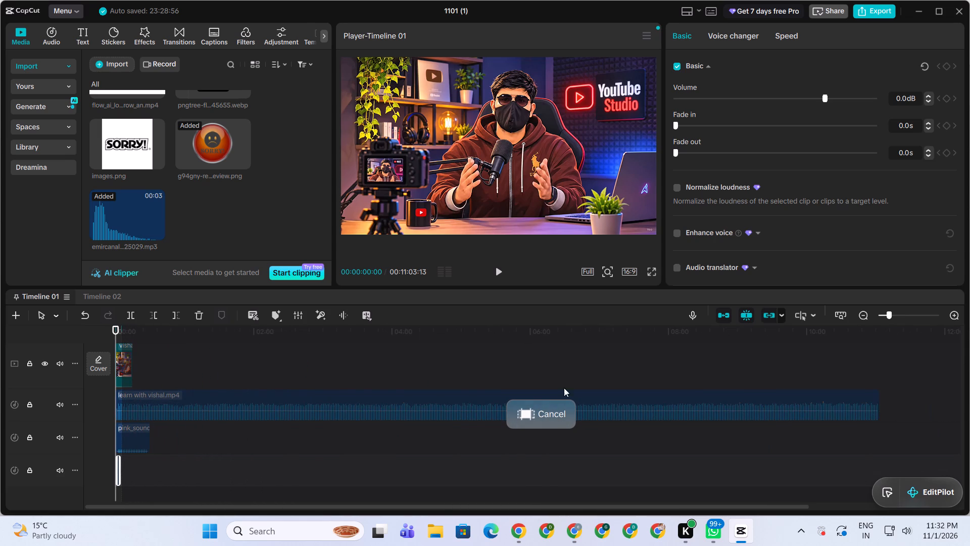
Set the timeline's out point at the end of the project, at 00:11:03:13.
{"action": "left_click_drag", "start_coordinate": [652, 334], "coordinate": [938, 333]}
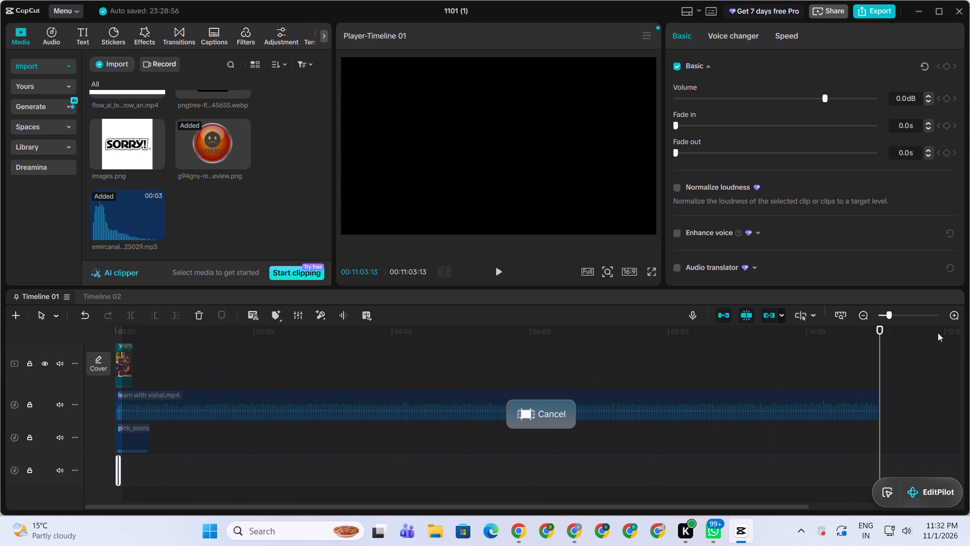
{"action": "key", "text": "o"}
Play back the opening of Timeline 01 from the start to about 00:00:06:05 to review the overlays and sound effects.
{"action": "left_click_drag", "start_coordinate": [793, 335], "coordinate": [14, 343]}
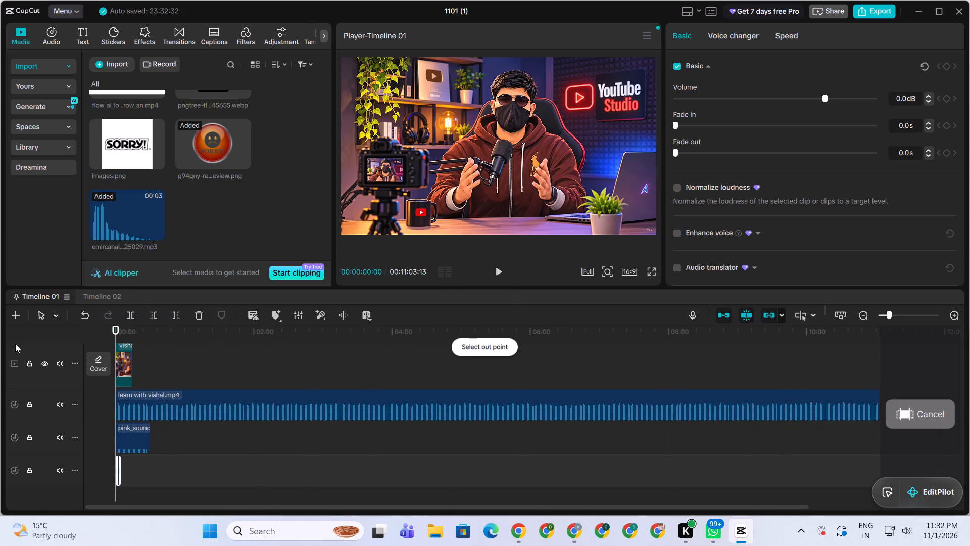
{"action": "scroll", "coordinate": [268, 477], "scroll_direction": "up", "scroll_amount": 13, "text": "ctrl"}
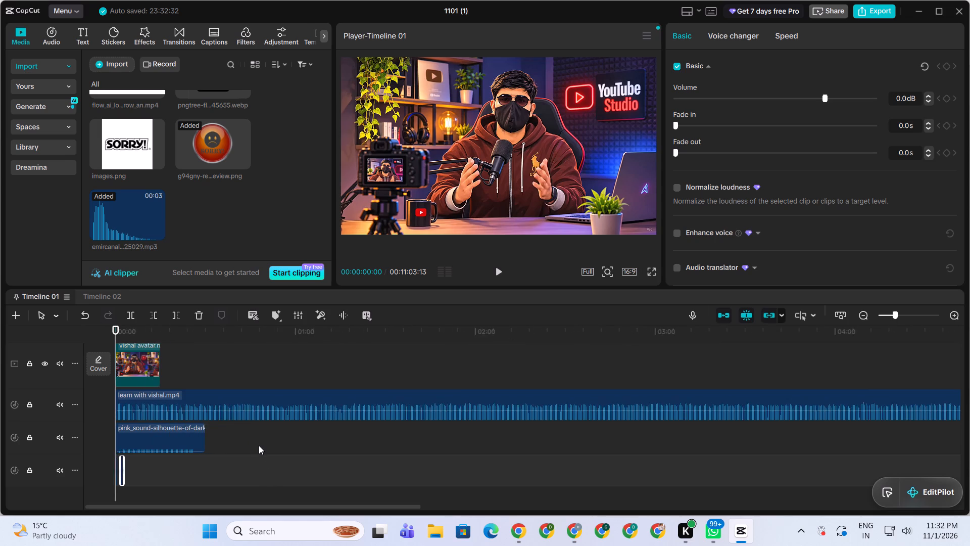
{"action": "scroll", "coordinate": [259, 445], "scroll_direction": "up", "scroll_amount": 16, "text": "ctrl"}
{"action": "scroll", "coordinate": [258, 443], "scroll_direction": "up", "scroll_amount": 5, "text": "ctrl"}
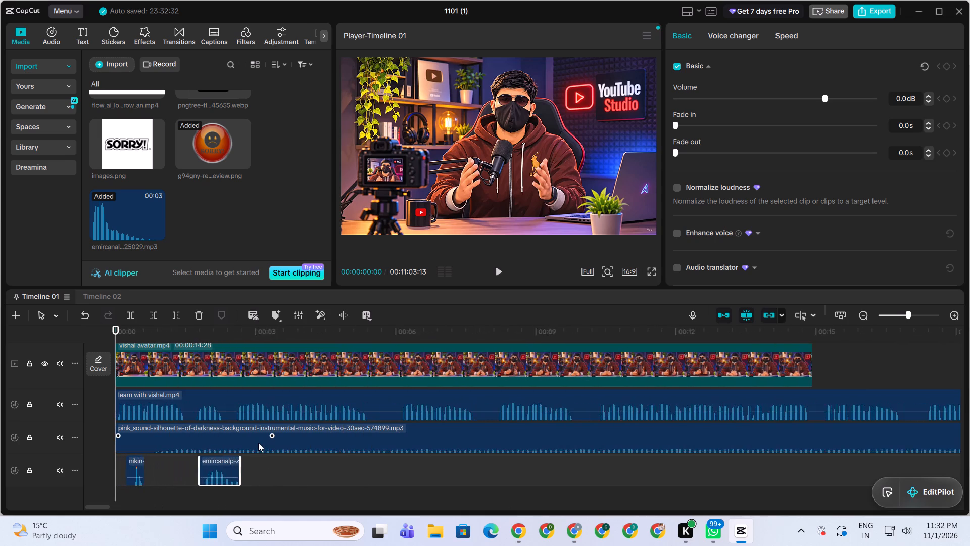
{"action": "scroll", "coordinate": [258, 443], "scroll_direction": "up", "scroll_amount": 6, "text": "ctrl"}
{"action": "scroll", "coordinate": [395, 439], "scroll_direction": "up", "scroll_amount": 5}
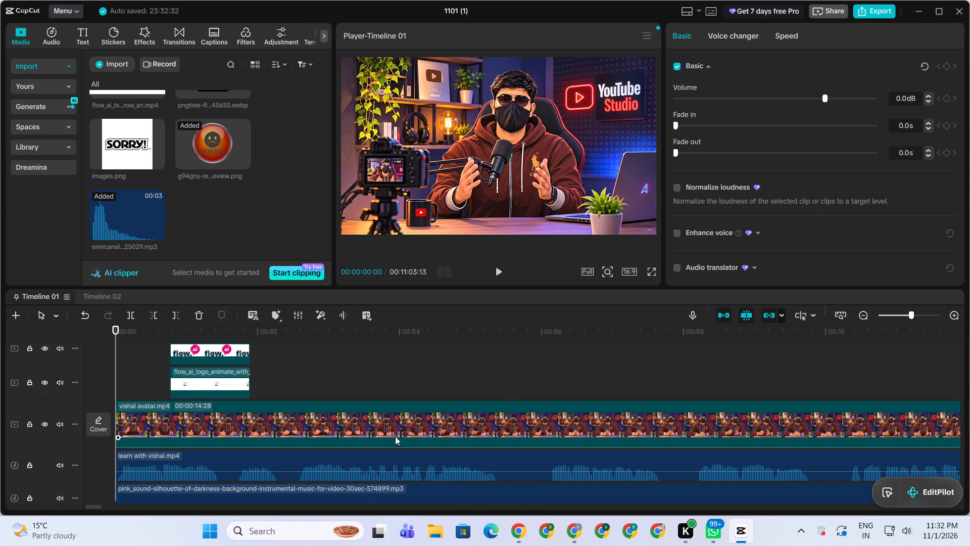
{"action": "scroll", "coordinate": [395, 436], "scroll_direction": "up", "scroll_amount": 6}
{"action": "scroll", "coordinate": [393, 428], "scroll_direction": "down", "scroll_amount": 7}
{"action": "scroll", "coordinate": [391, 427], "scroll_direction": "up", "scroll_amount": 4}
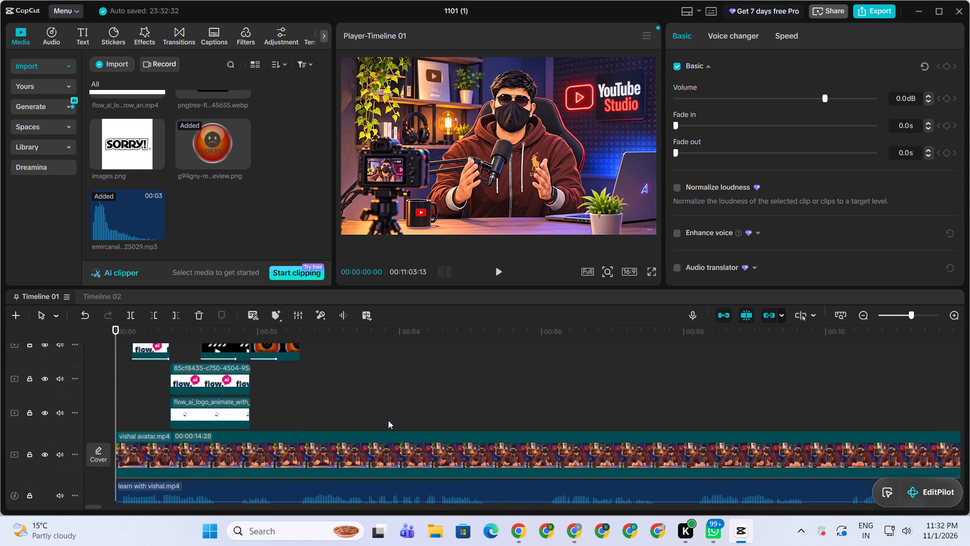
{"action": "scroll", "coordinate": [388, 420], "scroll_direction": "up", "scroll_amount": 6}
{"action": "key", "text": "space"}
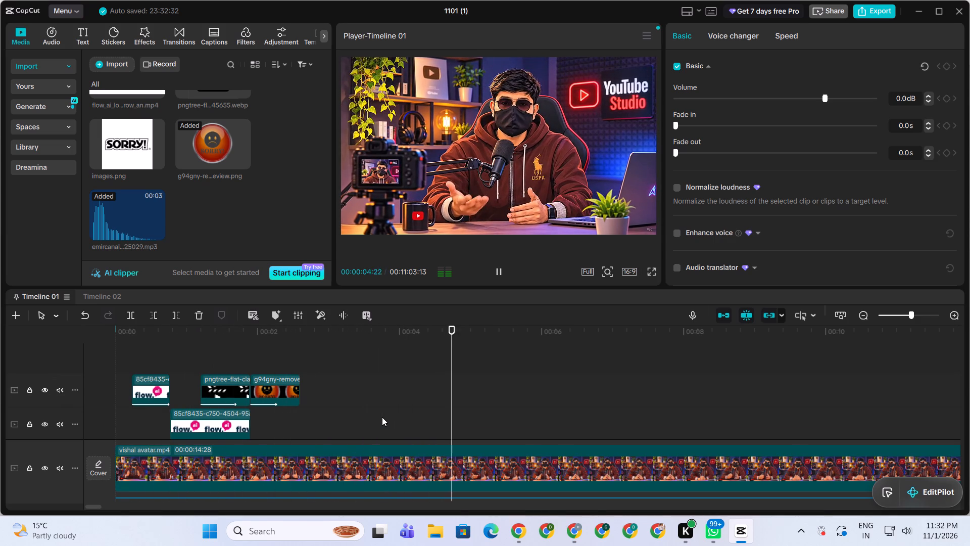
{"action": "key", "text": "space"}
{"action": "key", "text": "space"}
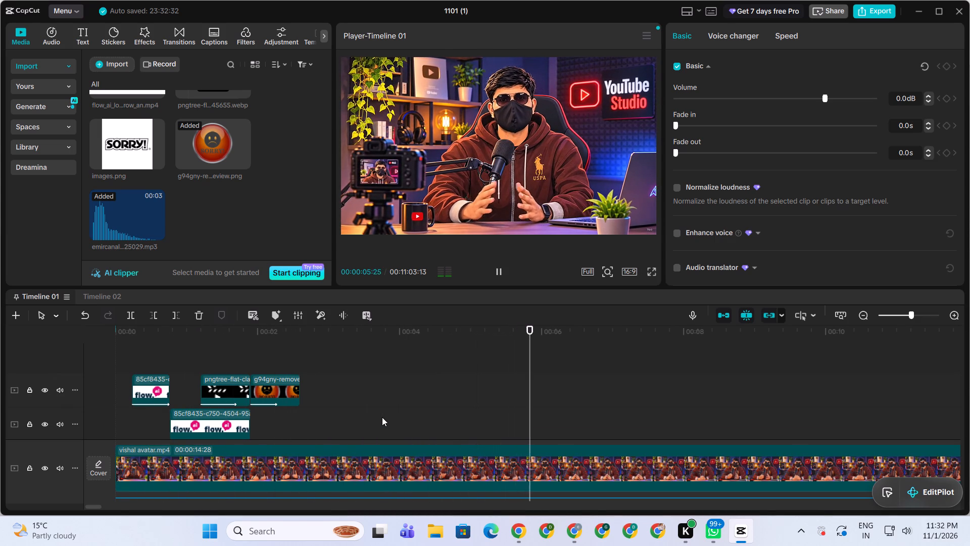
{"action": "key", "text": "space"}
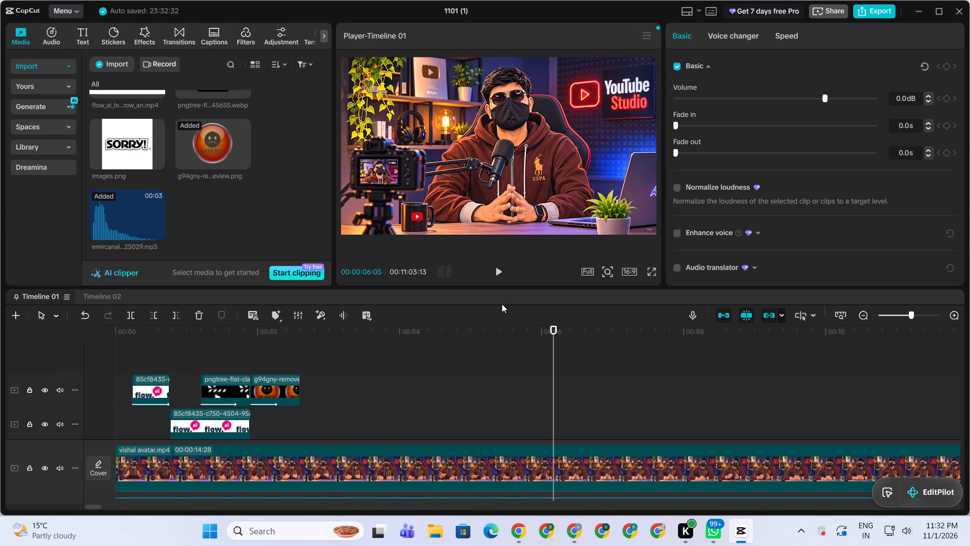
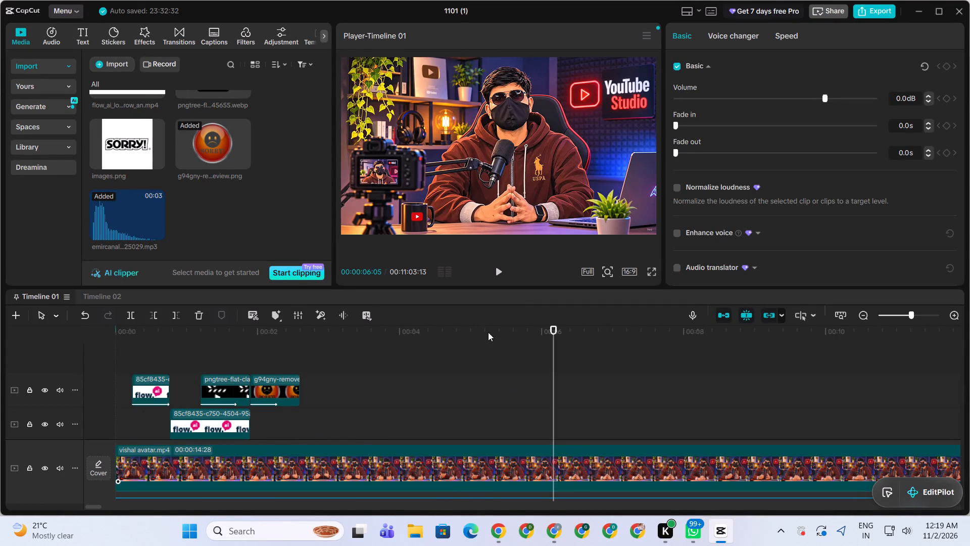
Play Timeline 01 from the start to about 00:00:10:04, reviewing the overlays and the avatar footage that follows.
{"action": "left_click_drag", "start_coordinate": [486, 327], "coordinate": [83, 355]}
{"action": "key", "text": "space"}
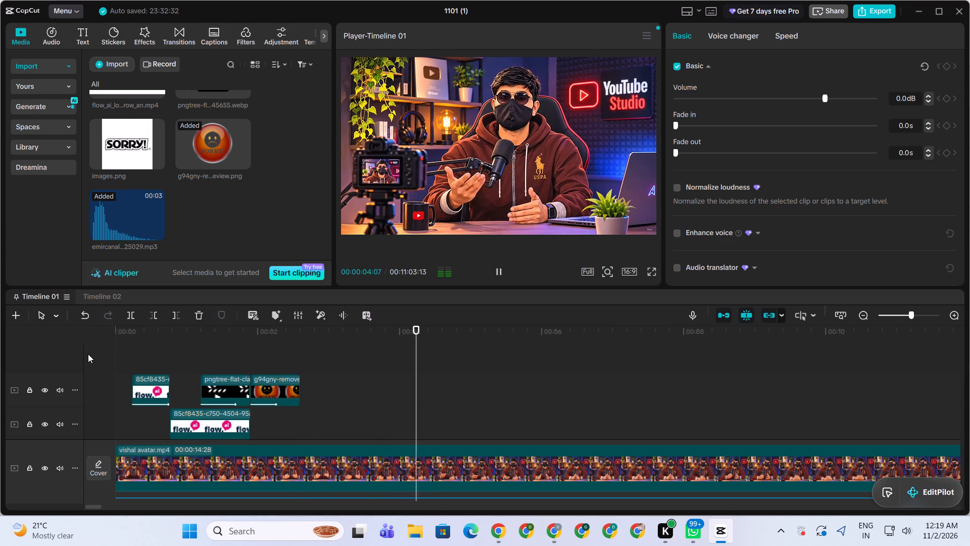
{"action": "key", "text": "space"}
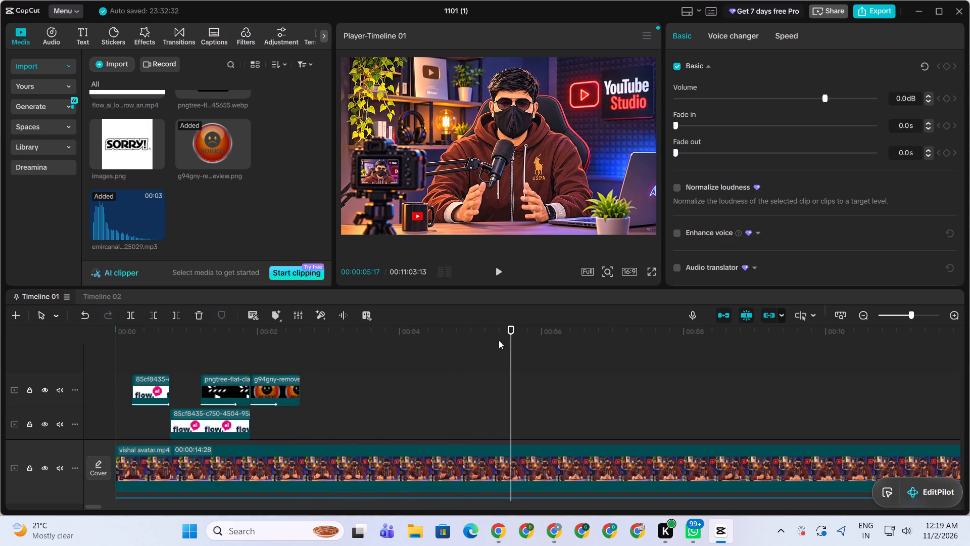
{"action": "key", "text": "space"}
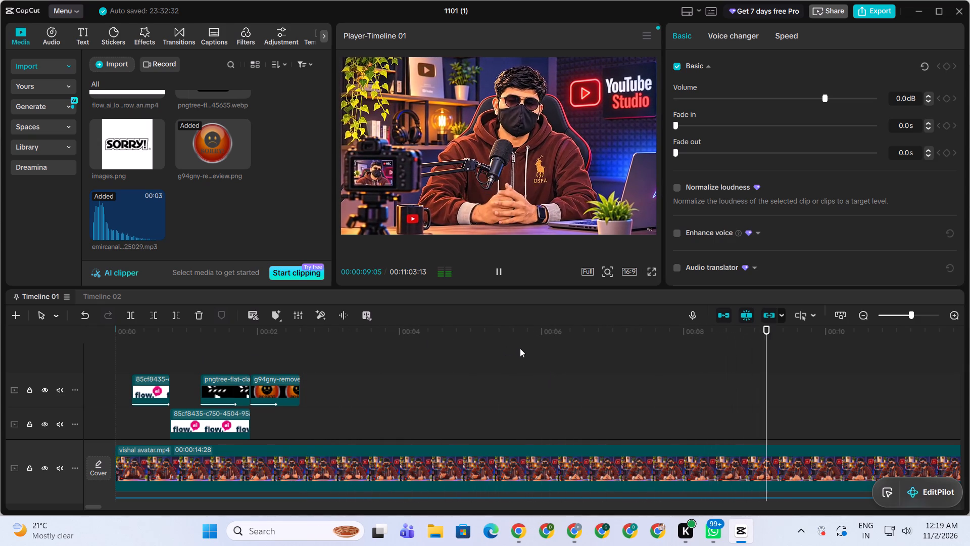
{"action": "key", "text": "space"}
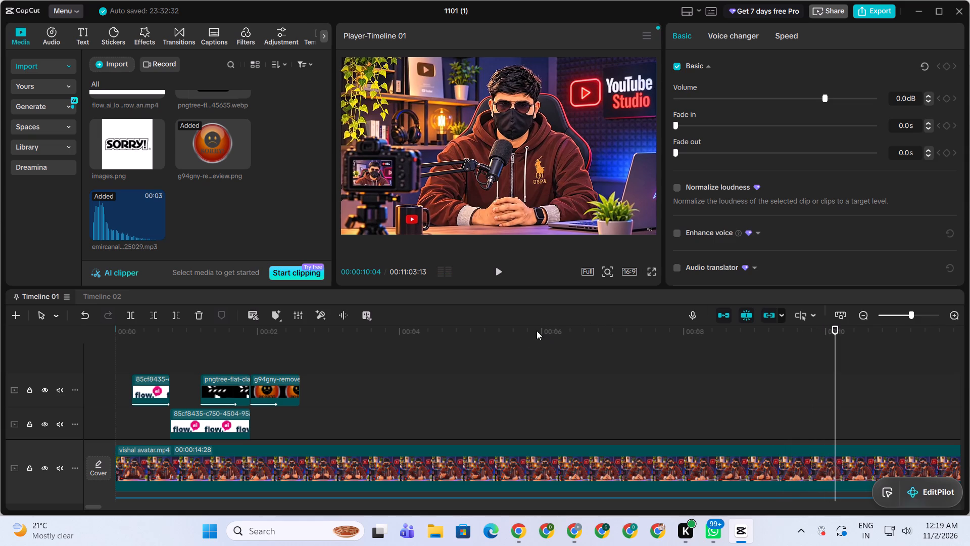
Replay the avatar footage between about 00:00:02 and 00:00:09 to check the section after the image overlays.
{"action": "left_click_drag", "start_coordinate": [514, 330], "coordinate": [325, 338]}
{"action": "key", "text": "space"}
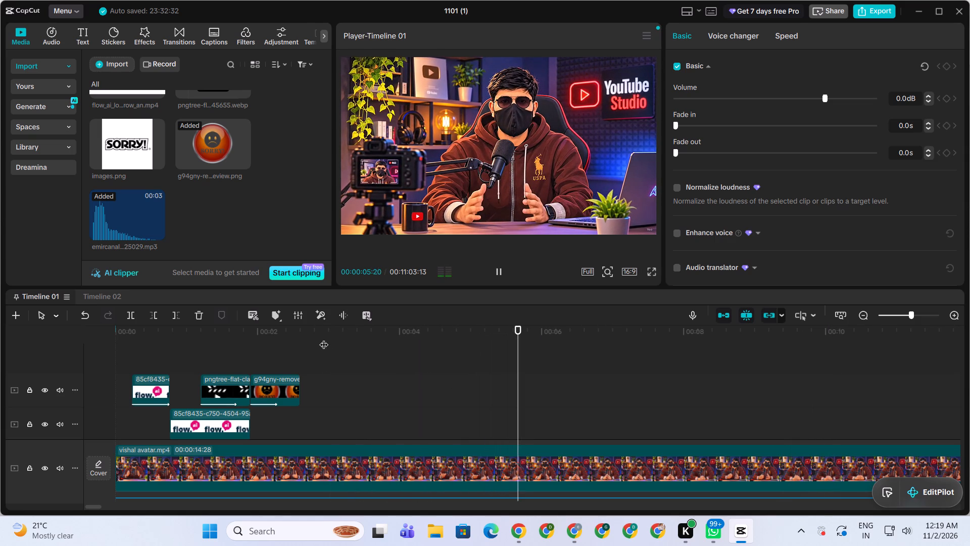
{"action": "key", "text": "space"}
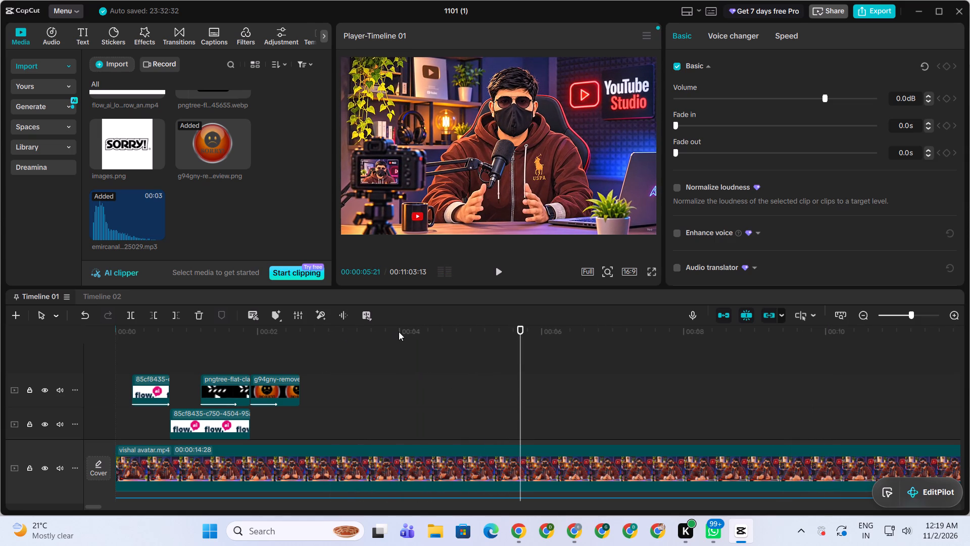
{"action": "left_click_drag", "start_coordinate": [399, 332], "coordinate": [271, 370]}
{"action": "key", "text": "space"}
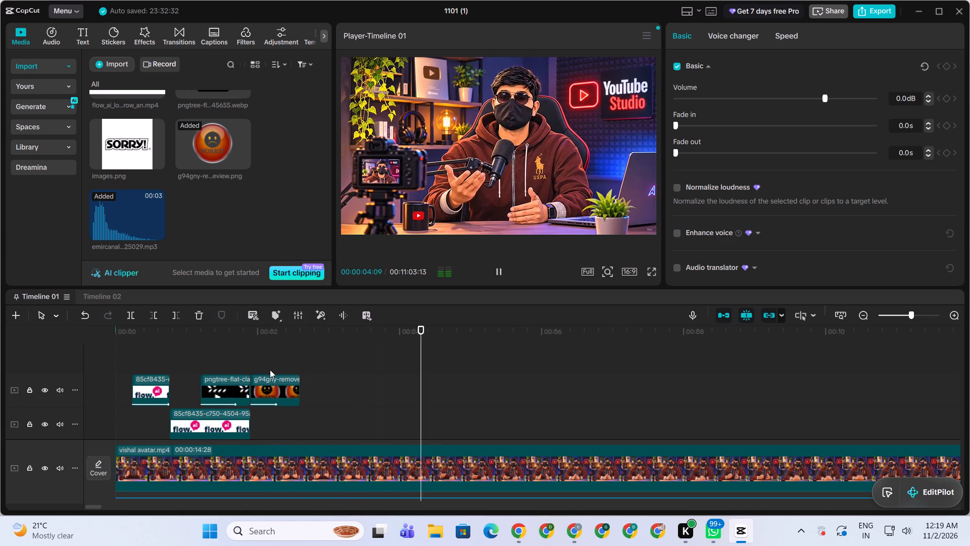
{"action": "key", "text": "space"}
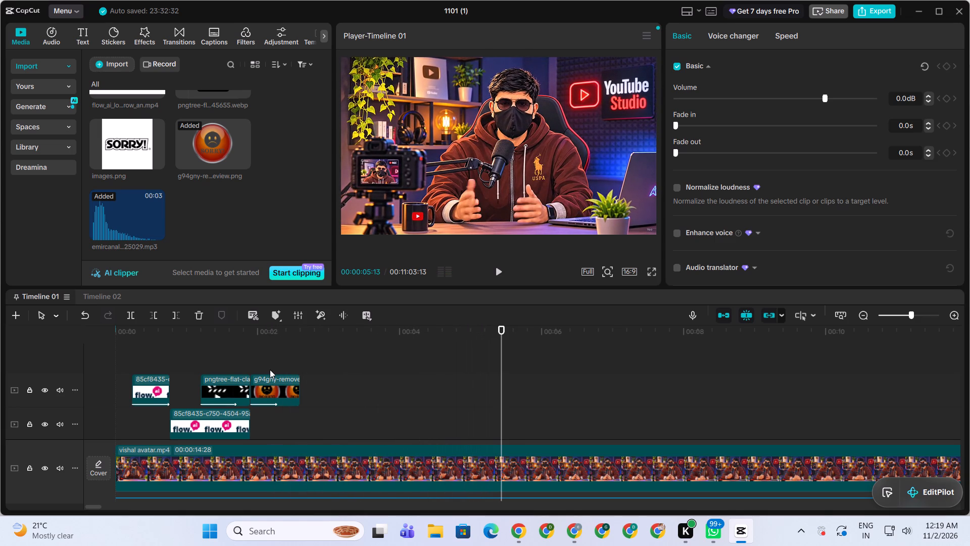
{"action": "key", "text": "space"}
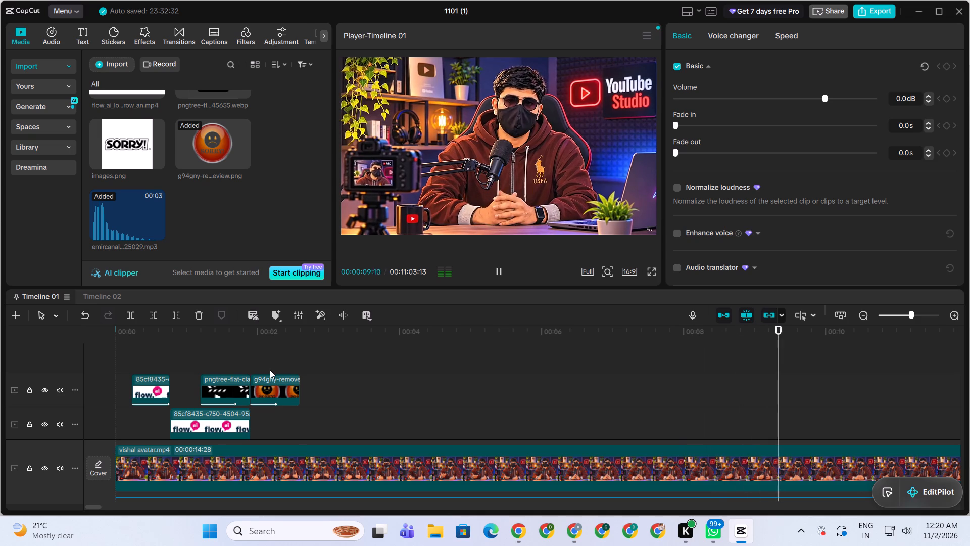
{"action": "key", "text": "space"}
Replay short passages around 00:00:04 repeatedly, continuing to about 00:00:07:16, to examine the speech after the last overlay.
{"action": "left_click_drag", "start_coordinate": [321, 329], "coordinate": [241, 344]}
{"action": "key", "text": "space"}
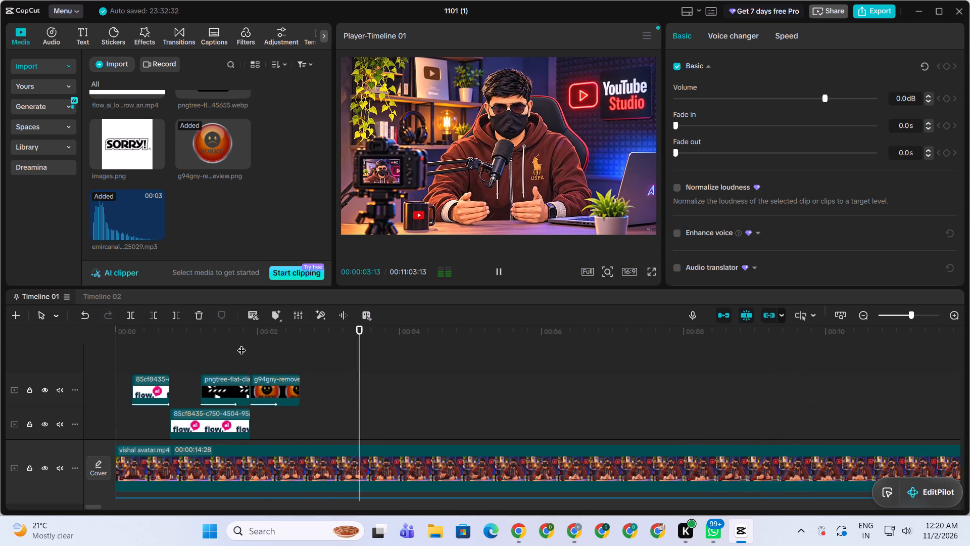
{"action": "key", "text": "space"}
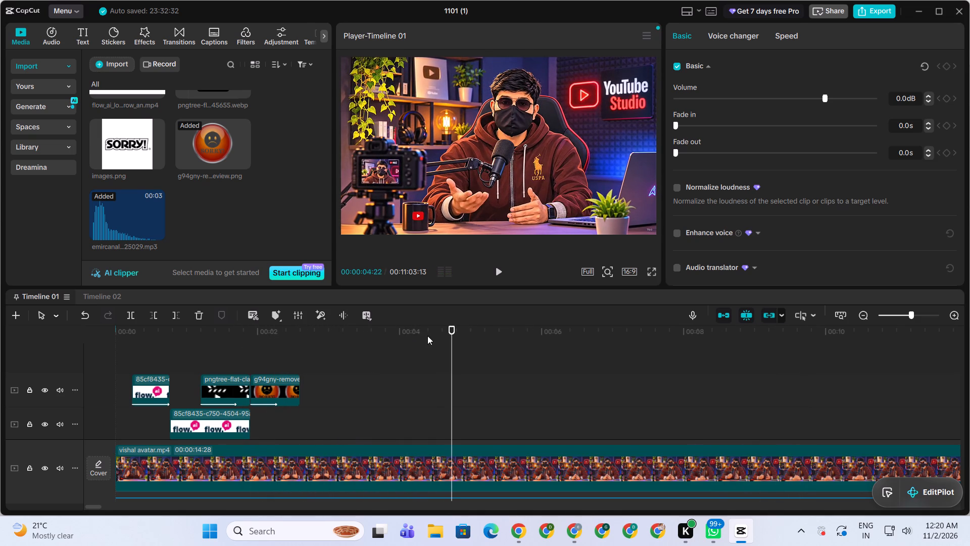
{"action": "left_click_drag", "start_coordinate": [428, 335], "coordinate": [417, 335]}
{"action": "key", "text": "space"}
{"action": "key", "text": "space"}
{"action": "left_click_drag", "start_coordinate": [421, 333], "coordinate": [405, 332]}
{"action": "key", "text": "space"}
{"action": "key", "text": "space"}
{"action": "left_click_drag", "start_coordinate": [414, 331], "coordinate": [402, 333]}
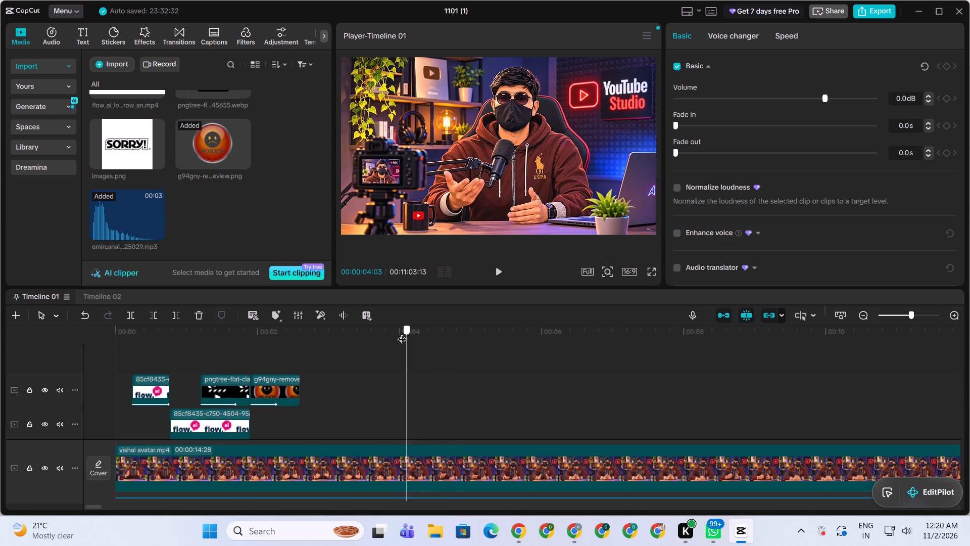
{"action": "left_click_drag", "start_coordinate": [402, 333], "coordinate": [392, 335]}
{"action": "key", "text": "space"}
{"action": "key", "text": "space"}
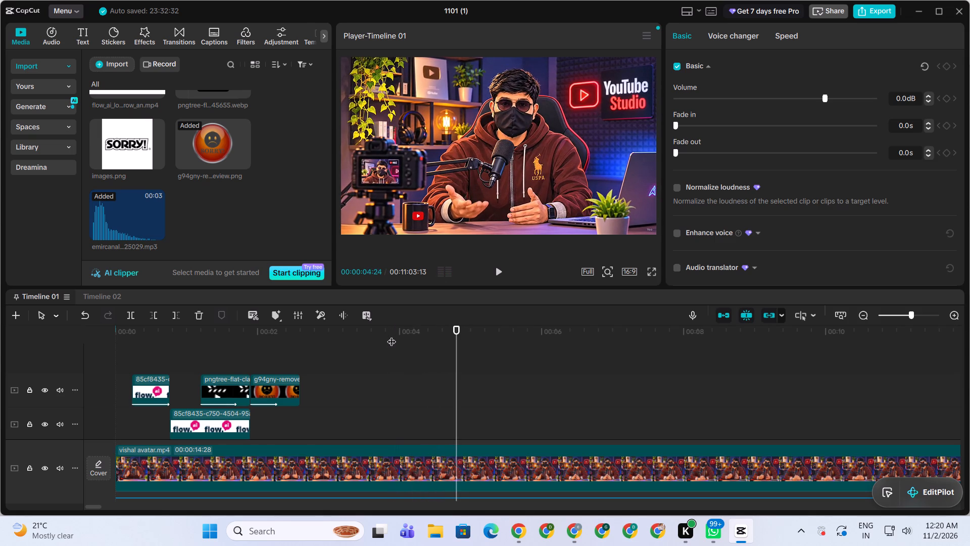
{"action": "left_click_drag", "start_coordinate": [429, 330], "coordinate": [374, 342]}
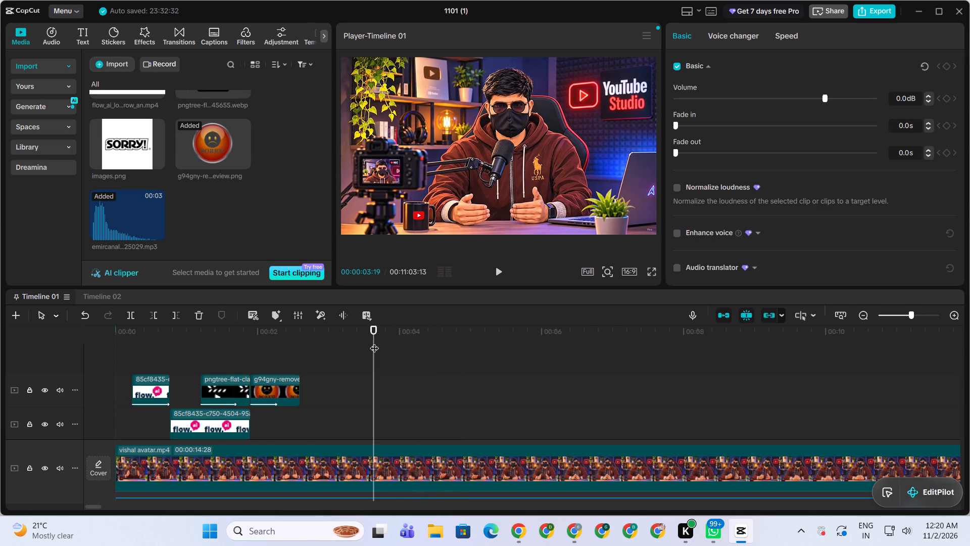
{"action": "key", "text": "space"}
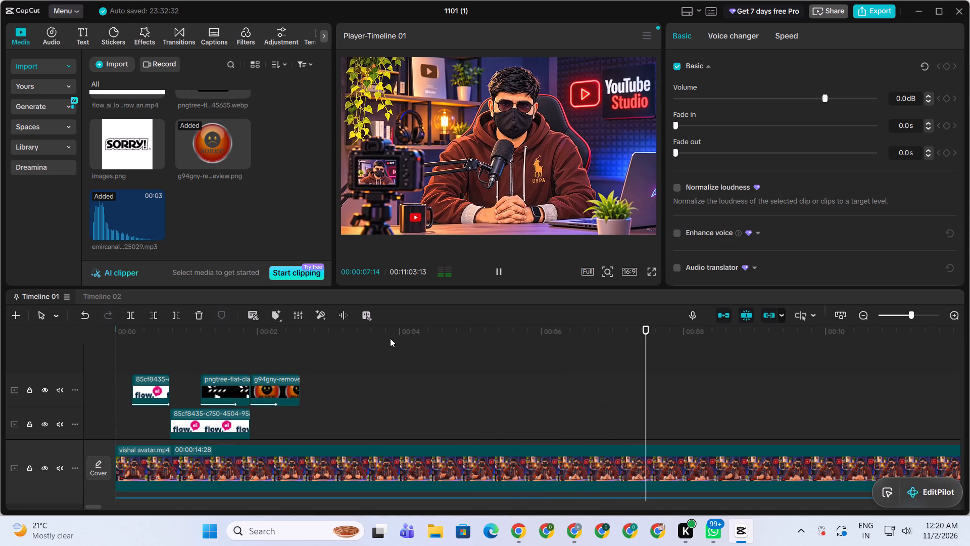
{"action": "key", "text": "space"}
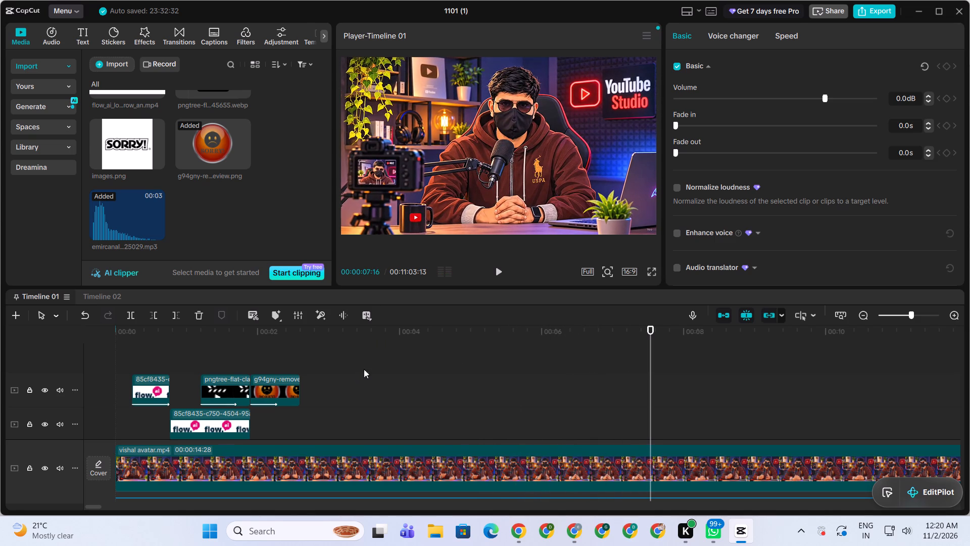
Play Timeline 01 from the start again, past 00:00:10, to review the opening continuously.
{"action": "left_click_drag", "start_coordinate": [376, 331], "coordinate": [99, 384]}
{"action": "key", "text": "space"}
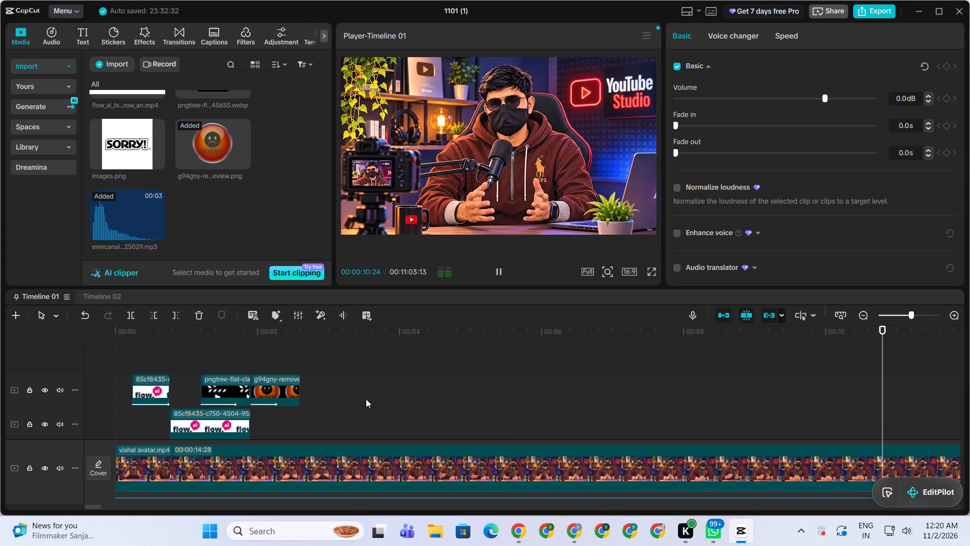
Stop the review playback of Timeline 01 at about 00:00:11:16, in the avatar footage after the overlays.
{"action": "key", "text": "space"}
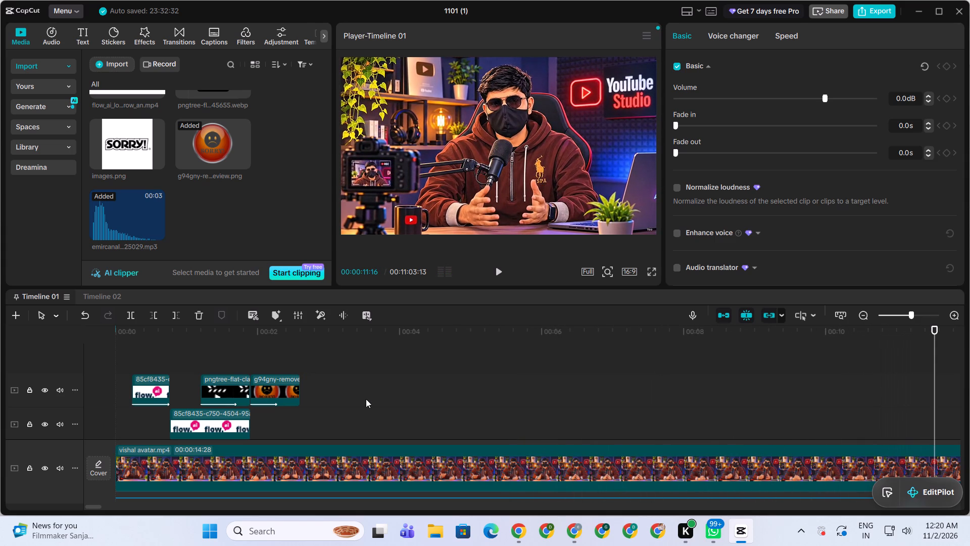